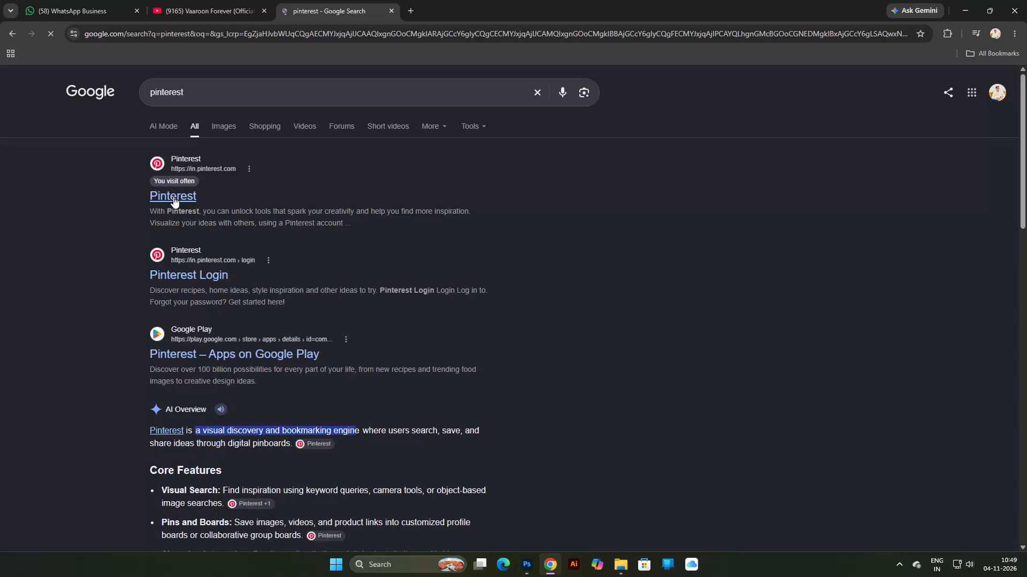
Open the Pinterest site from the search results.
left_click(173, 197)
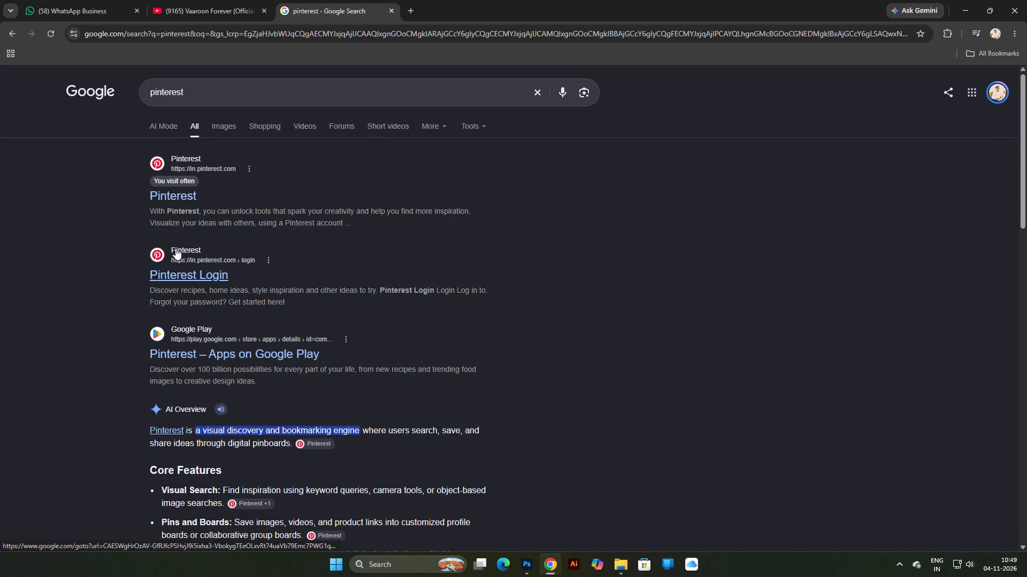
left_click(177, 198)
Switch to the YouTube page, play the Vaaroon Forever video and adjust the system volume.
left_click(219, 0)
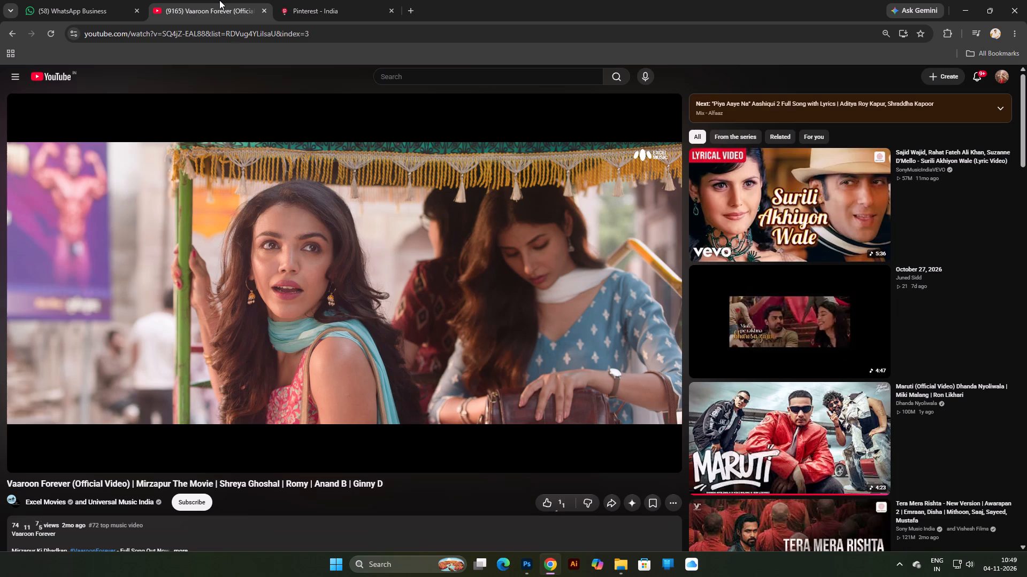
left_click(432, 352)
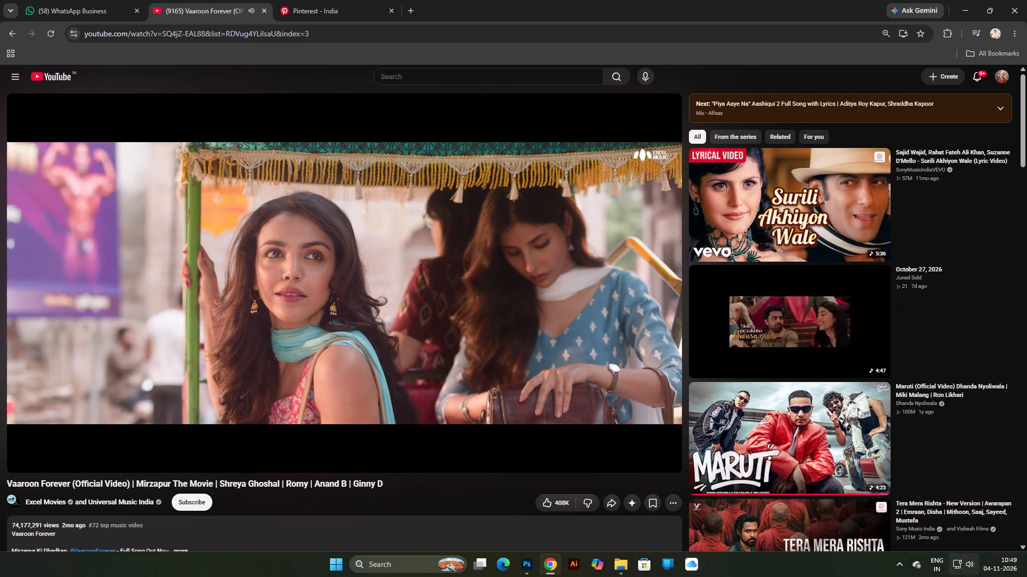
left_click(976, 568)
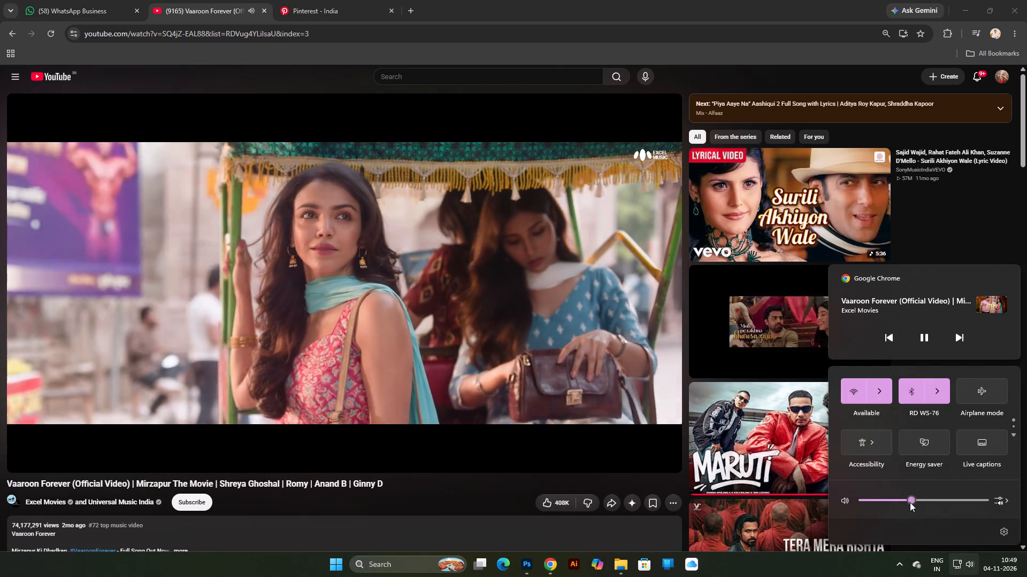
left_click(909, 502)
Return to the Pinterest page and look through the home feed for design ideas.
left_click(330, 4)
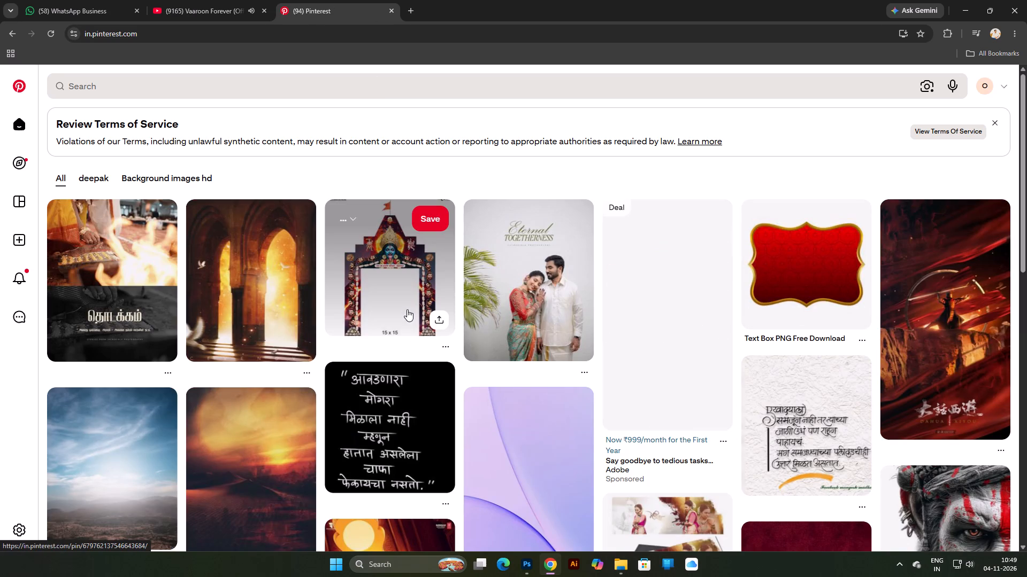
scroll(392, 321, "down", 5)
scroll(557, 407, "down", 4)
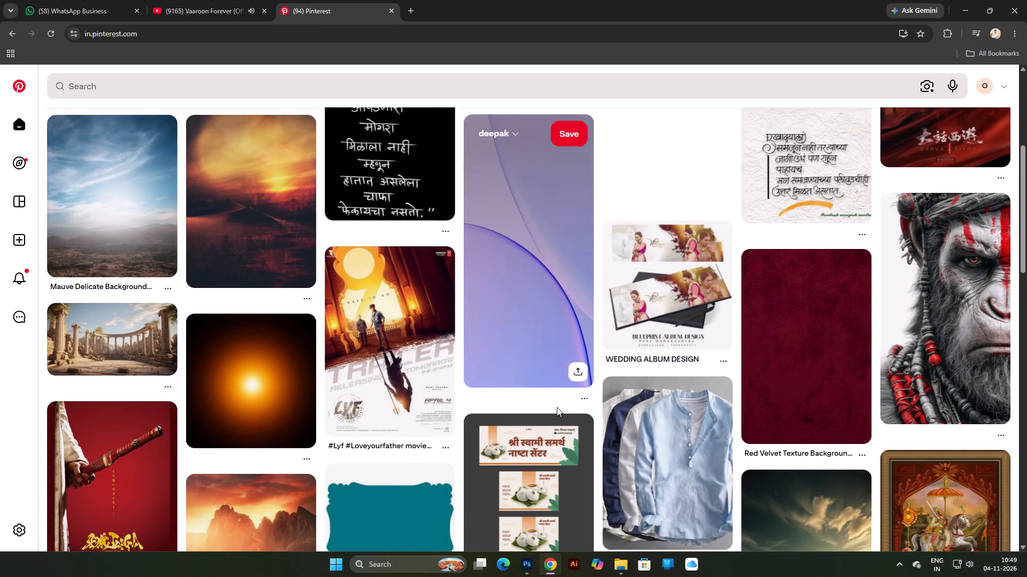
scroll(557, 407, "down", 7)
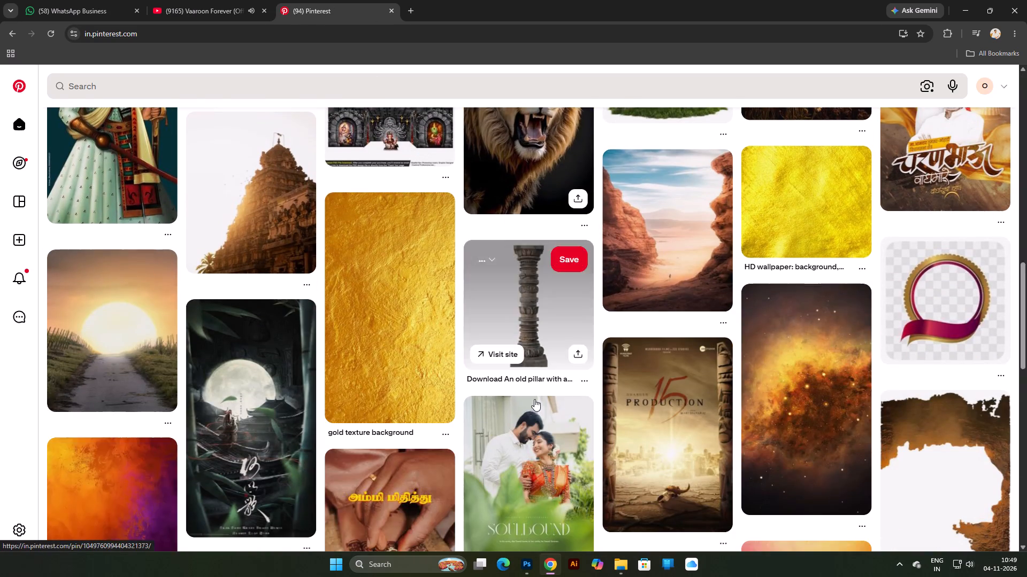
scroll(533, 396, "down", 4)
scroll(532, 391, "up", 10)
Search Pinterest for "green background" and look through the resulting pins.
left_click(471, 78)
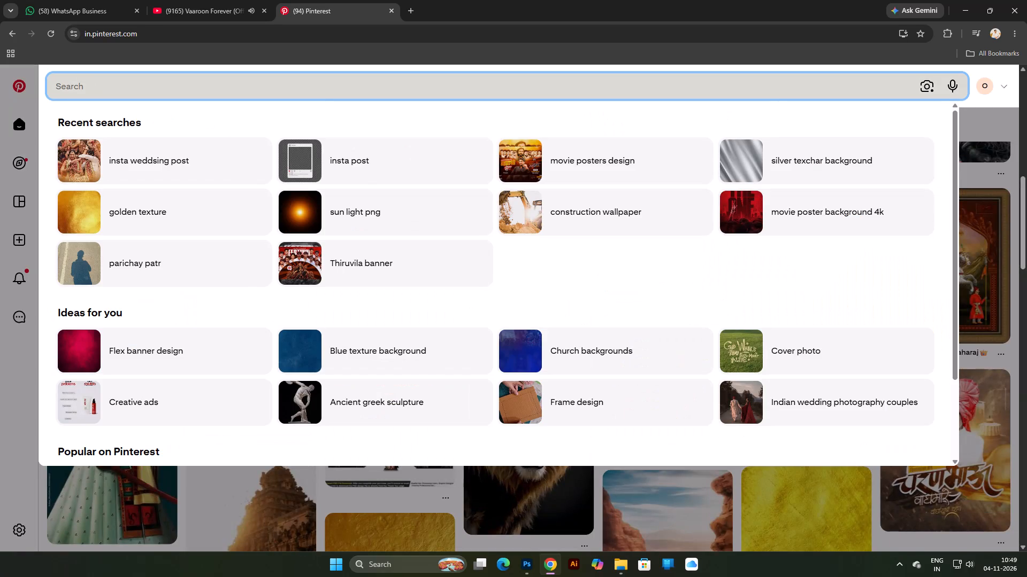
type("gree")
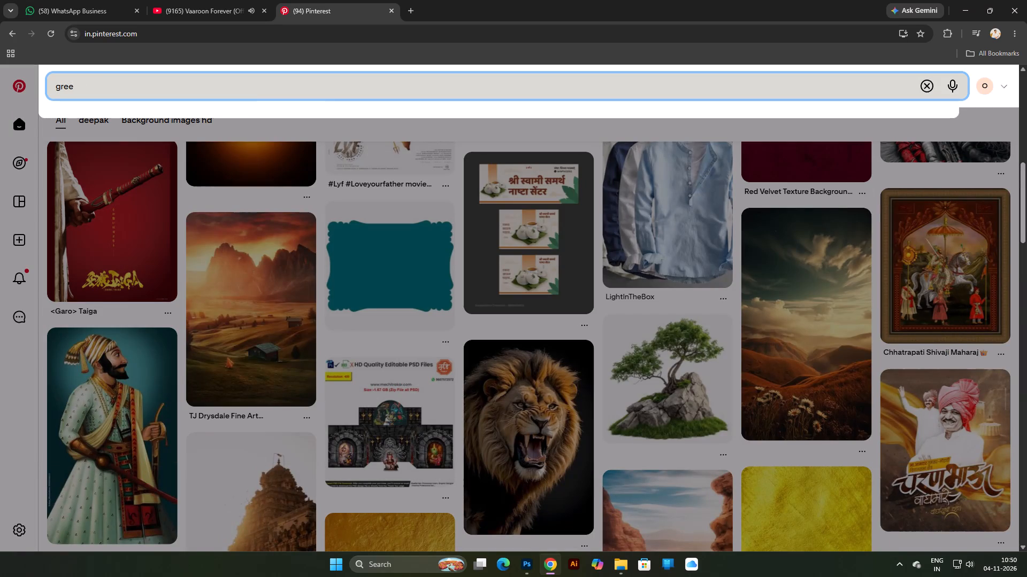
type("n")
key("space")
key("Down")
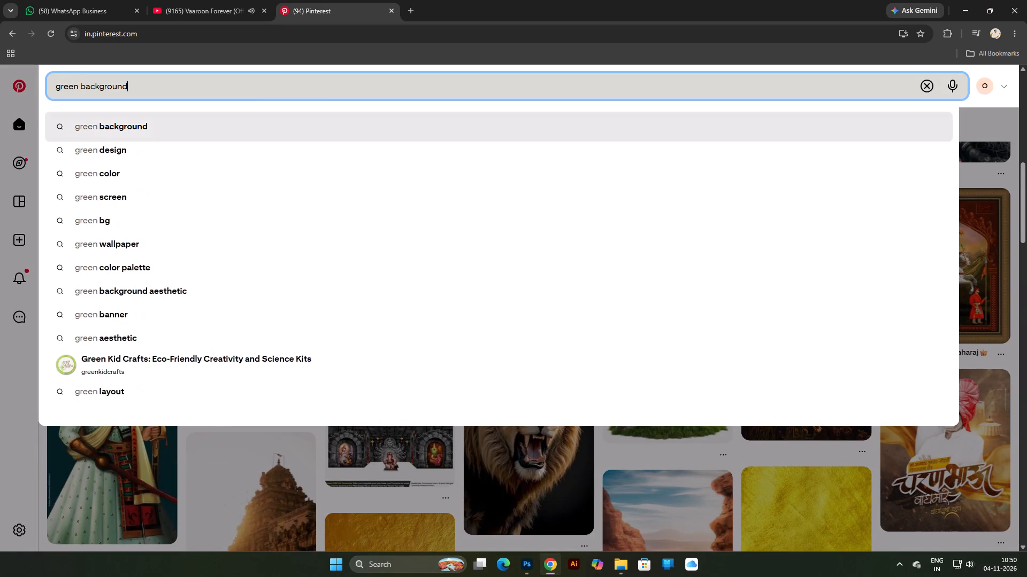
key("Return")
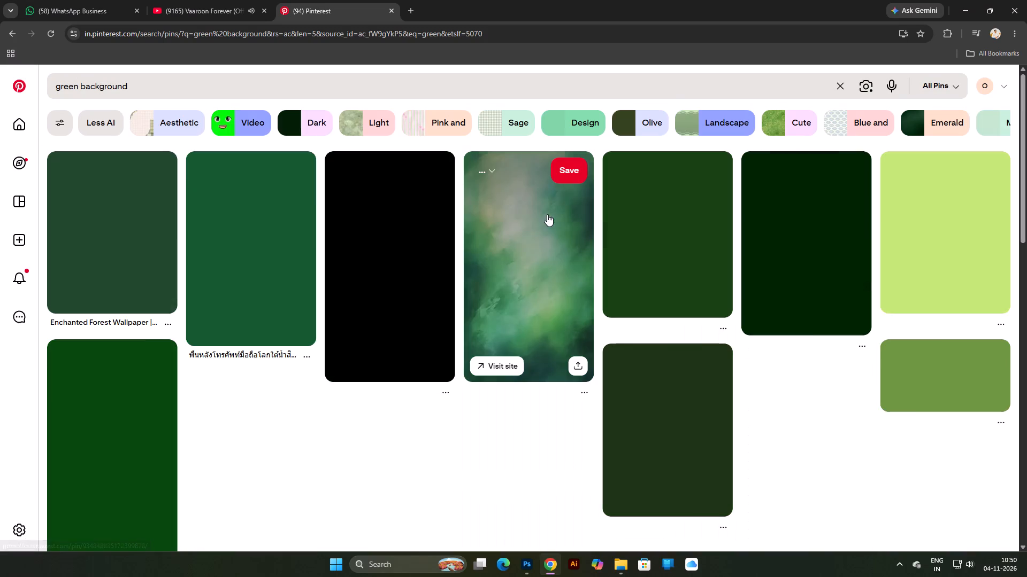
scroll(578, 285, "down", 5)
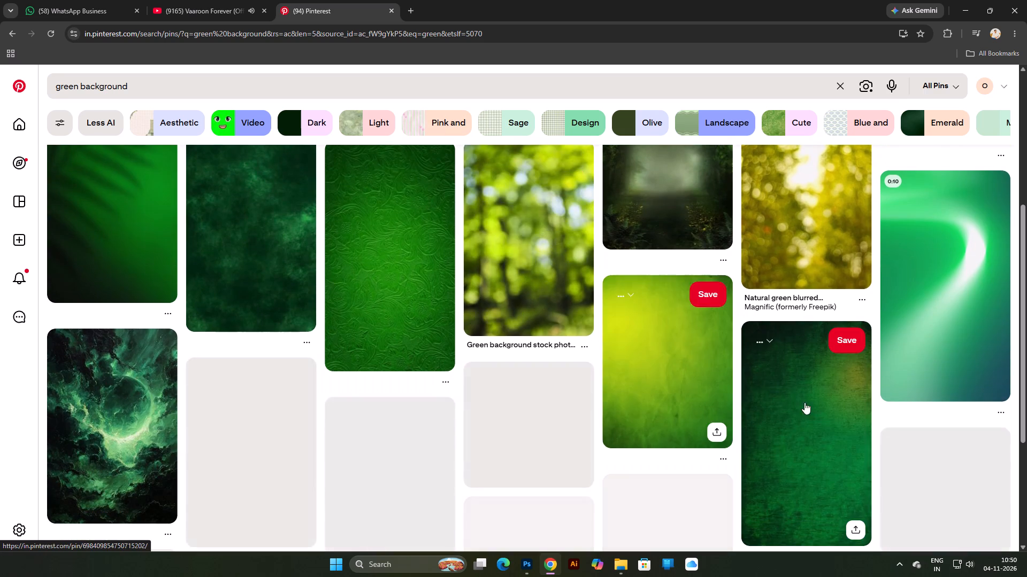
scroll(853, 362, "down", 8)
scroll(635, 341, "down", 6)
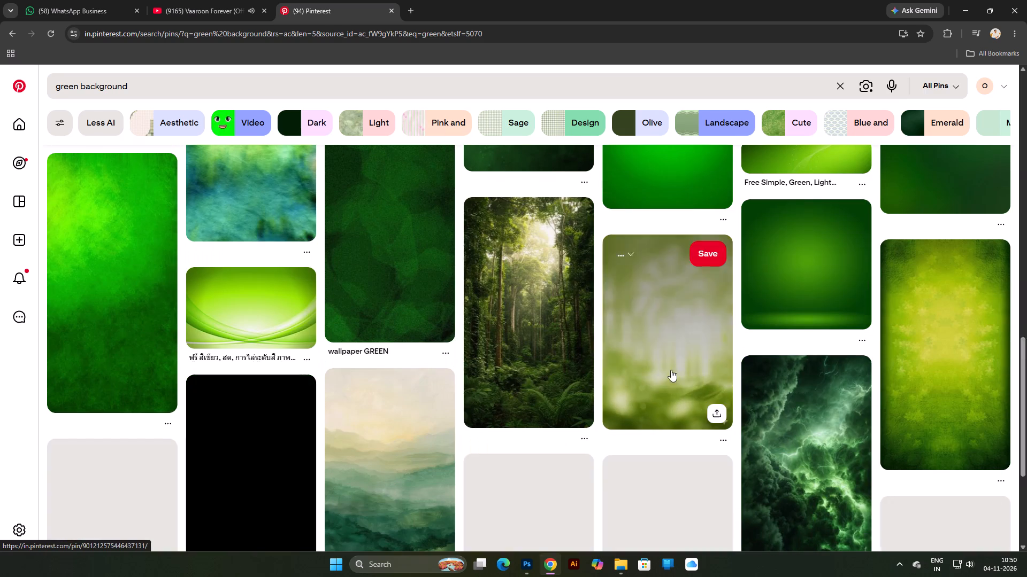
Switch to Photoshop and draw a black circle about 684 px in diameter, extending past the canvas's right edge.
left_click(528, 563)
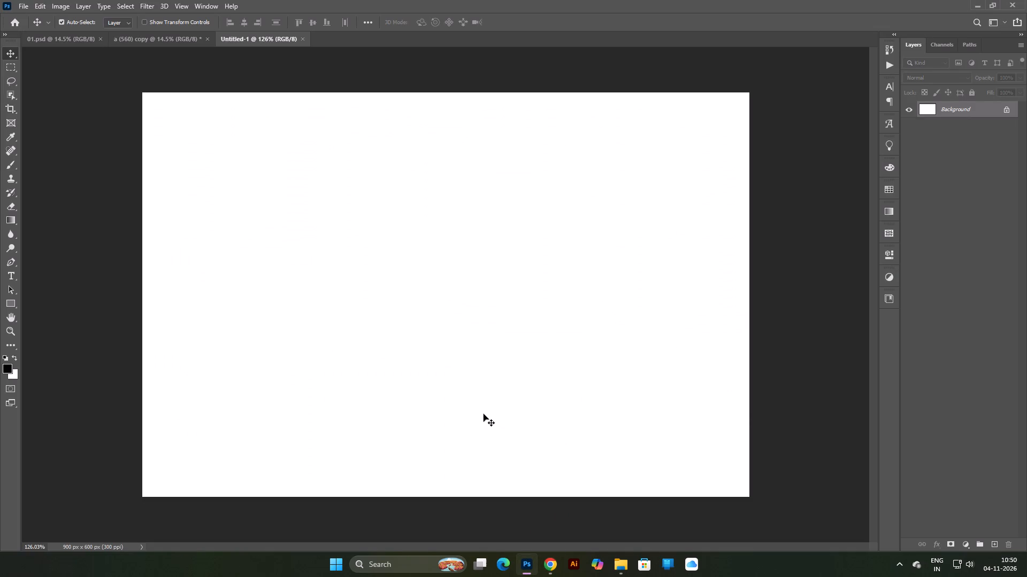
left_click(14, 304)
left_click(45, 326)
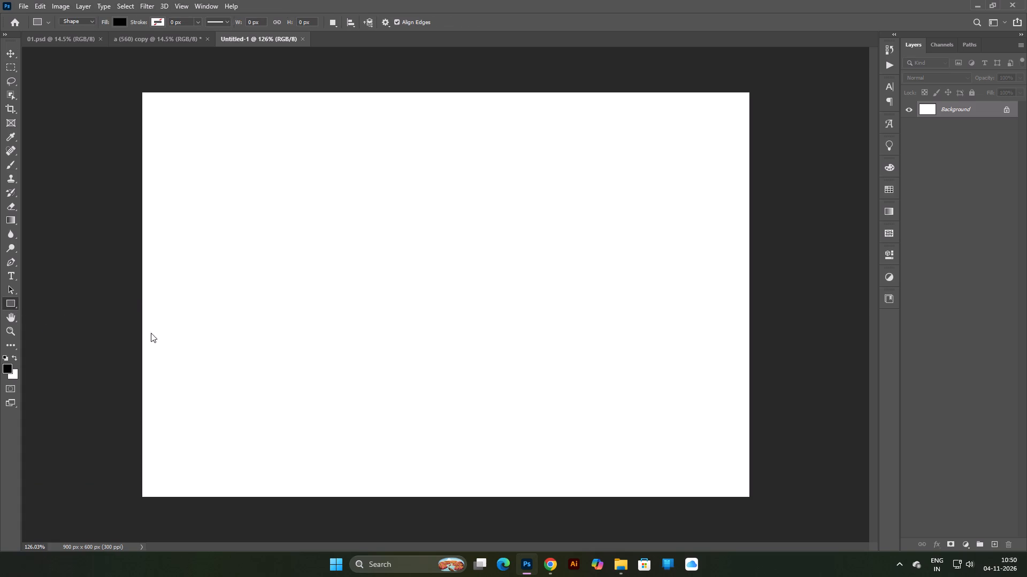
scroll(251, 307, "down", 3)
scroll(251, 307, "up", 1)
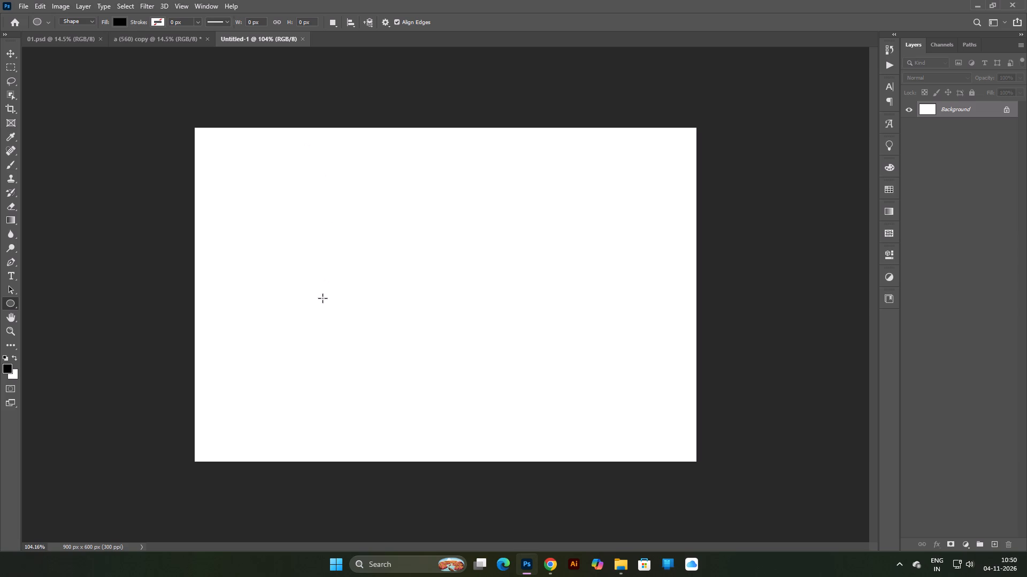
left_click_drag(417, 107, 864, 474, "shift")
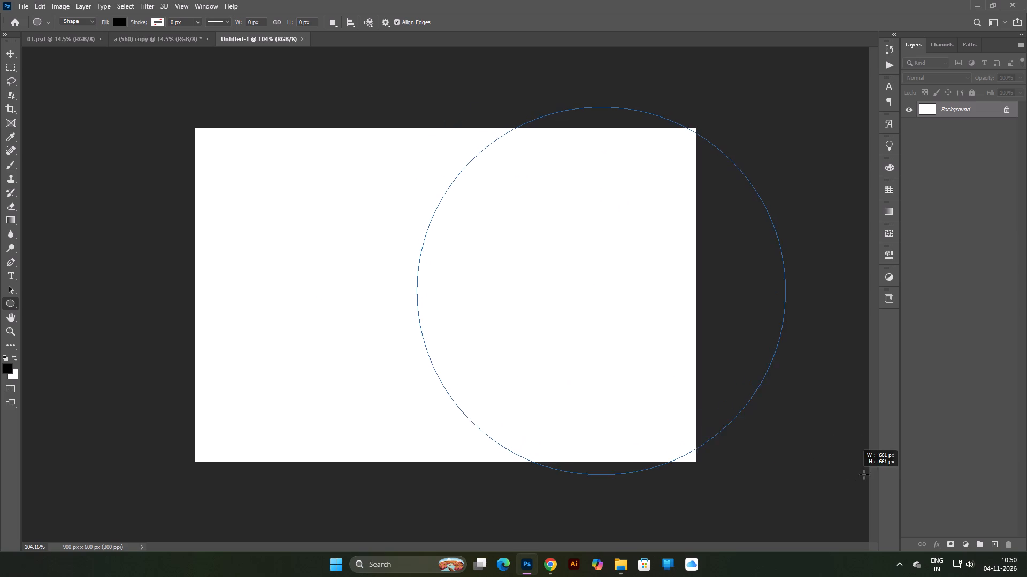
left_click_drag(864, 474, 906, 488, "shift")
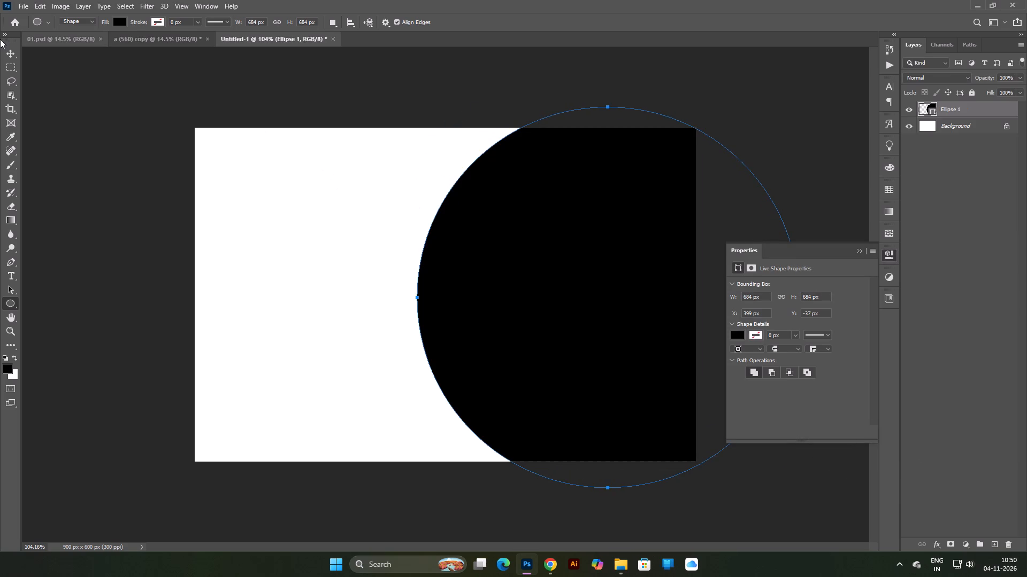
Move the black circle further right to about X 515 px, centring it vertically on the canvas.
left_click(8, 52)
left_click(31, 53)
scroll(377, 137, "down", 5)
scroll(461, 184, "up", 4)
left_click_drag(540, 262, 540, 263)
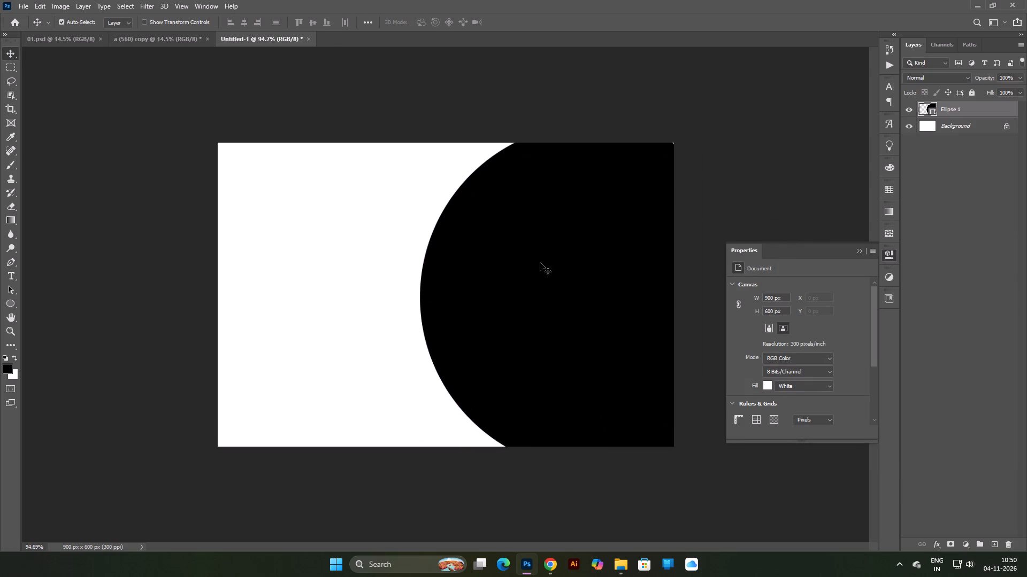
left_click_drag(540, 263, 585, 261)
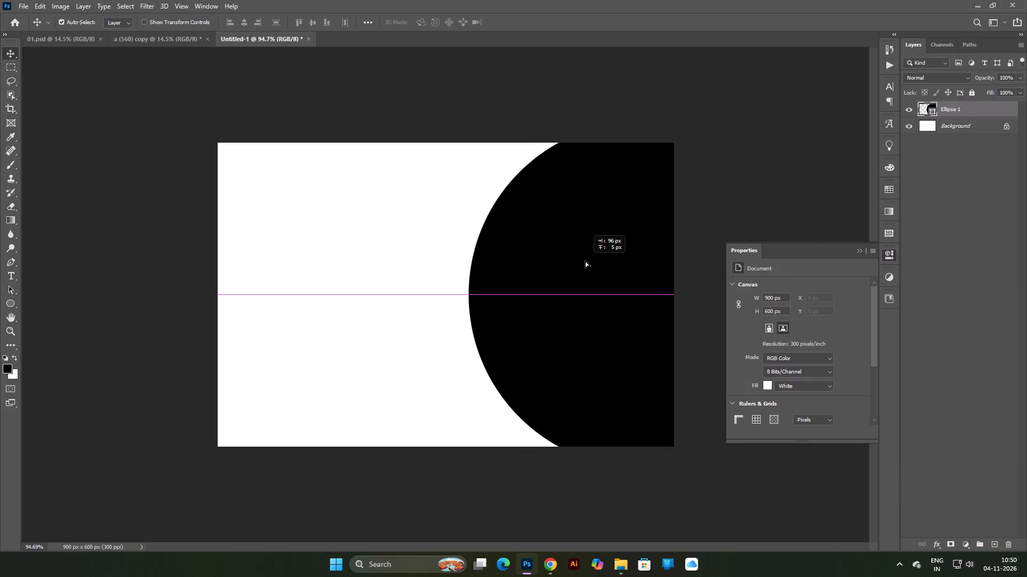
left_click_drag(585, 261, 595, 261)
key("Return")
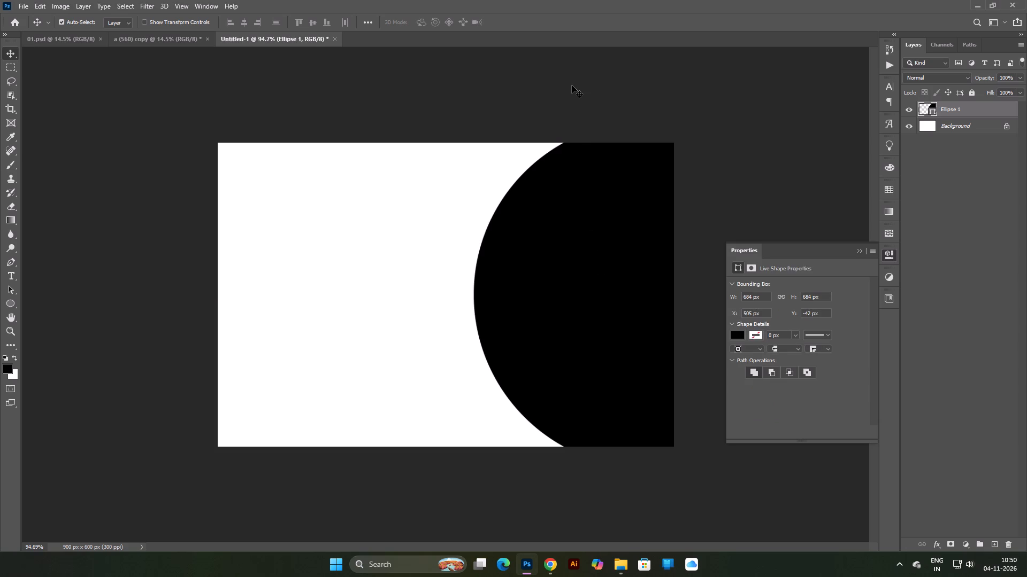
left_click(572, 85)
scroll(574, 139, "down", 3)
scroll(578, 245, "up", 2)
left_click_drag(573, 252, 579, 251)
key("Return")
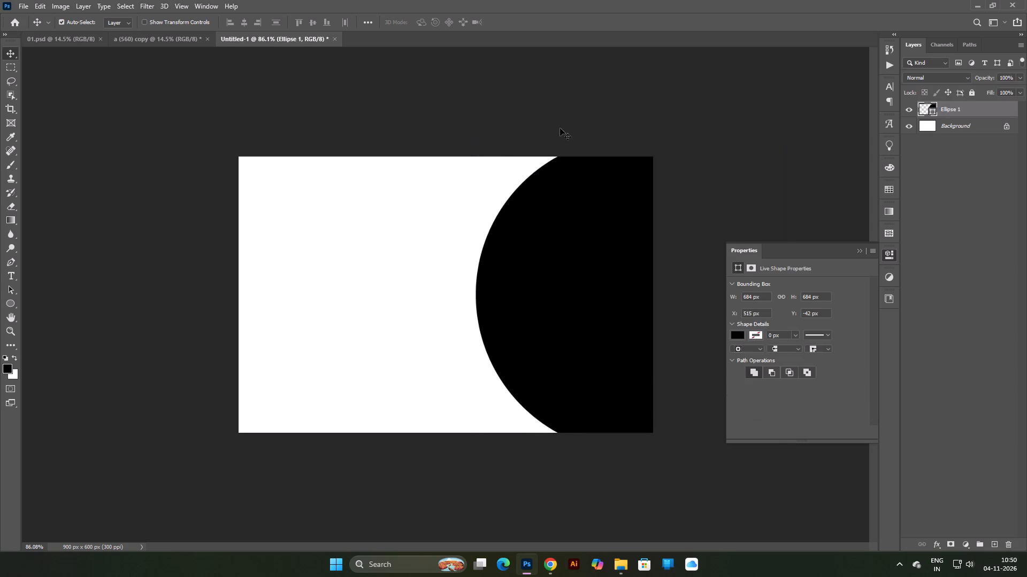
left_click(561, 123)
left_click(579, 266)
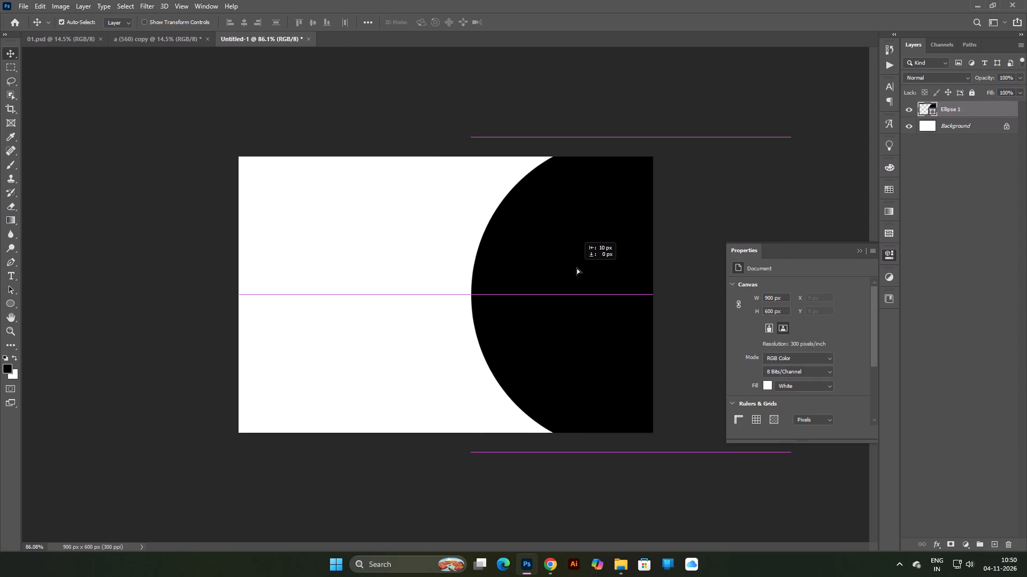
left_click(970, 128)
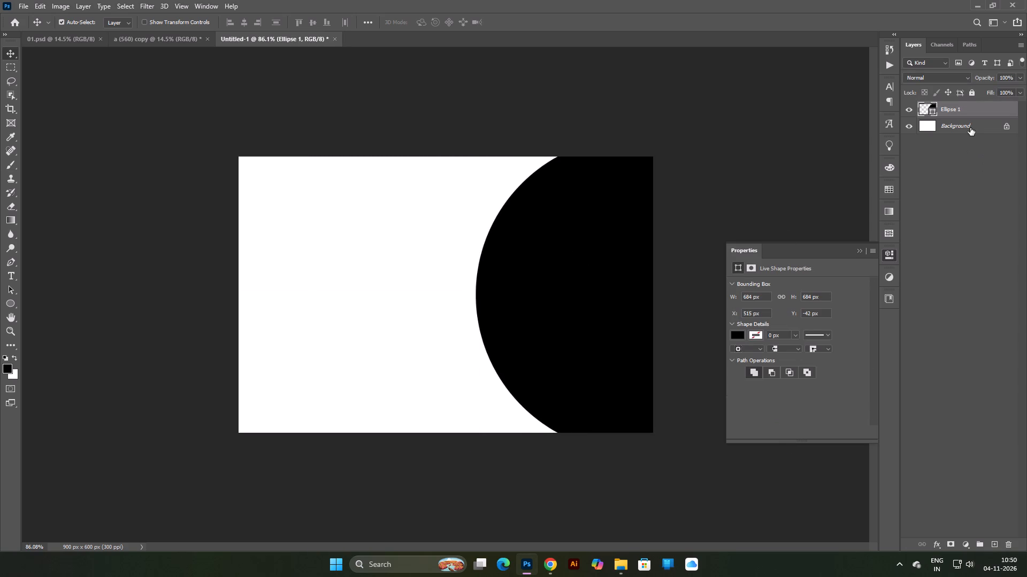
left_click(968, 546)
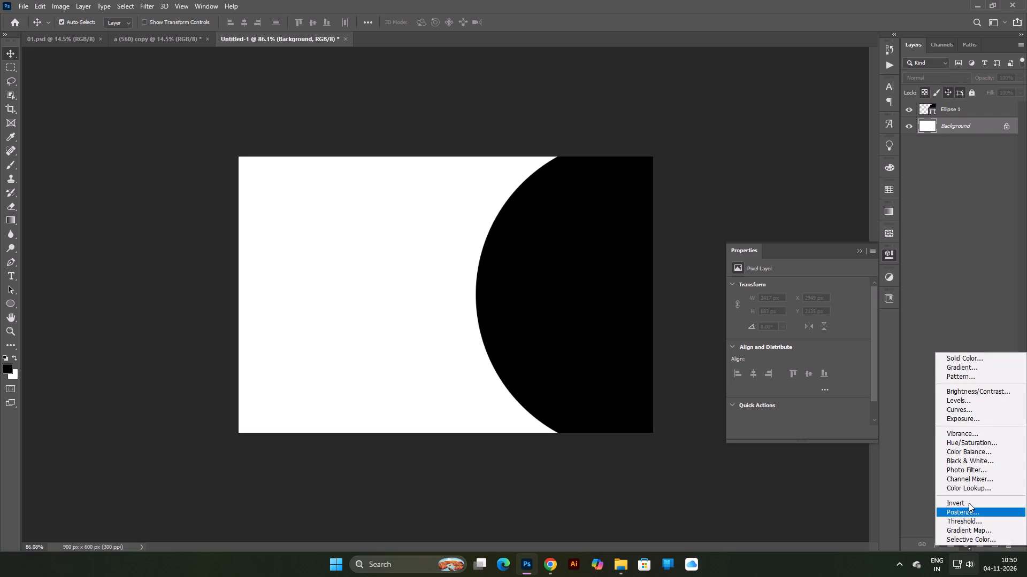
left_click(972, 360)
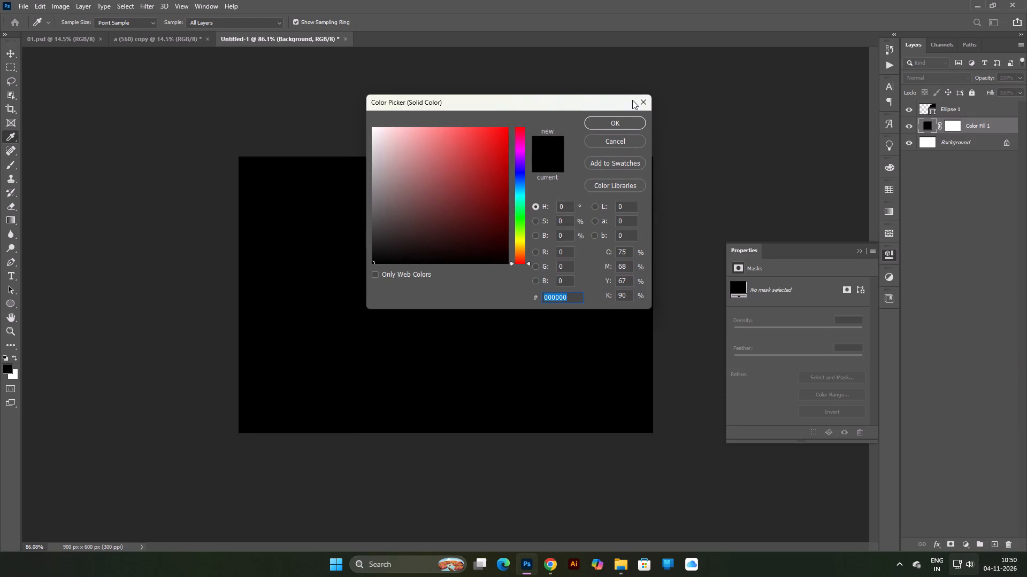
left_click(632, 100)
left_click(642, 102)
Add a gradient fill layer above the Background and set the gradient's first colour stop to pale yellow #fffdb9.
left_click(969, 542)
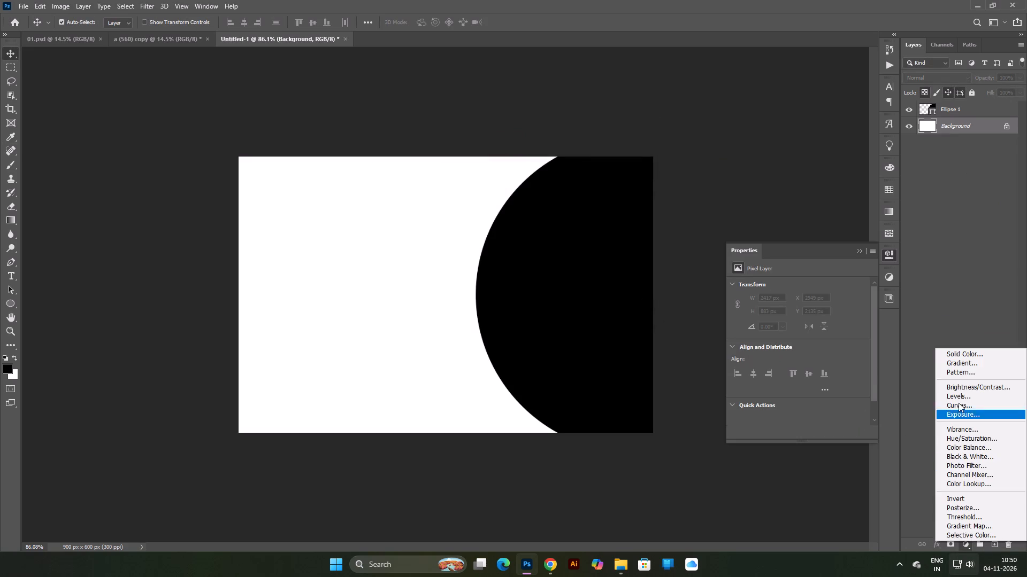
left_click(971, 360)
left_click(511, 147)
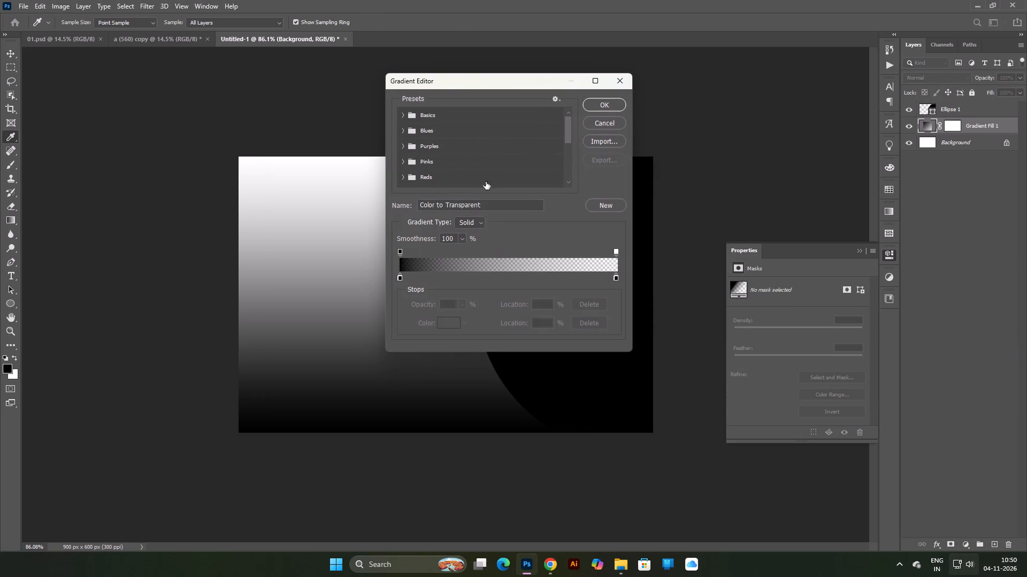
double_click(398, 277)
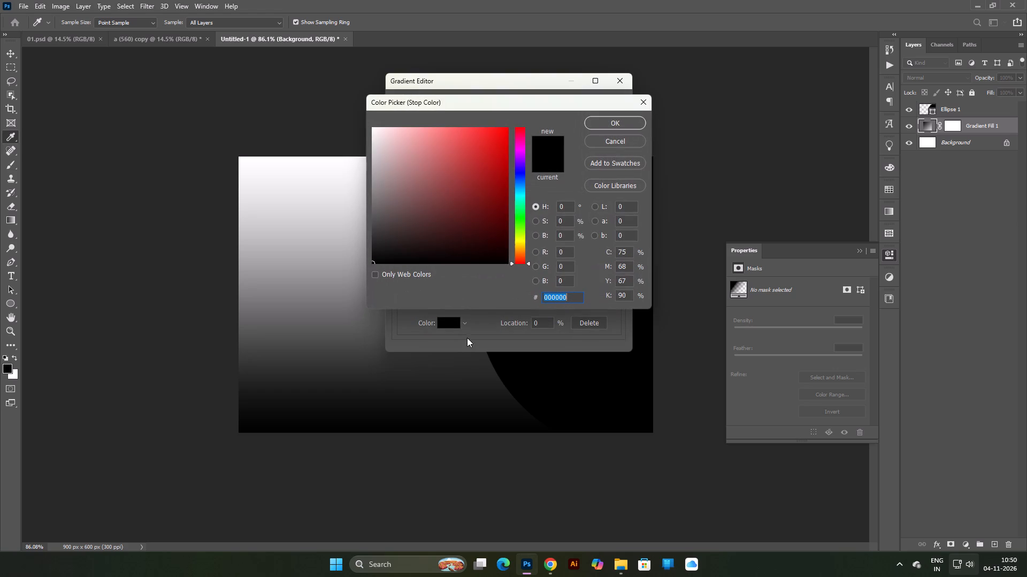
left_click(521, 241)
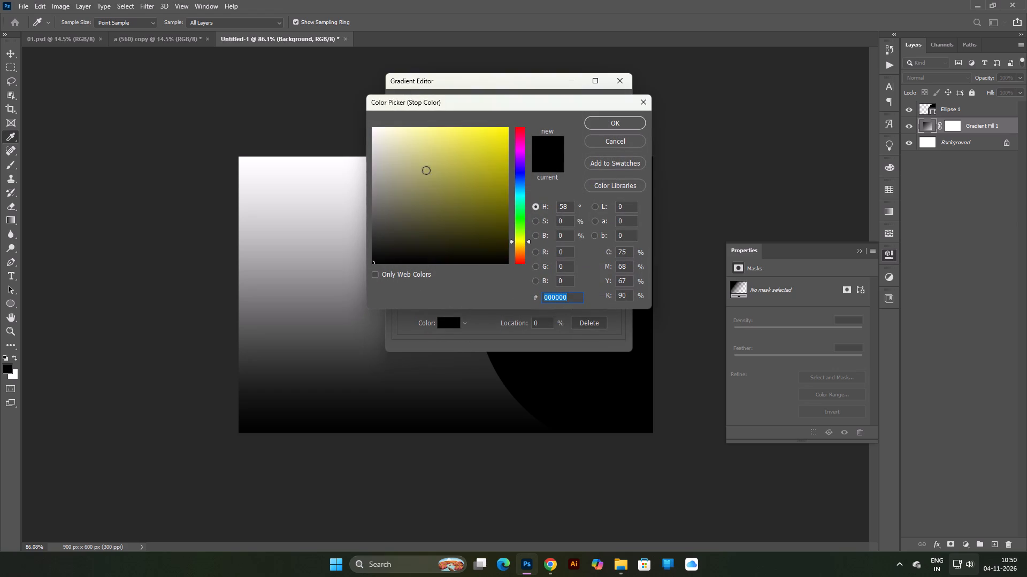
left_click_drag(422, 165, 409, 92)
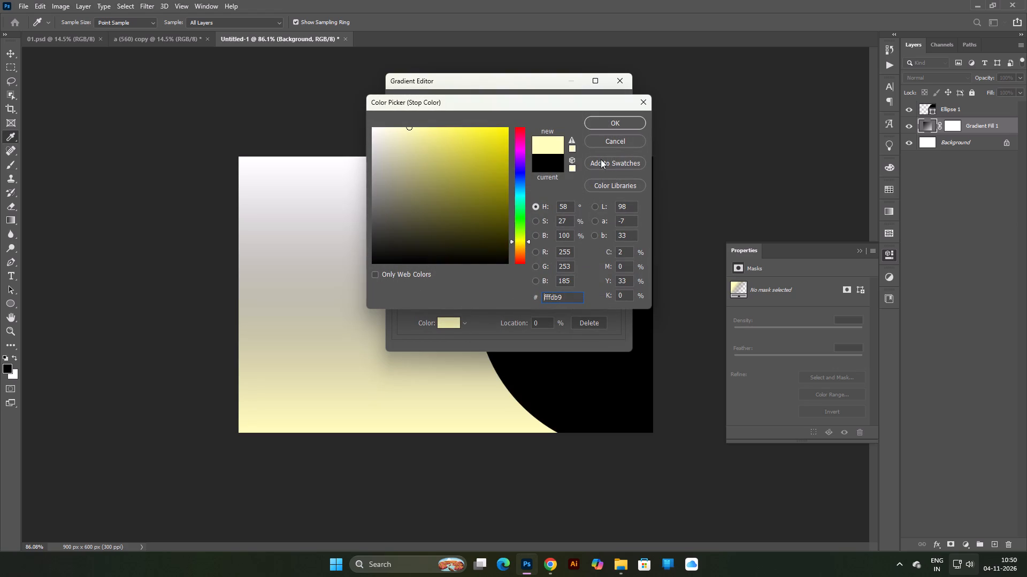
left_click(629, 123)
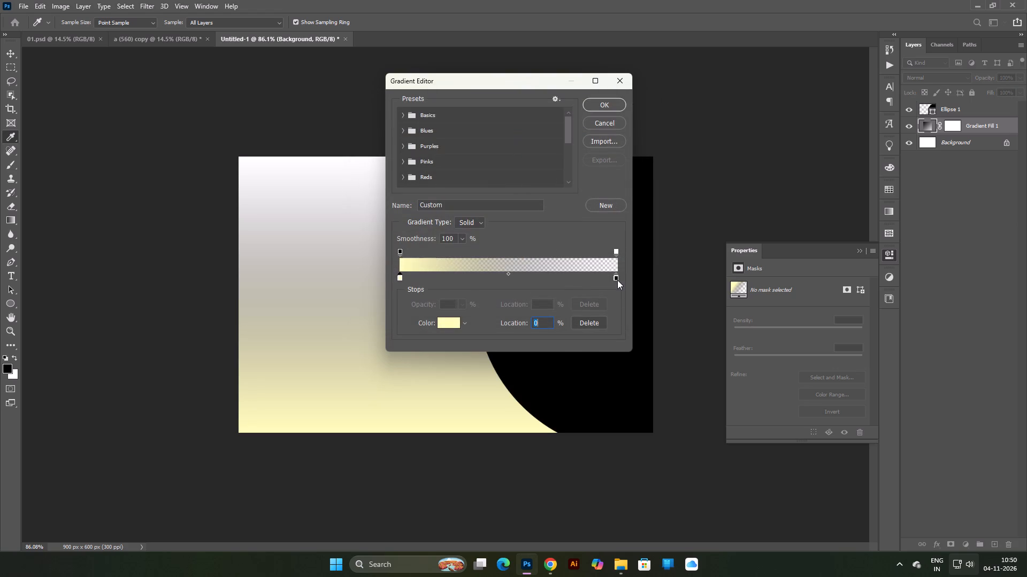
Set the gradient's end colour stop to white and apply the gradient fill.
left_click(616, 278)
left_click(450, 321)
left_click_drag(426, 155, 223, 13)
left_click(629, 122)
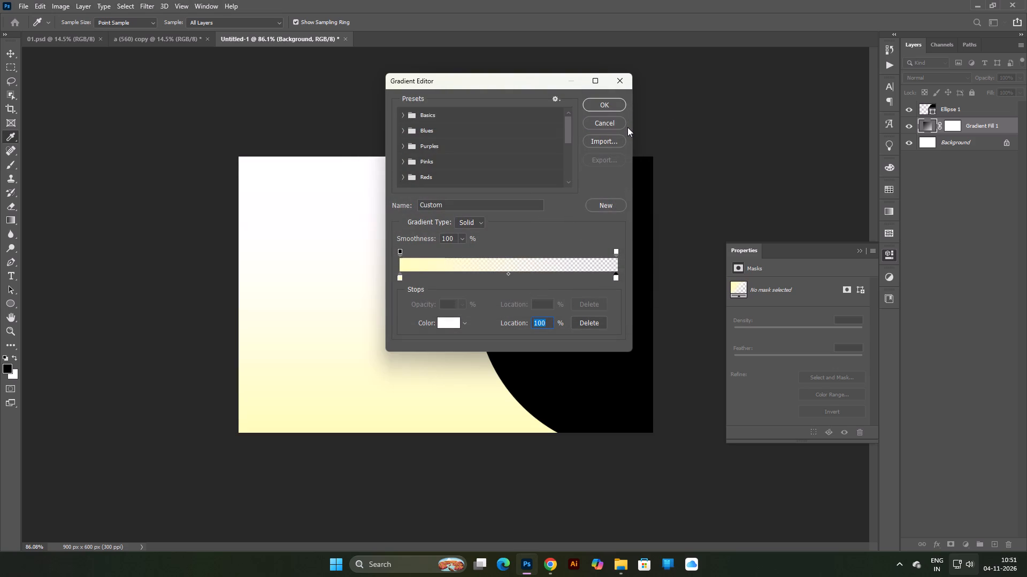
left_click(607, 103)
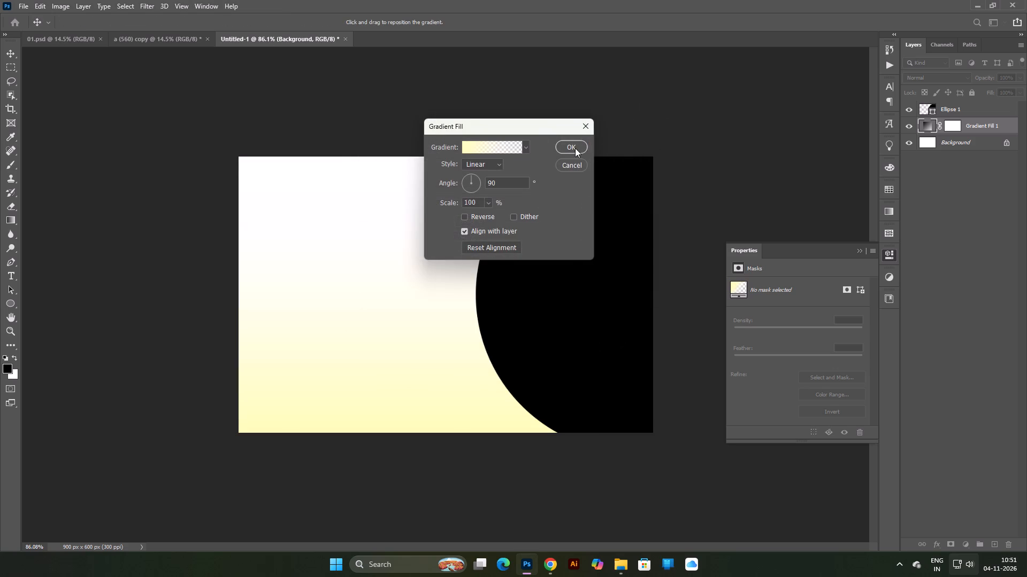
left_click(575, 148)
Move the black circle slightly further right to about X 534 px, keeping it vertically centred on the canvas.
left_click(752, 110)
scroll(499, 254, "down", 5)
scroll(503, 248, "up", 5)
left_click_drag(553, 298, 561, 299)
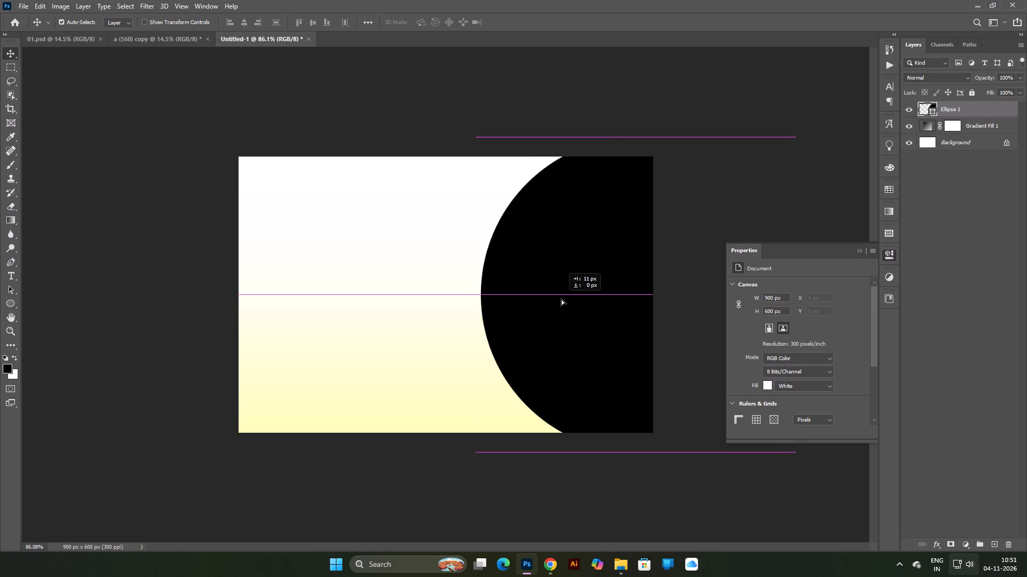
left_click_drag(561, 299, 566, 297)
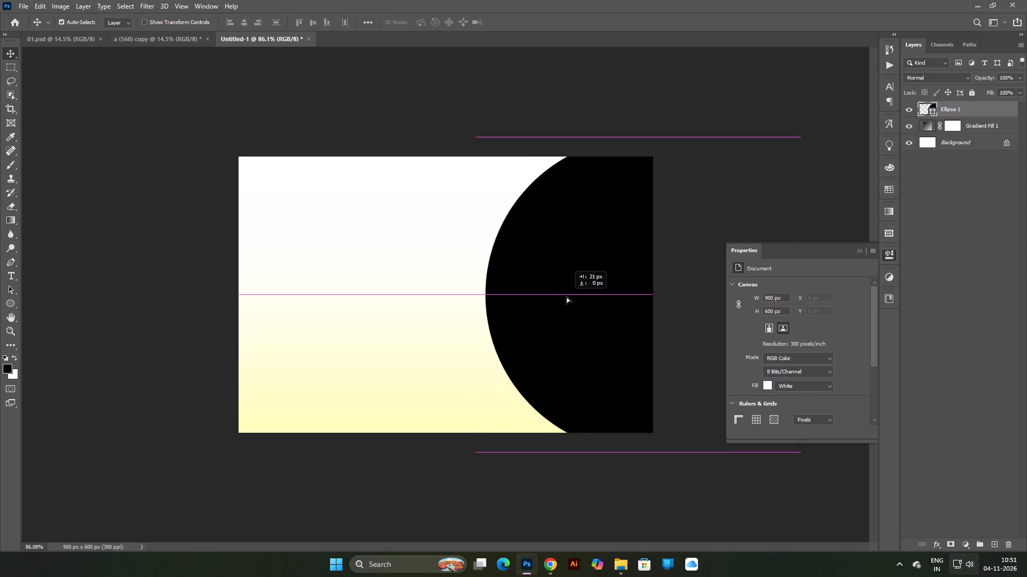
left_click_drag(566, 297, 567, 297)
scroll(620, 184, "down", 4)
scroll(609, 233, "up", 4)
left_click_drag(597, 272, 591, 272)
key("Return")
left_click(628, 113)
left_click(608, 230)
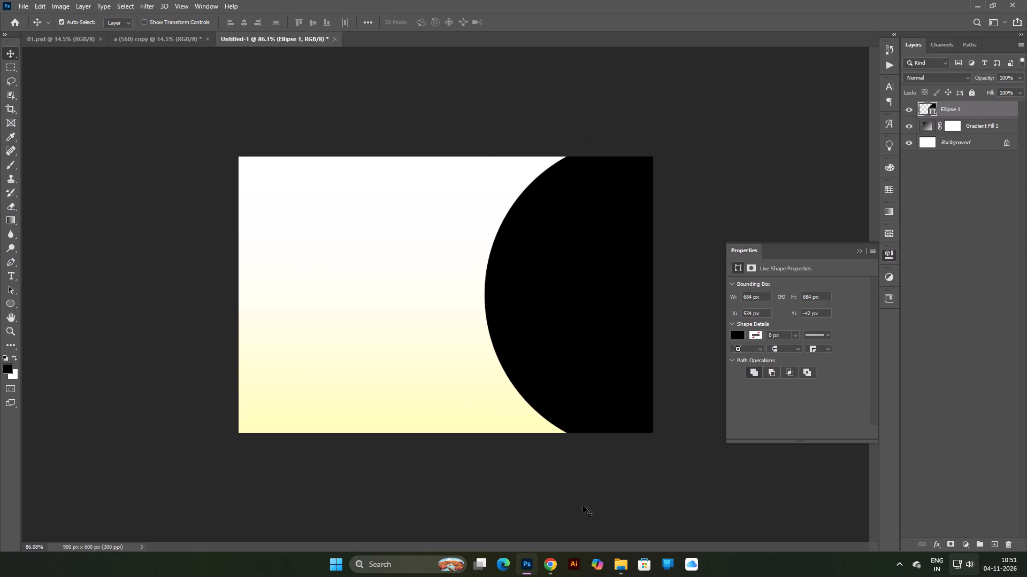
Switch to Chrome, search Google Images for "banana wallpaper" in a new tab, and preview the Pexels green banana photo.
left_click(556, 563)
left_click(405, 12)
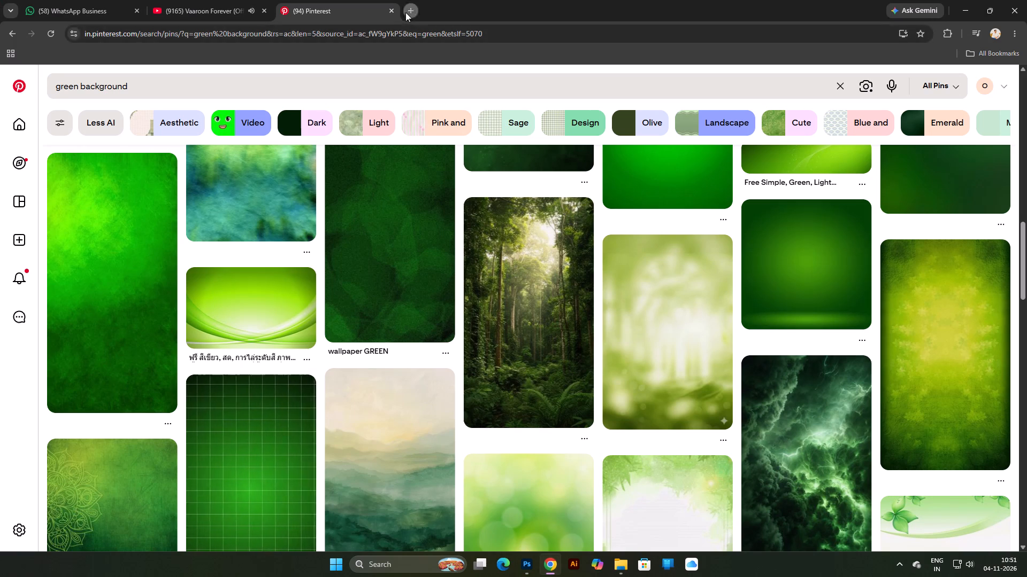
left_click(504, 223)
type("banana wa")
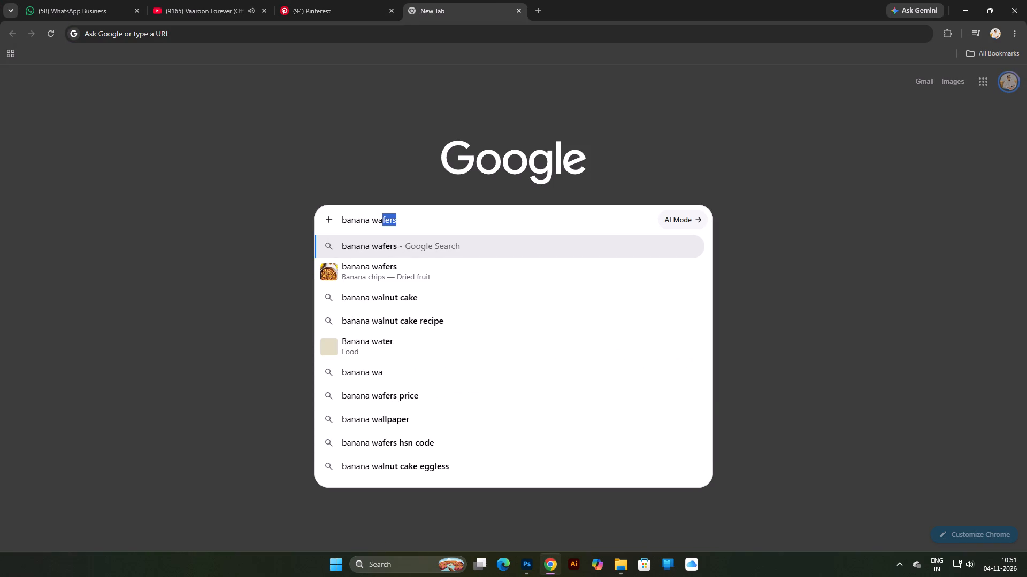
type("ll")
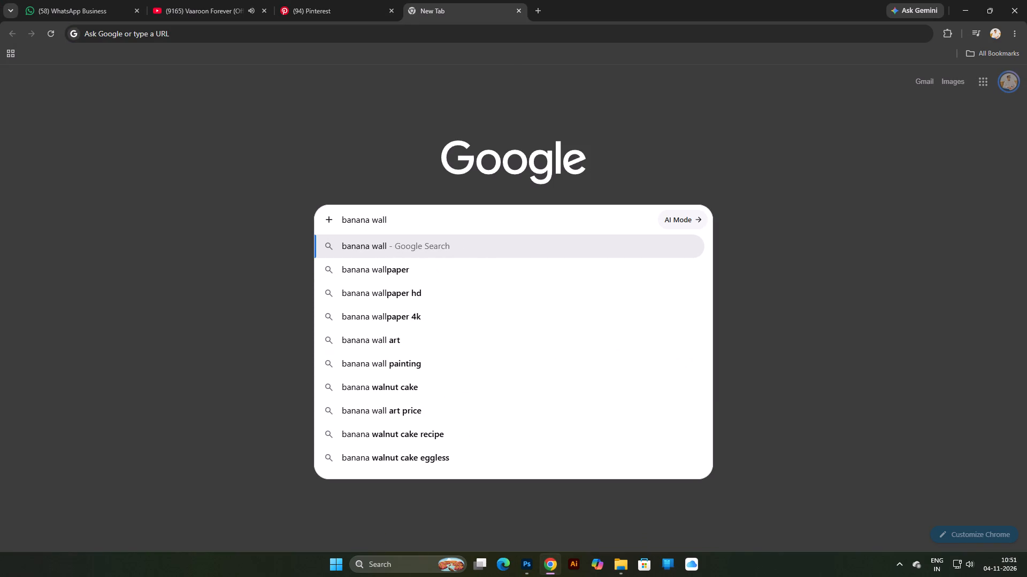
key("Down")
key("Return")
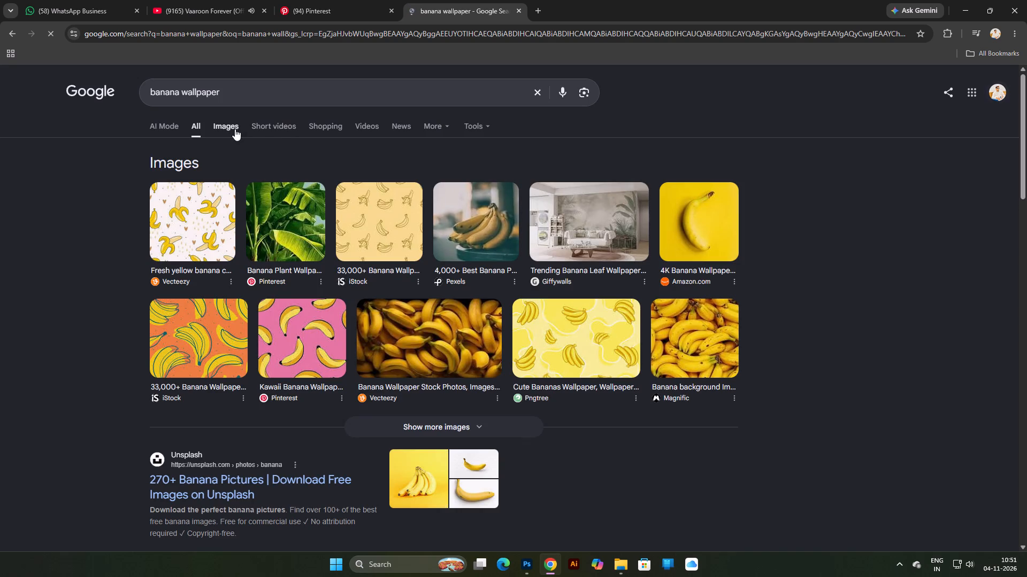
left_click(231, 125)
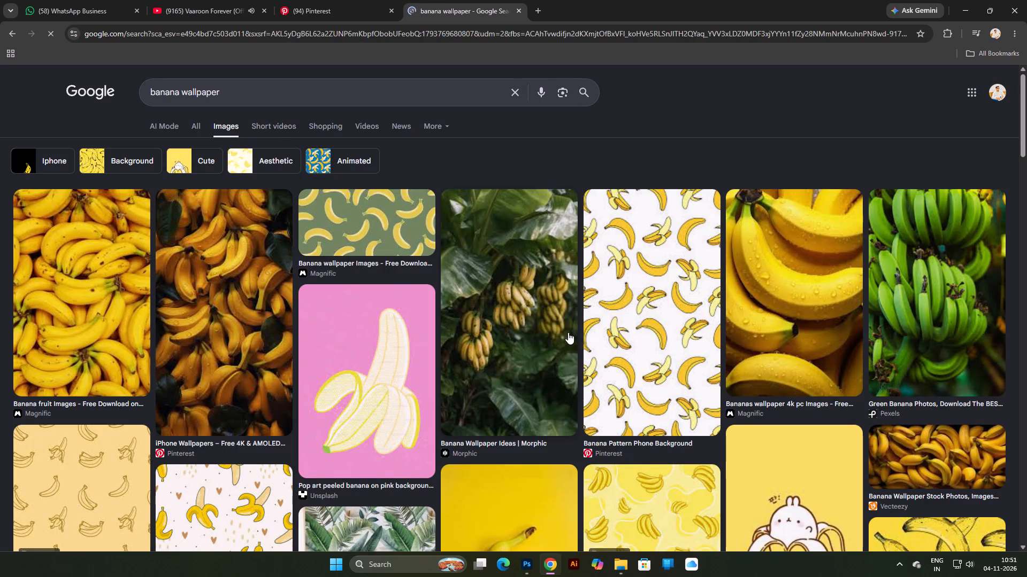
scroll(567, 332, "down", 4)
scroll(567, 332, "up", 4)
left_click(942, 287)
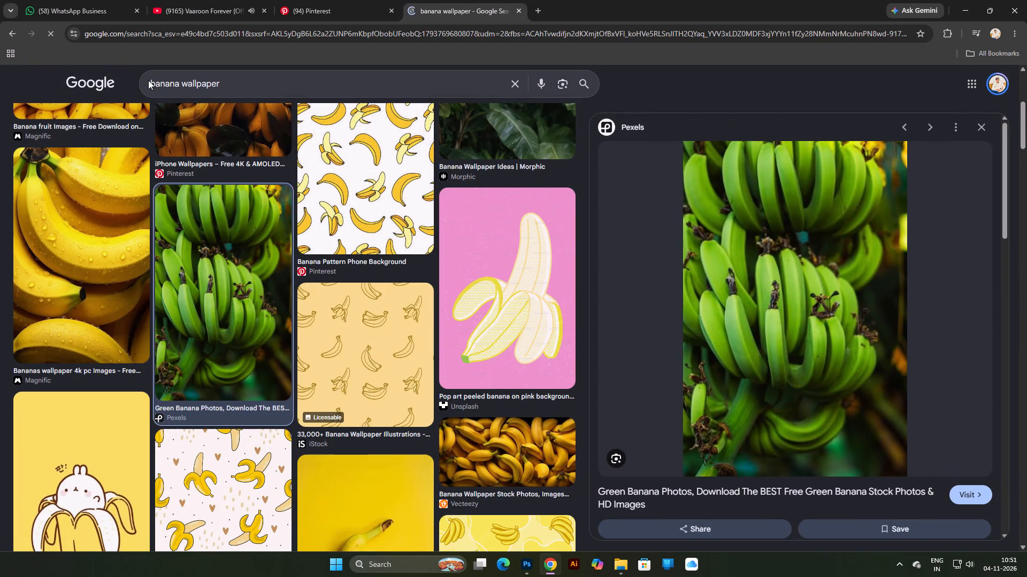
Refine the image search to "green banana wallpaper".
left_click(151, 85)
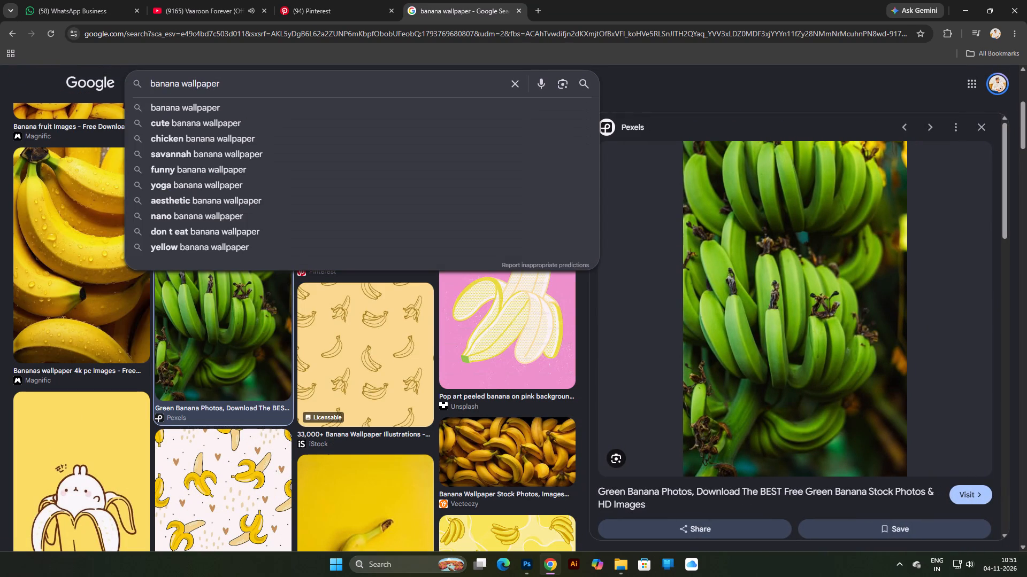
type("green")
key("space")
key("Return")
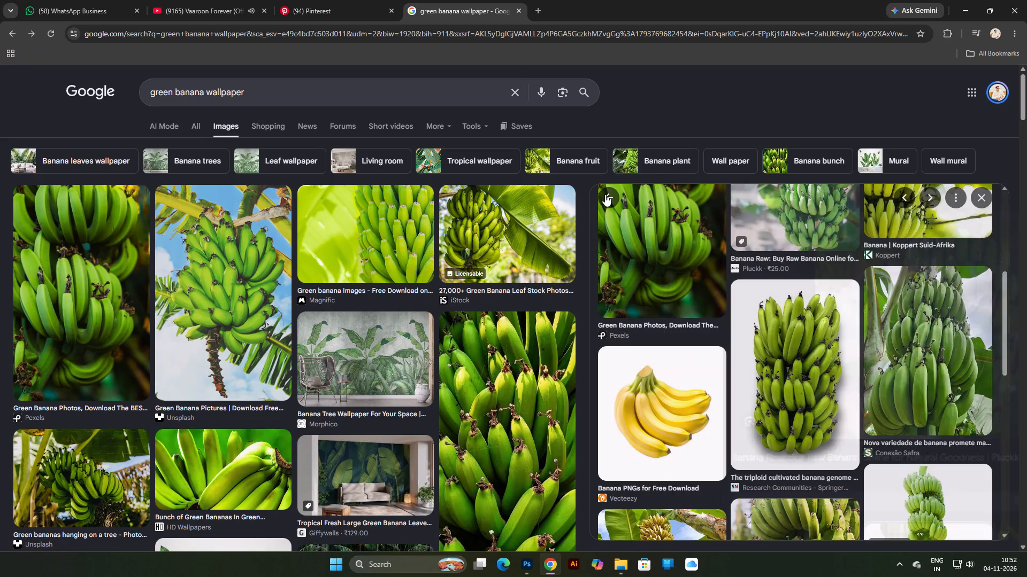
scroll(789, 380, "up", 9)
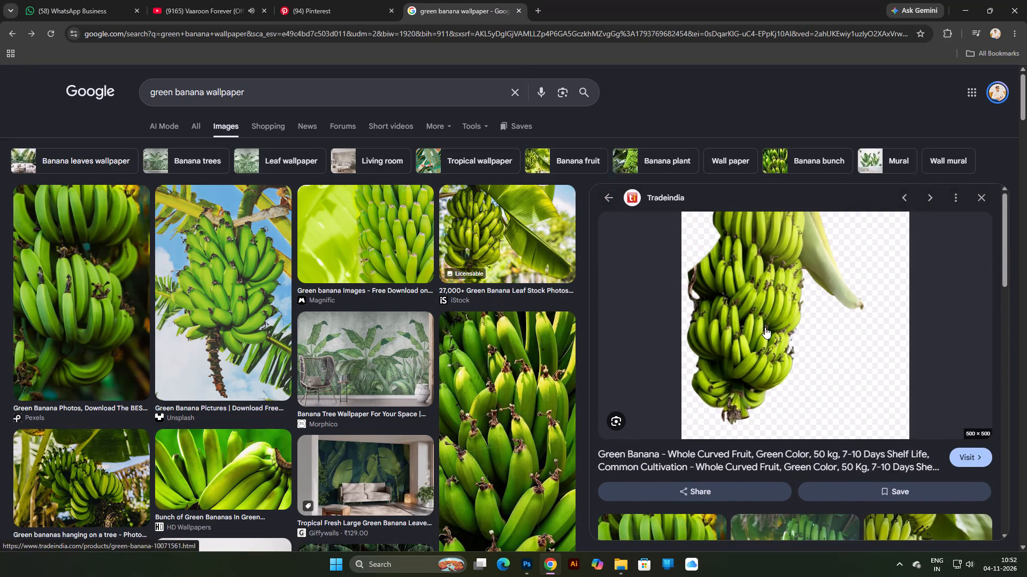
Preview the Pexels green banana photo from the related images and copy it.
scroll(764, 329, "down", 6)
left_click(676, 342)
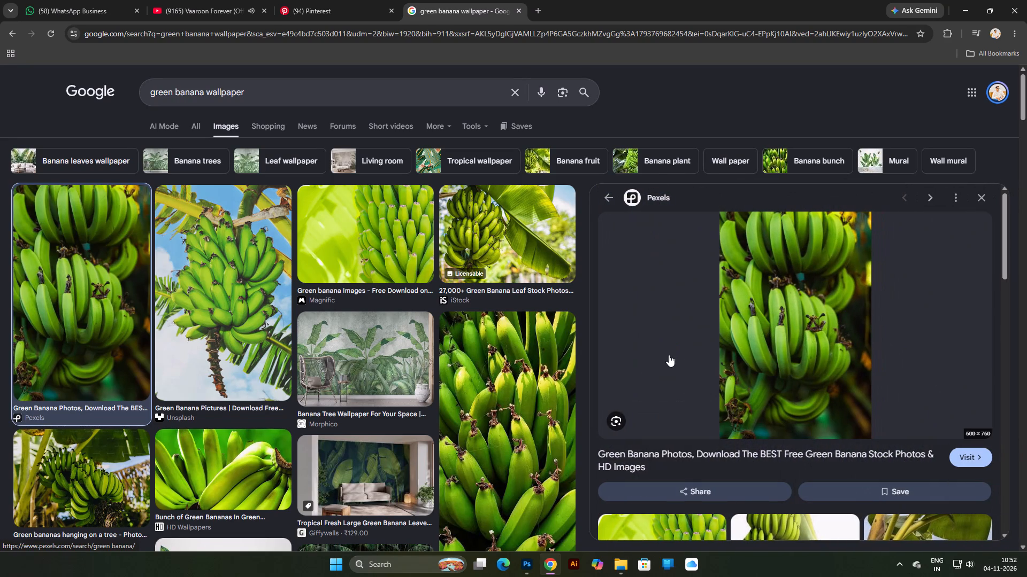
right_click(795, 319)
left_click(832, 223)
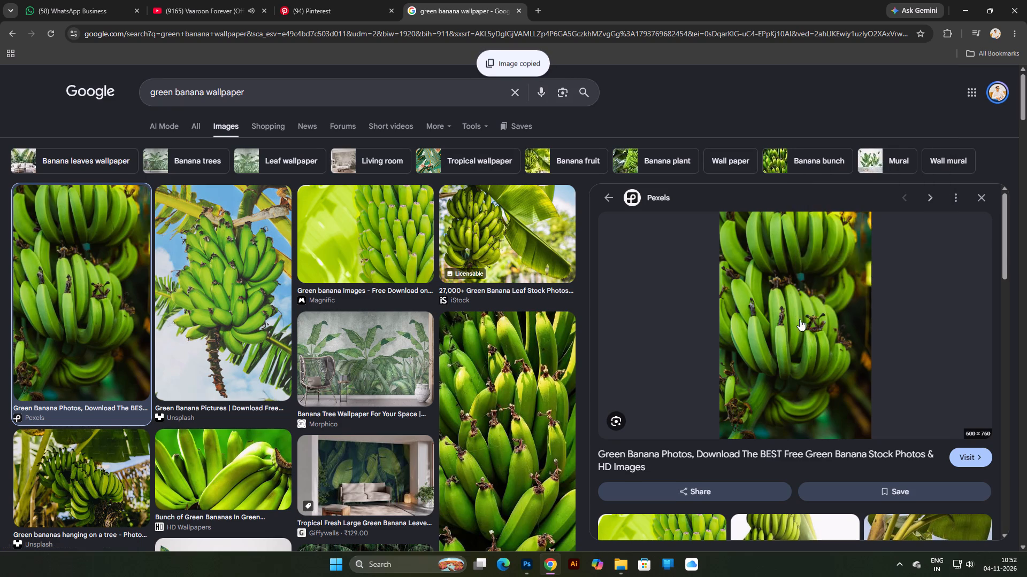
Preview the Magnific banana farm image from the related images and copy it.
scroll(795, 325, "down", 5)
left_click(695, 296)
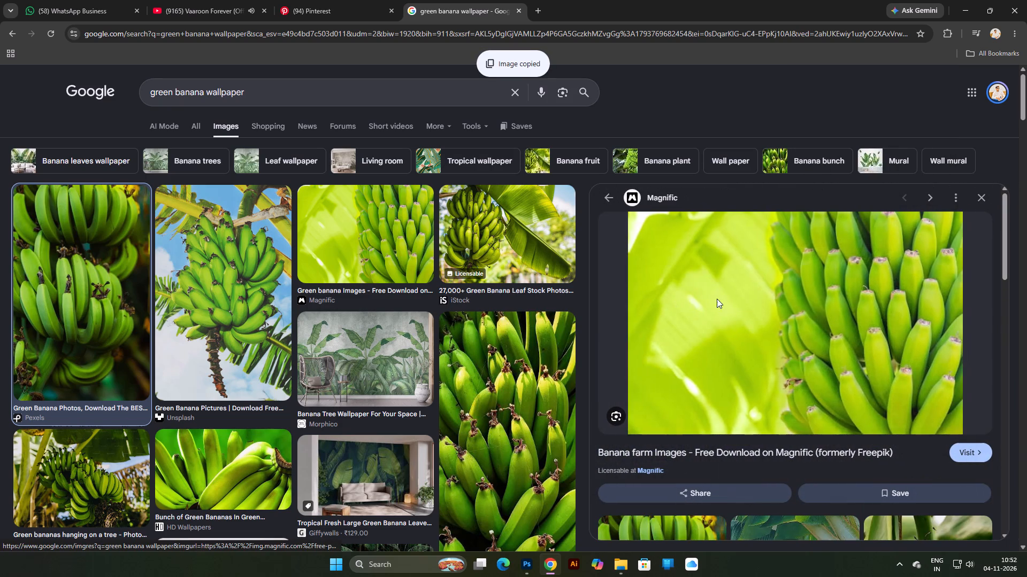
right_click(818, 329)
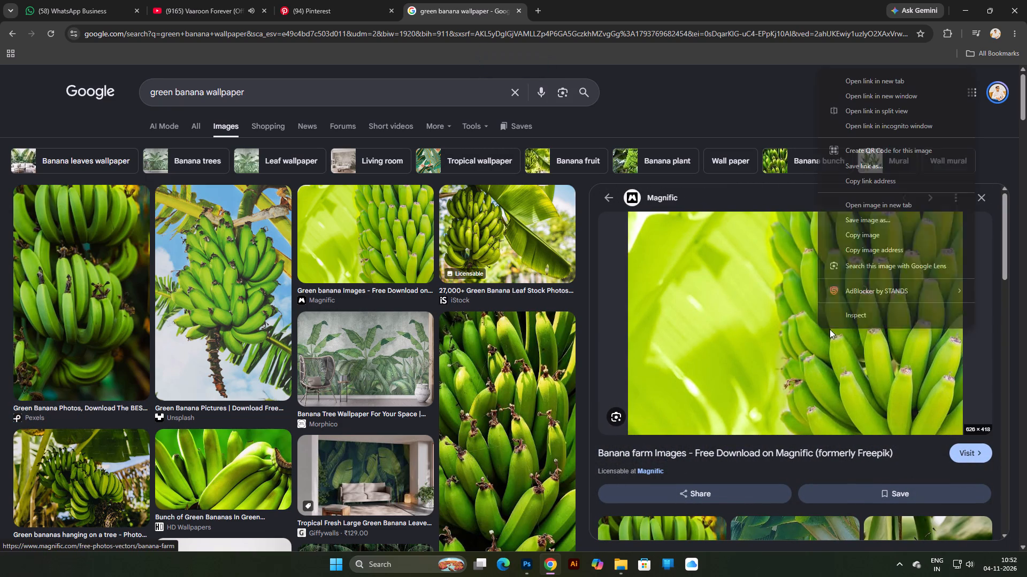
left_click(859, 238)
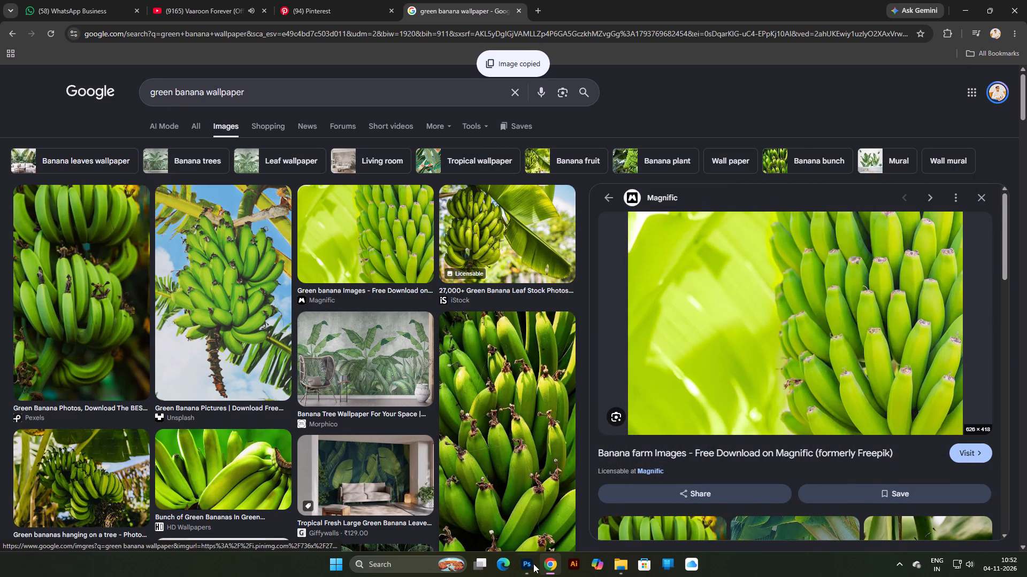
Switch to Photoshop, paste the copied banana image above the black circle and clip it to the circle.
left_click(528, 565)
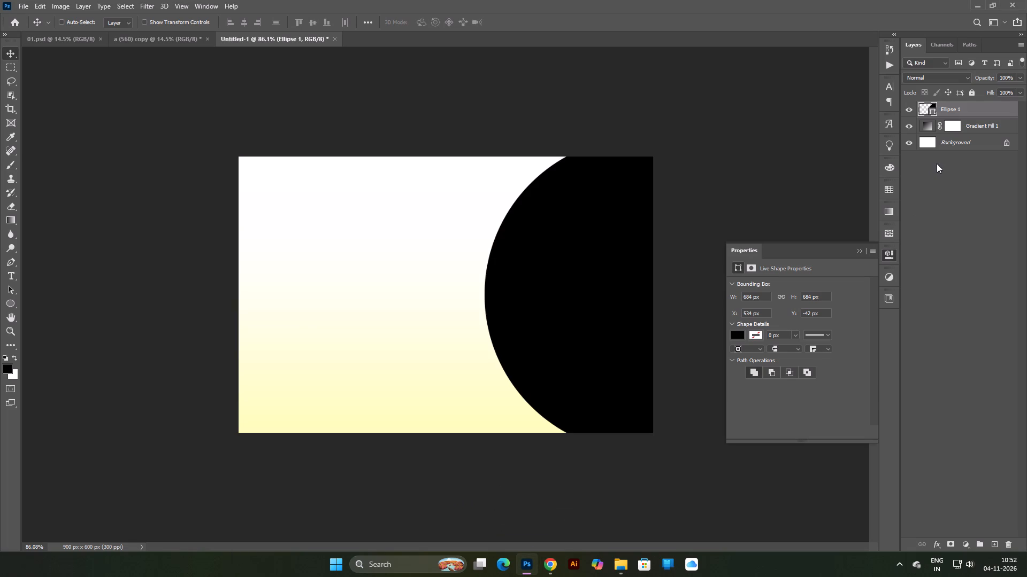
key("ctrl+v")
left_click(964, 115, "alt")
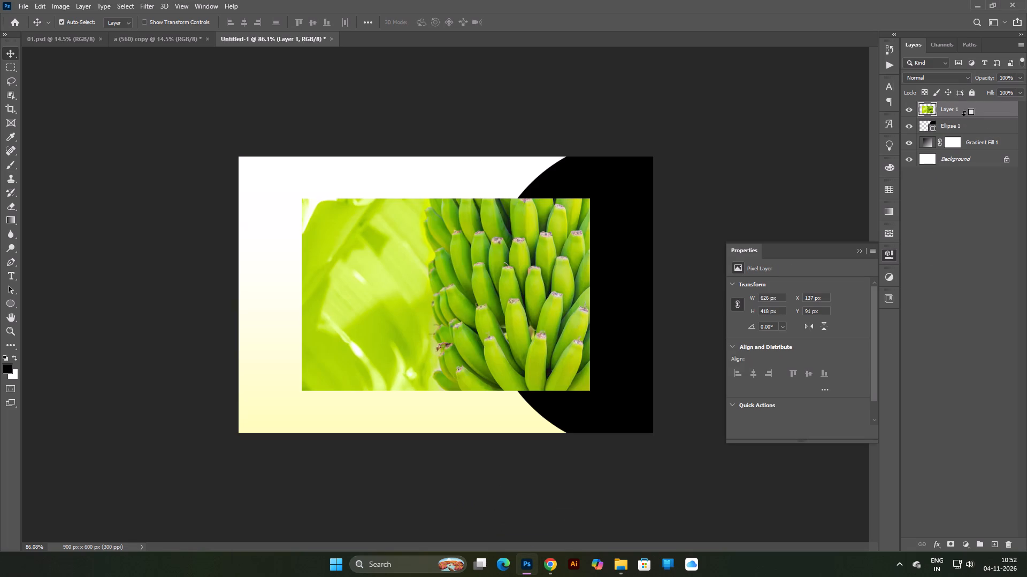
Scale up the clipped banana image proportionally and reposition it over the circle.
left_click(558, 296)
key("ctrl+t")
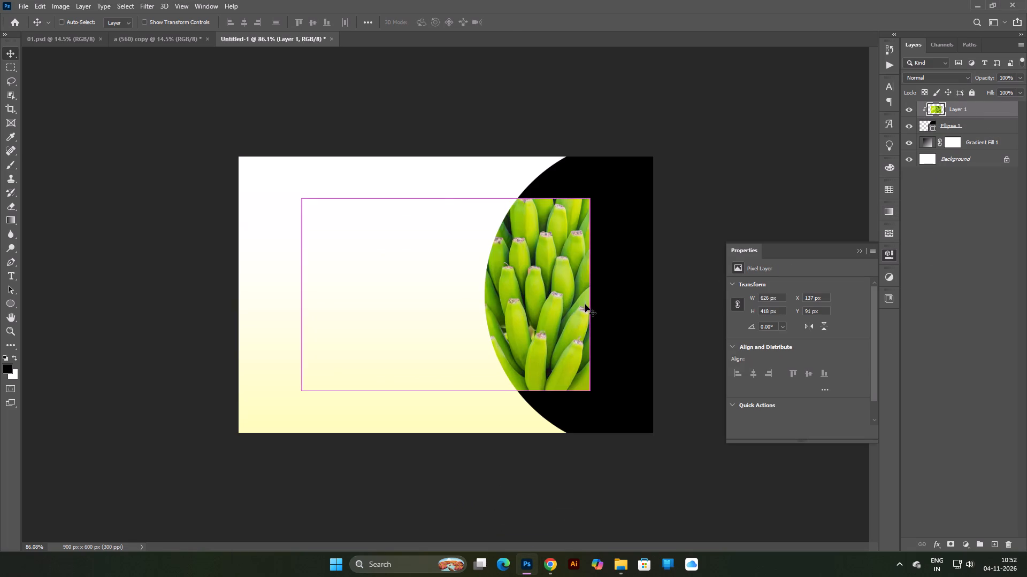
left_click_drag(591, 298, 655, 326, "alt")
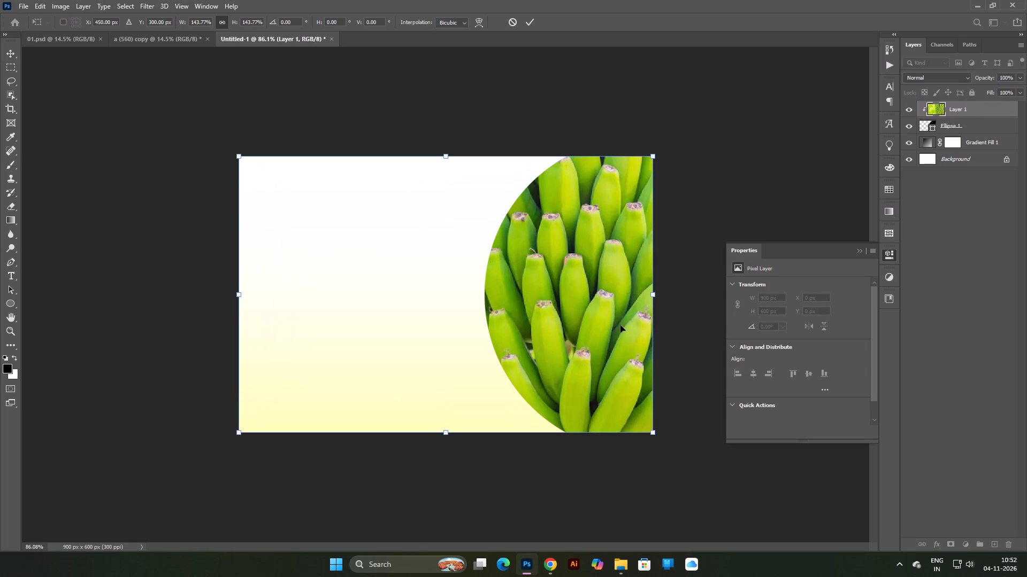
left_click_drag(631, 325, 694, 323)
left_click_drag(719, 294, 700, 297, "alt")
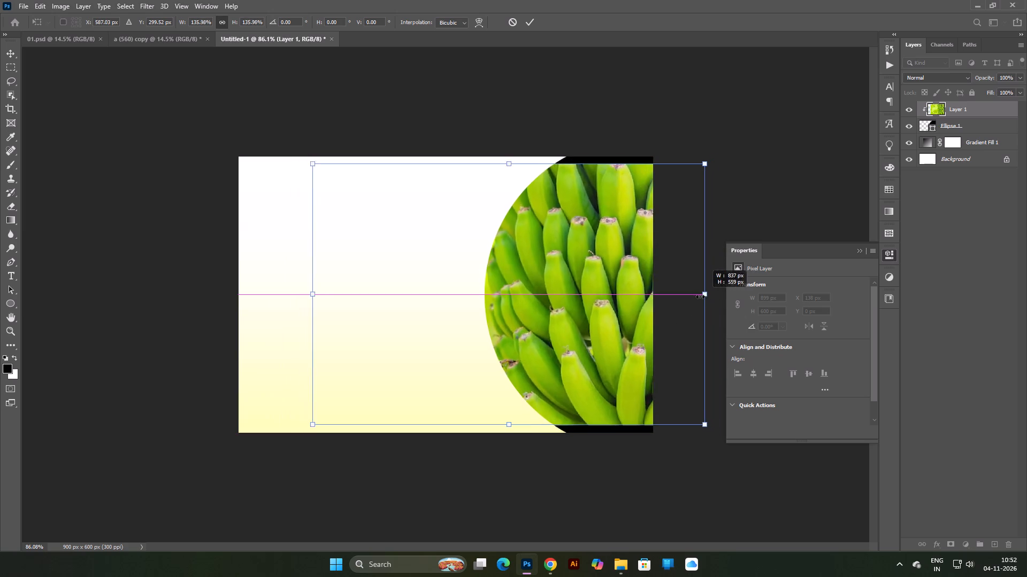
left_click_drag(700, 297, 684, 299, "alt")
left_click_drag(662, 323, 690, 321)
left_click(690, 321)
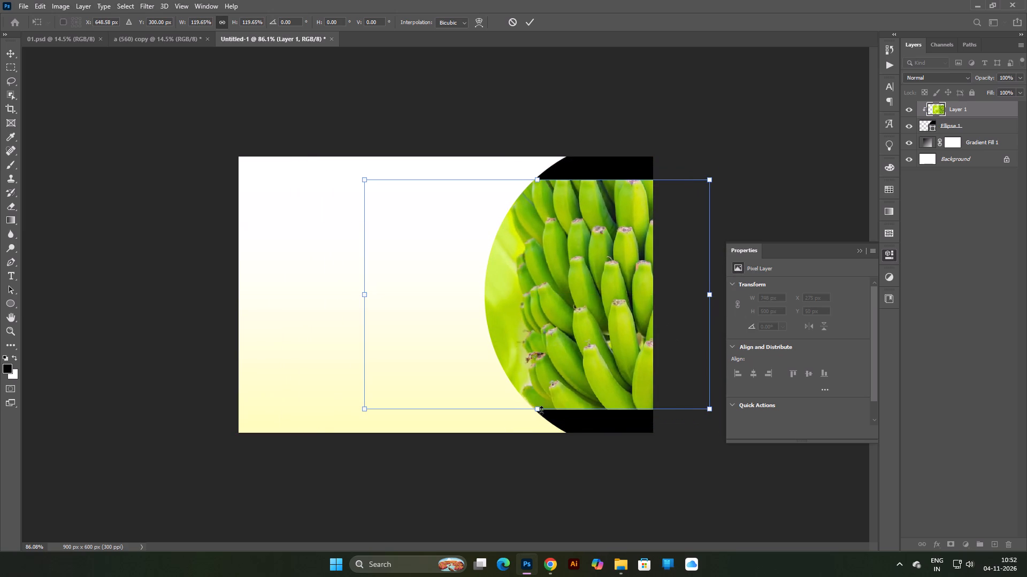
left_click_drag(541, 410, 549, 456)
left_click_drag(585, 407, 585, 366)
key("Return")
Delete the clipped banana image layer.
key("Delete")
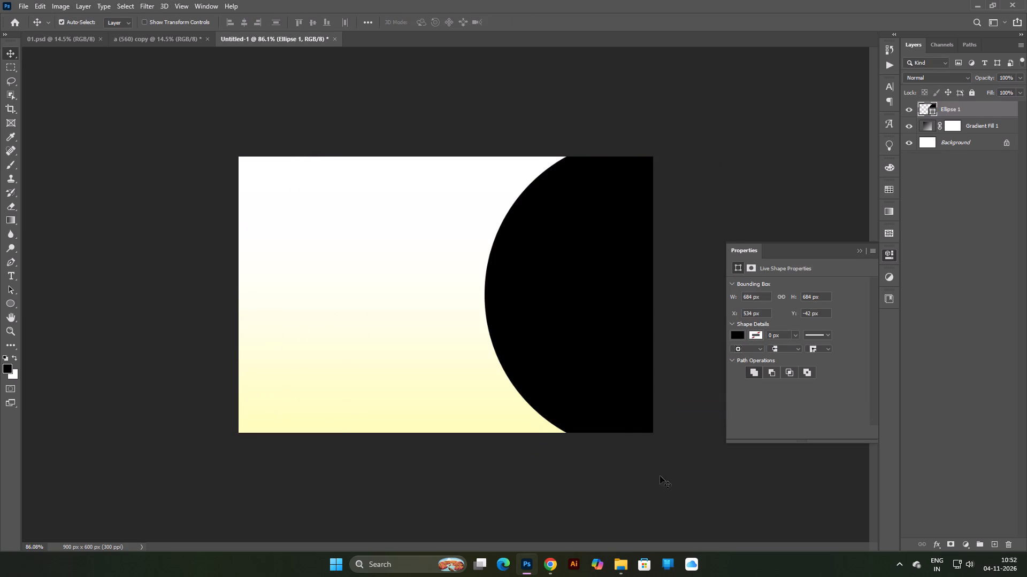
Switch back to Chrome and preview the iStock green banana leaf photo with its related images.
left_click(554, 563)
scroll(509, 424, "down", 4)
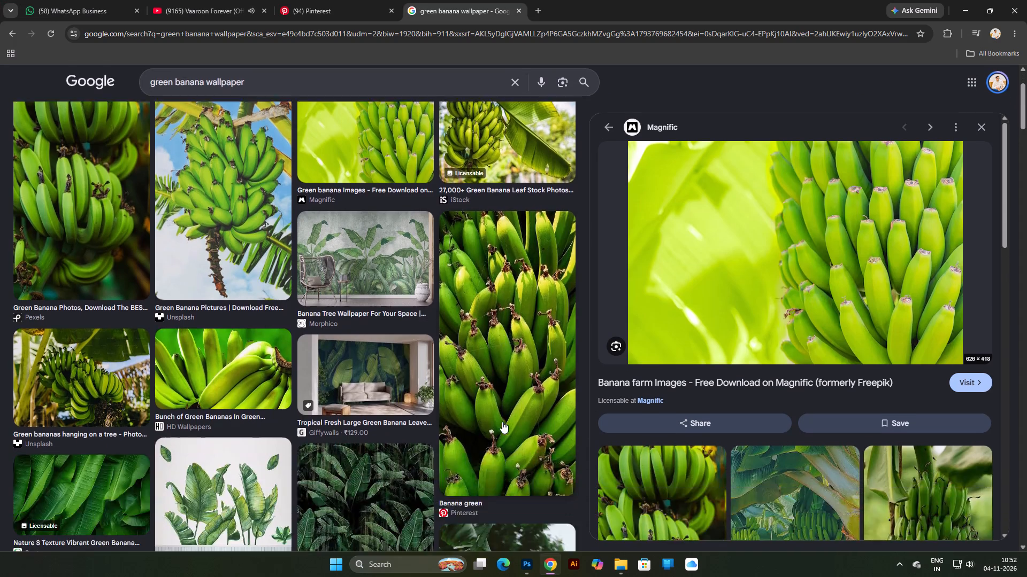
scroll(502, 421, "up", 4)
left_click(526, 211)
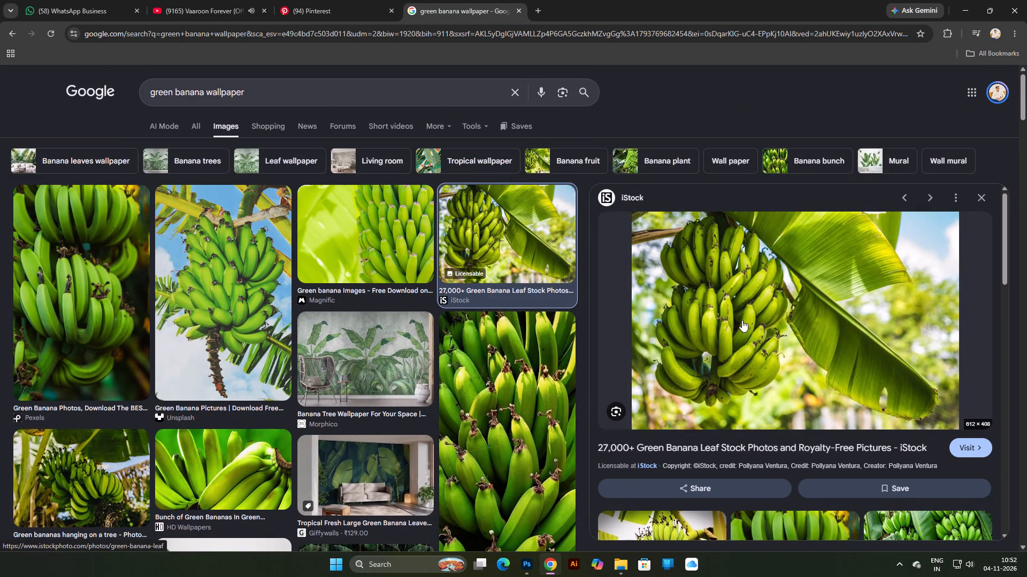
scroll(738, 321, "down", 5)
Refine the image search to "green banana wallpaper 4k".
left_click(275, 95)
key("space")
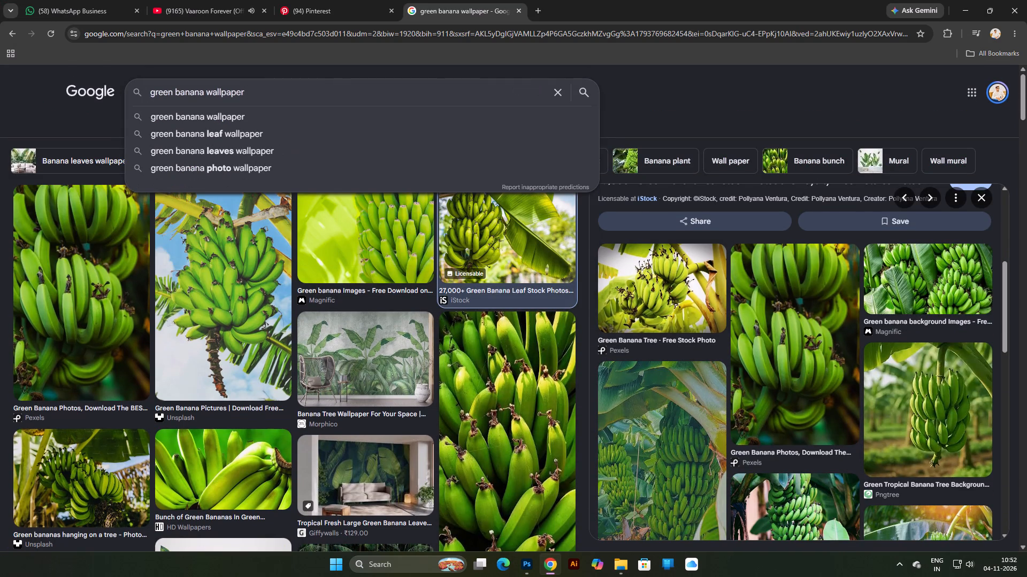
type("4k")
key("space")
key("Return")
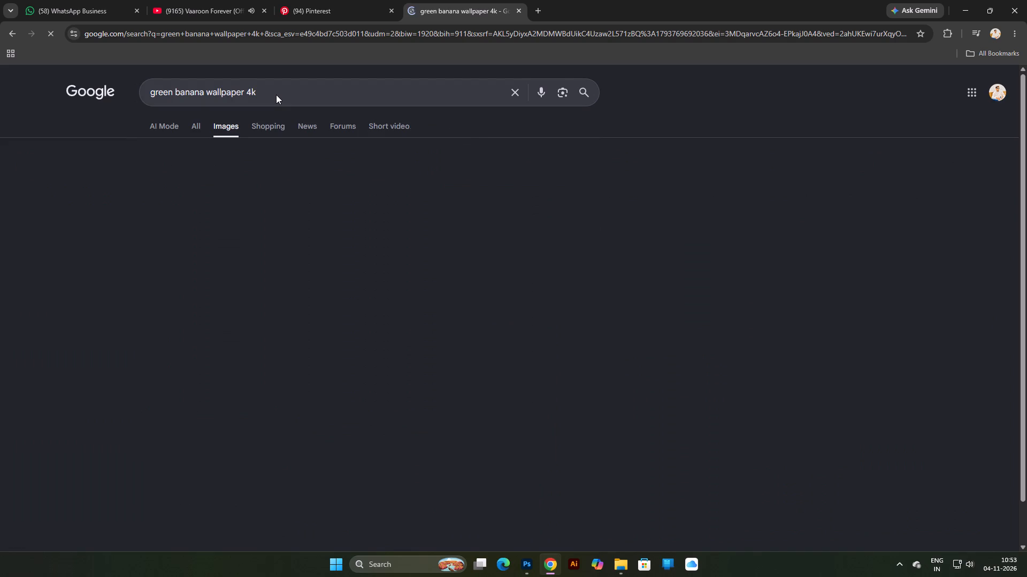
Preview the Unsplash banana tree photo and the Pexels Green Banana Fruit on a Tree and Green Bananas on a Tree photos.
scroll(251, 333, "down", 4)
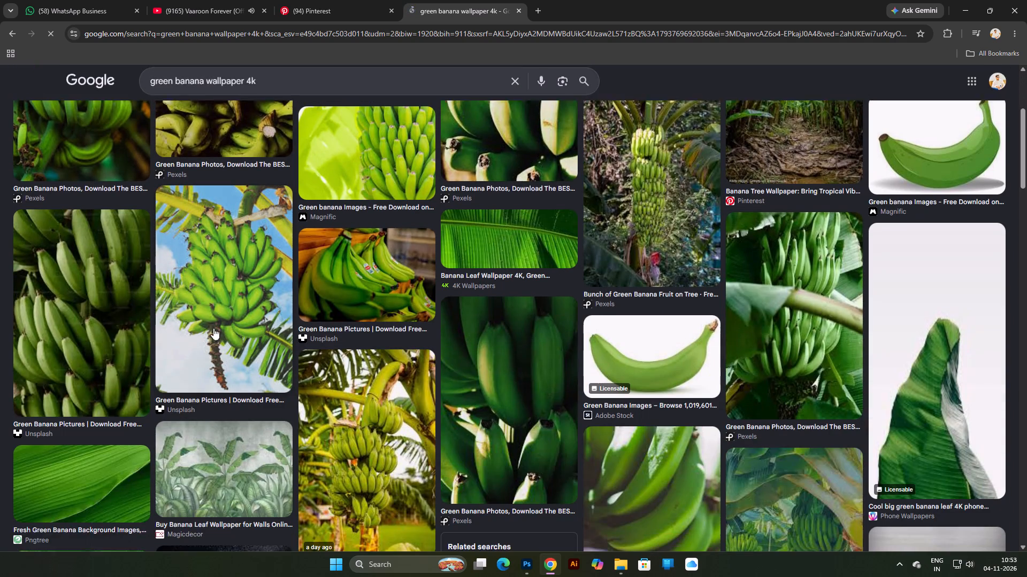
left_click(382, 449)
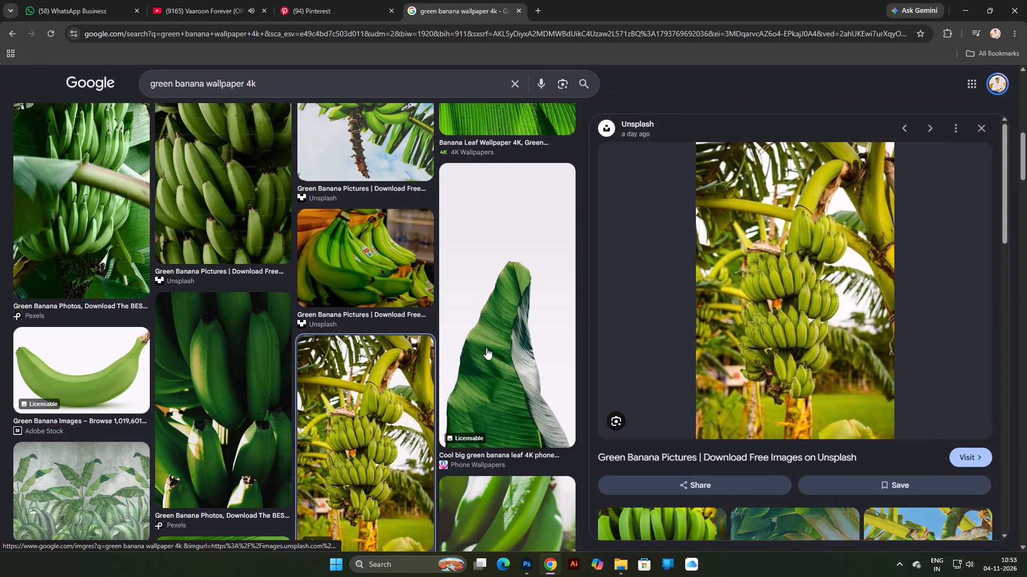
scroll(765, 358, "down", 6)
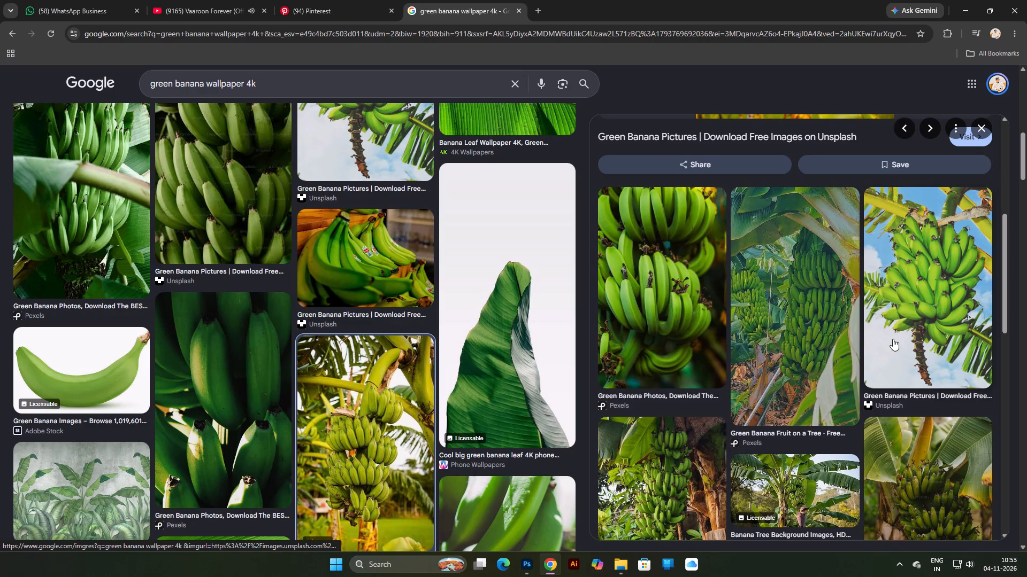
left_click(821, 340)
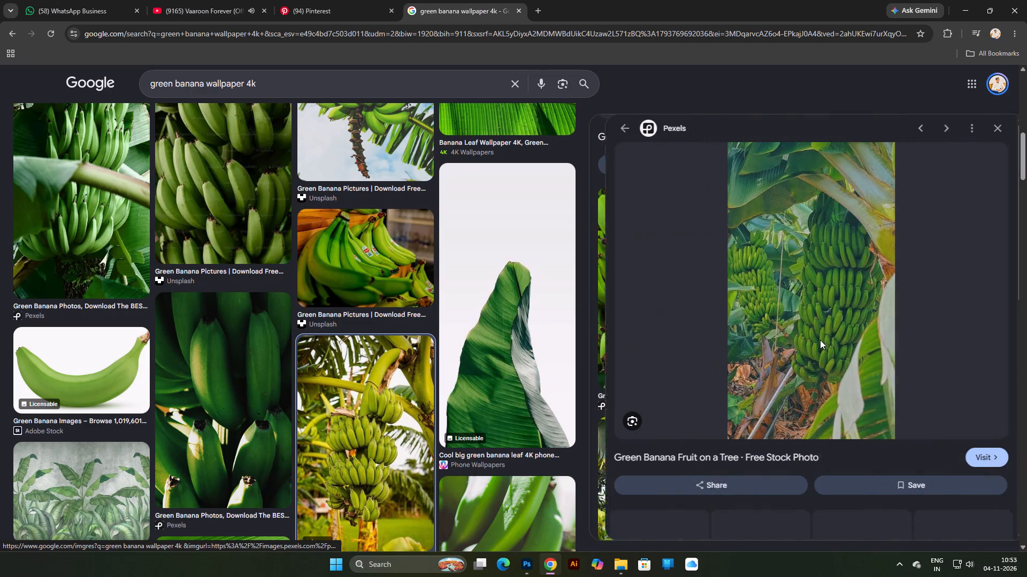
scroll(817, 340, "down", 5)
scroll(817, 340, "up", 5)
scroll(817, 340, "down", 5)
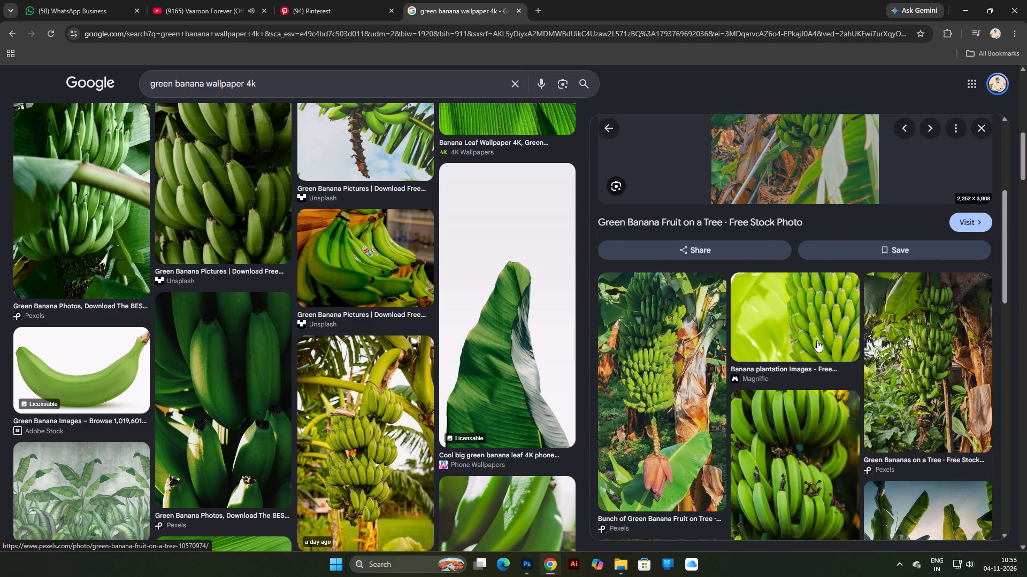
scroll(817, 340, "down", 2)
left_click(922, 264)
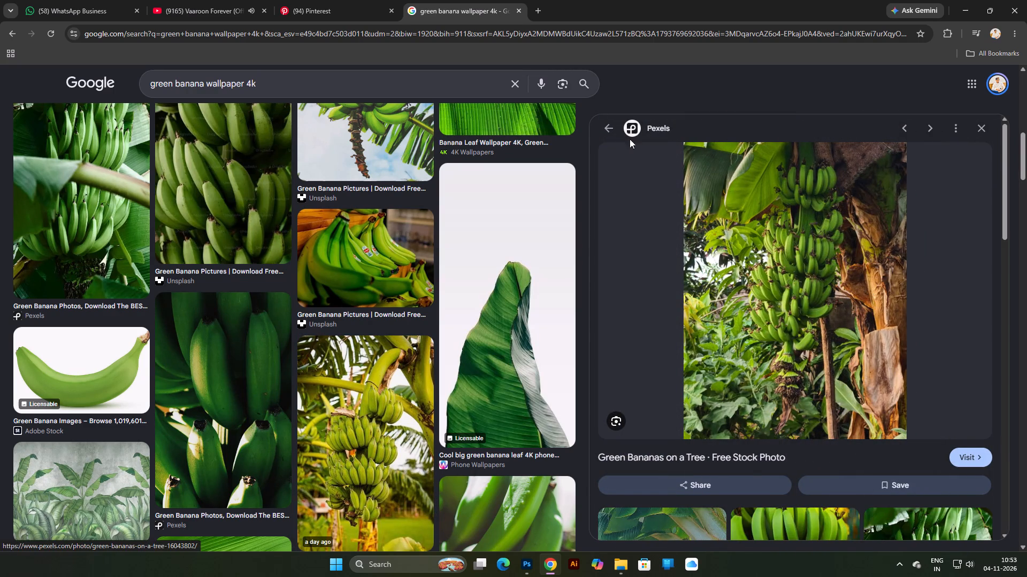
left_click(610, 131)
Examine the related images of the Pexels Green Banana Fruit on a Tree photo for a suitable banana picture.
scroll(778, 279, "up", 5)
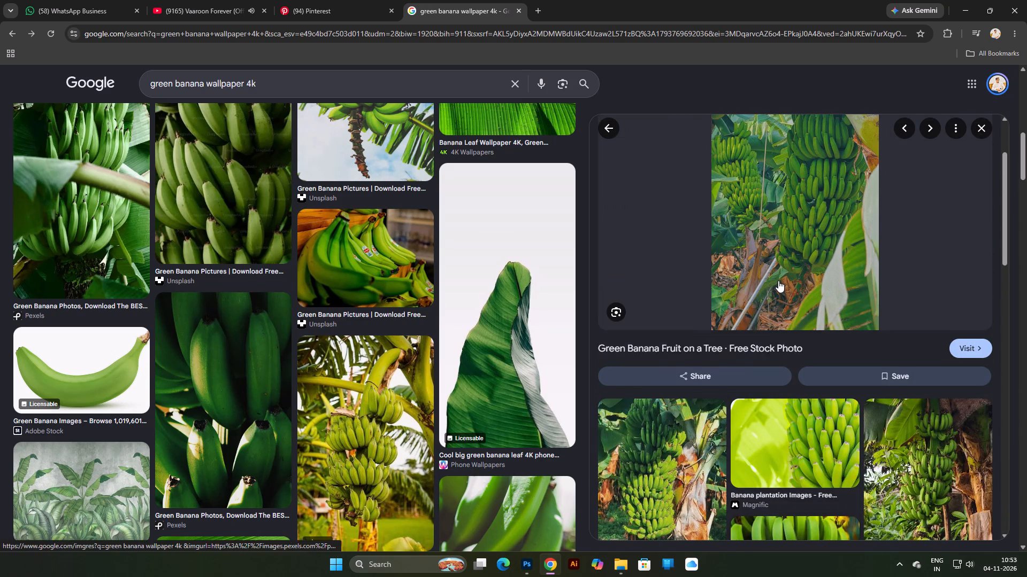
scroll(778, 280, "down", 8)
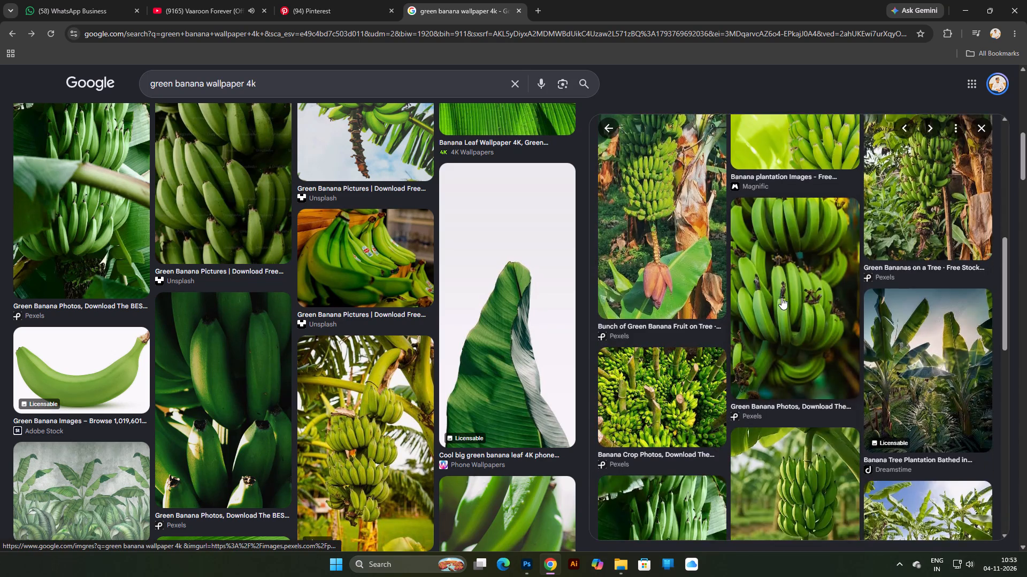
scroll(781, 298, "down", 2)
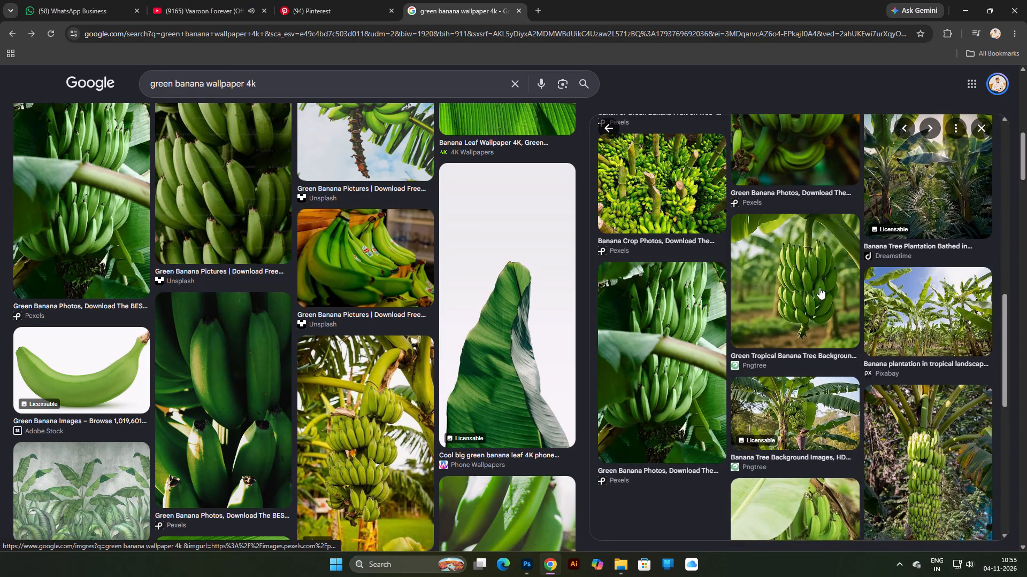
scroll(907, 423, "down", 3)
scroll(842, 353, "up", 2)
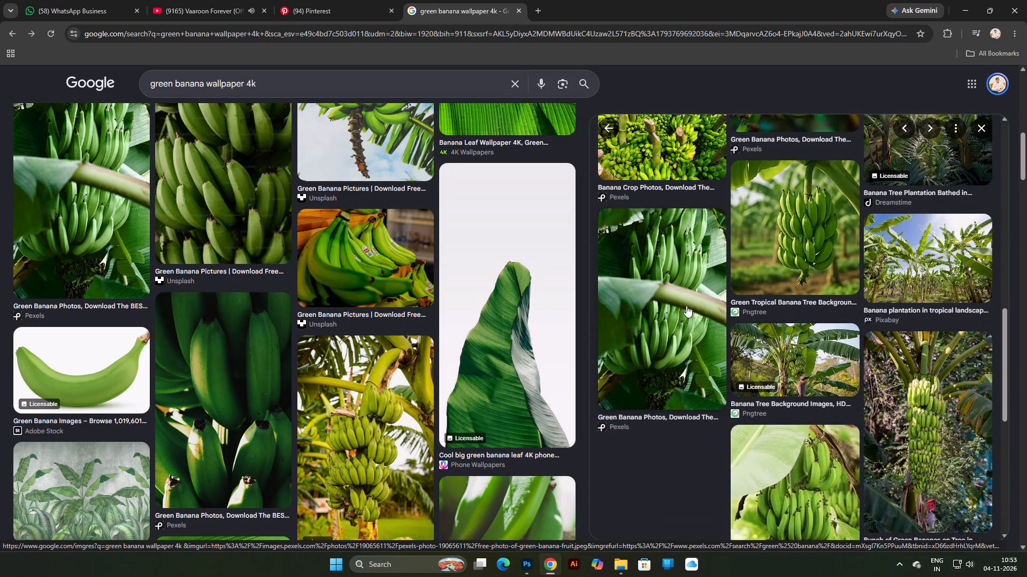
scroll(688, 306, "up", 1)
scroll(688, 306, "down", 8)
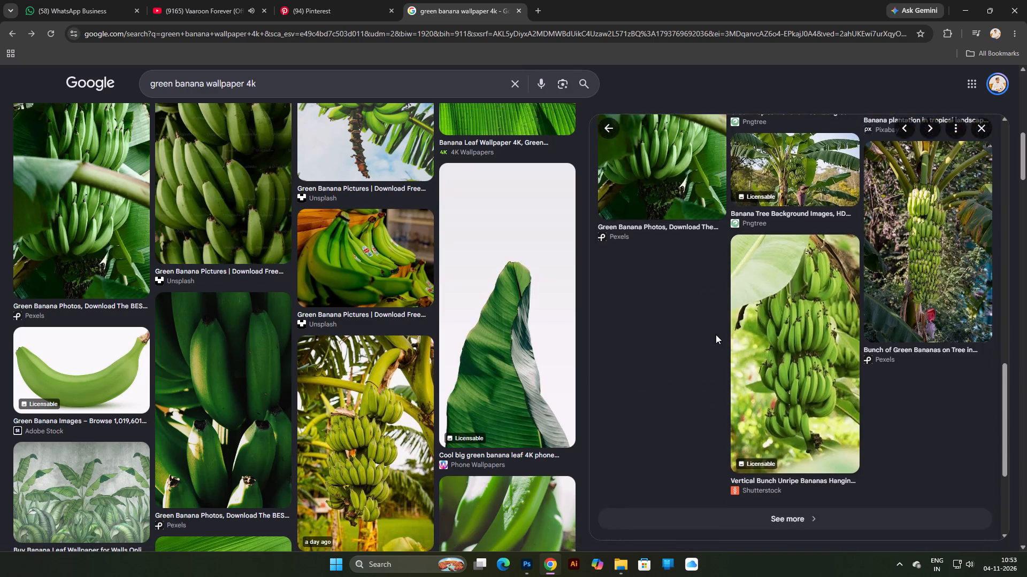
scroll(386, 339, "down", 6)
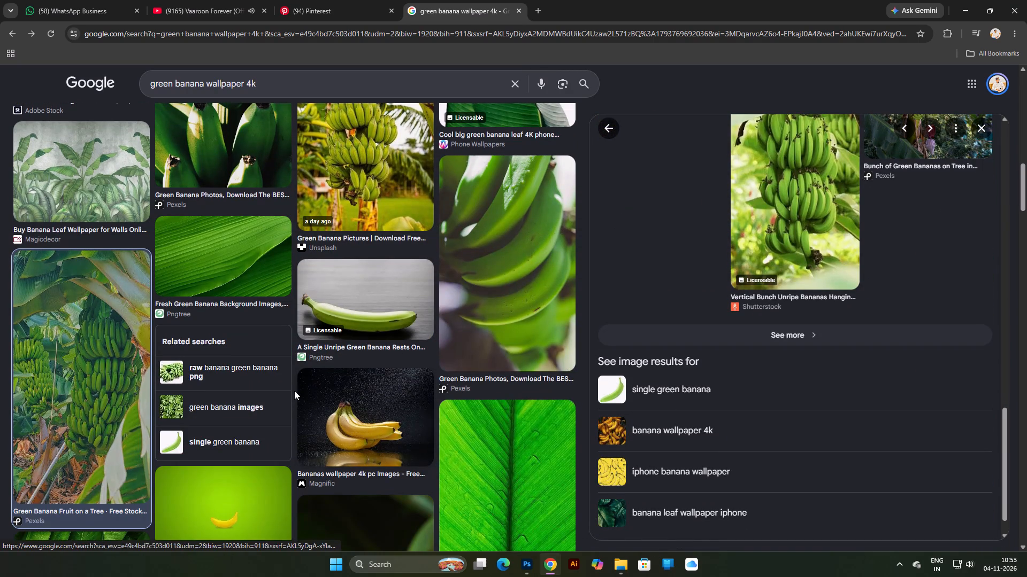
Look further through the 4k search results, preview the Unsplash banana bunch photo with pink background, and close the preview.
scroll(500, 448, "down", 6)
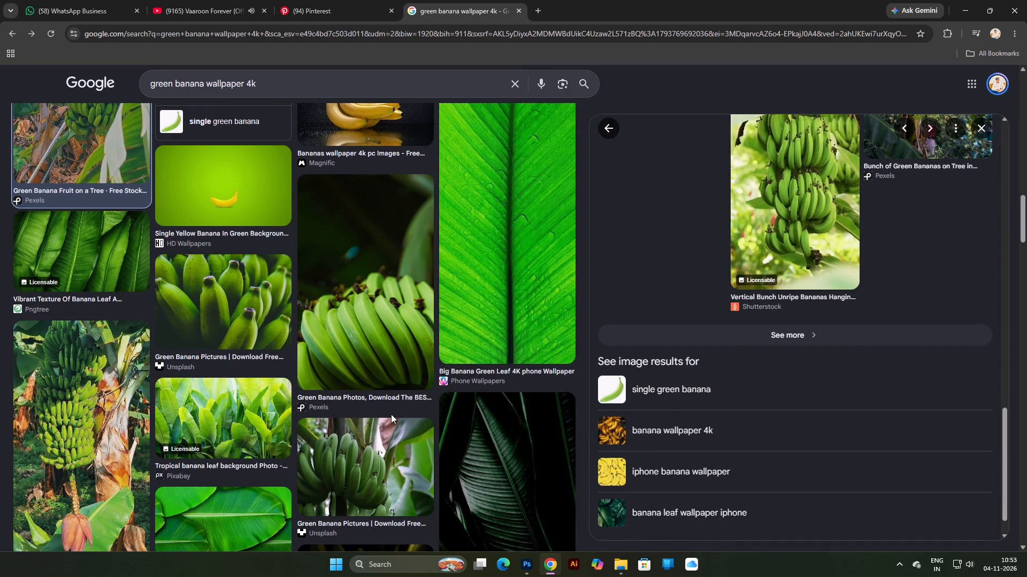
scroll(504, 408, "down", 4)
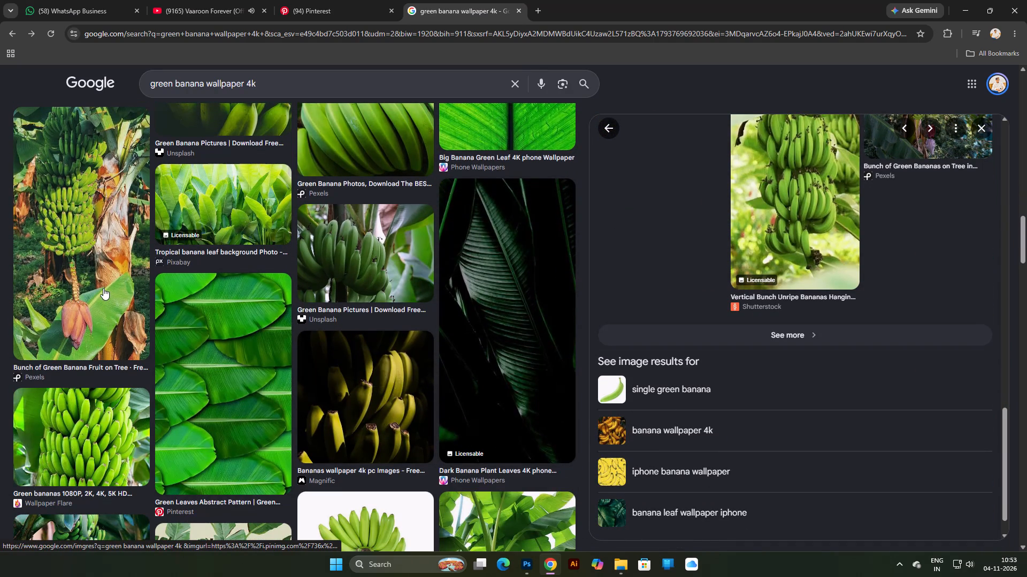
scroll(73, 206, "down", 5)
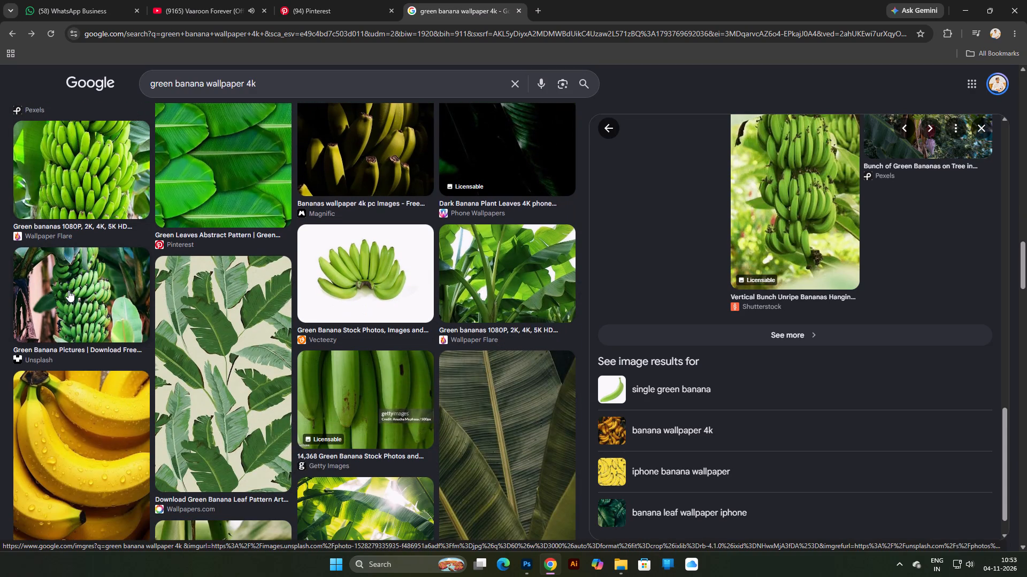
left_click(68, 290)
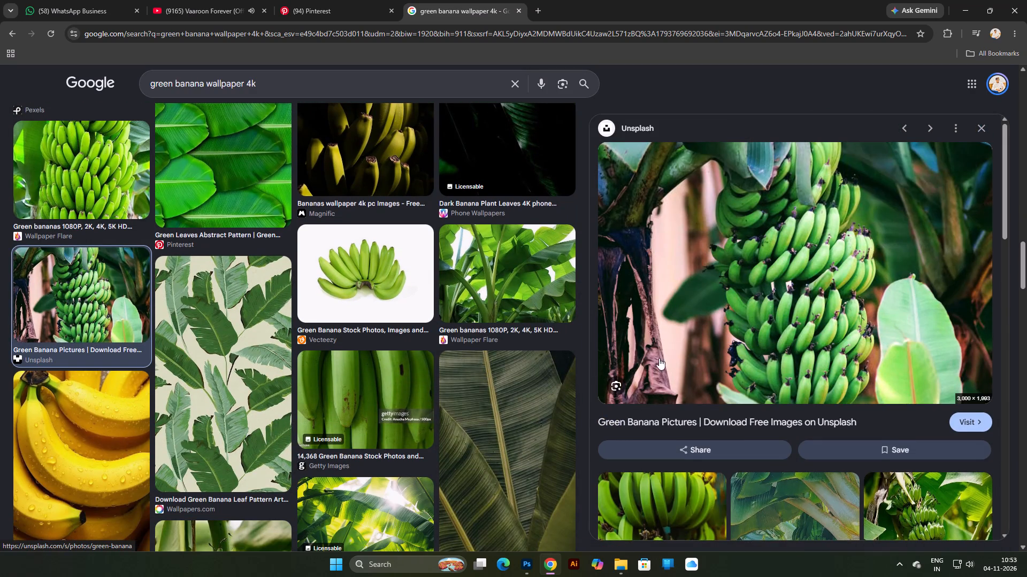
scroll(742, 350, "down", 4)
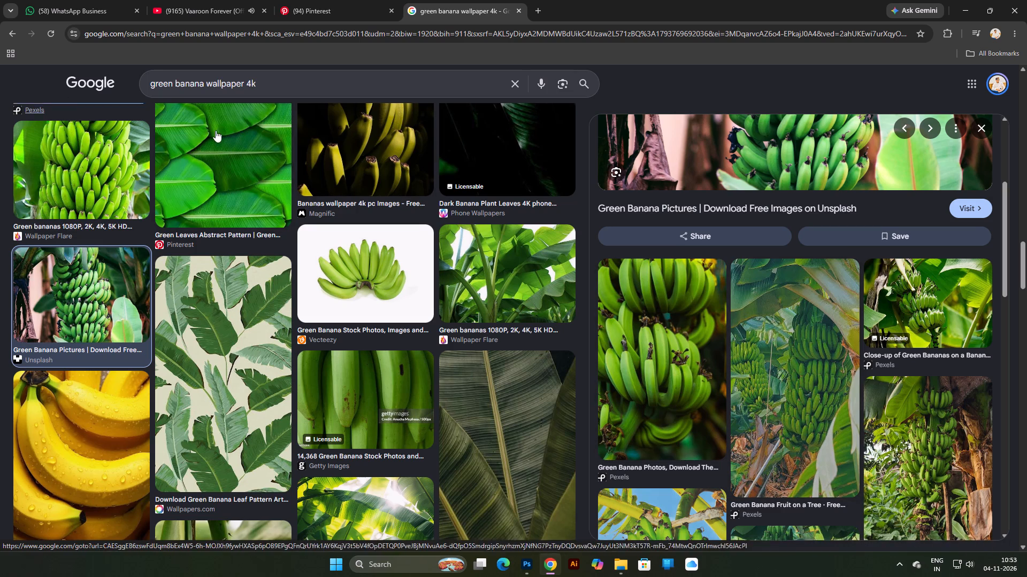
scroll(239, 210, "up", 20)
scroll(239, 210, "up", 10)
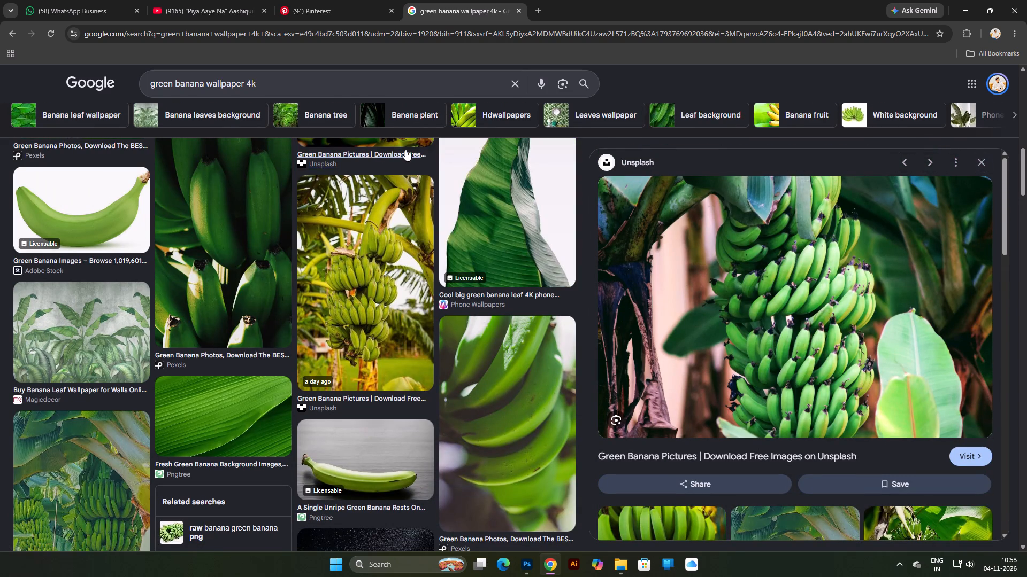
left_click(984, 163)
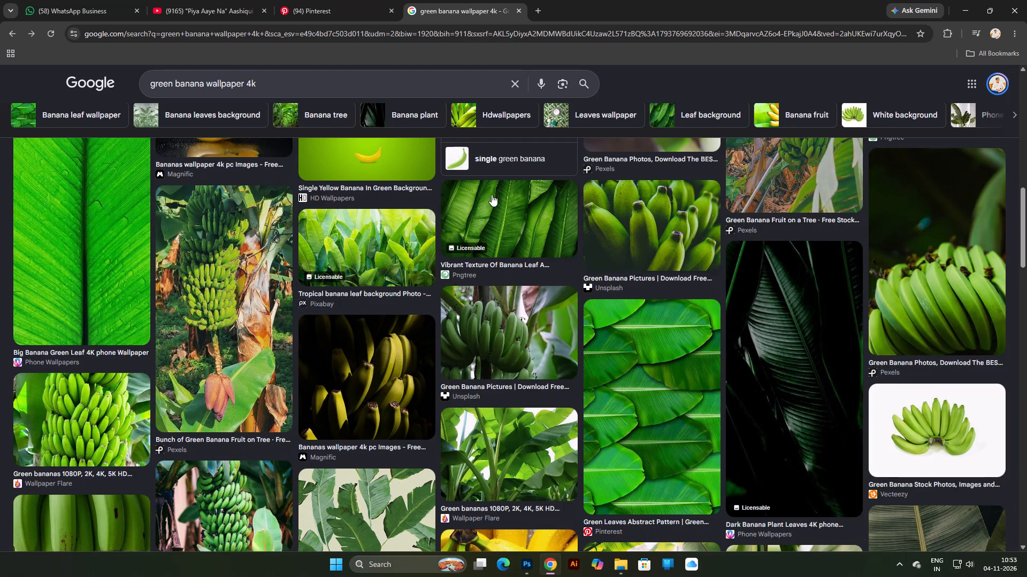
Shorten the image search to "green banana 4k" and run it.
scroll(504, 218, "up", 20)
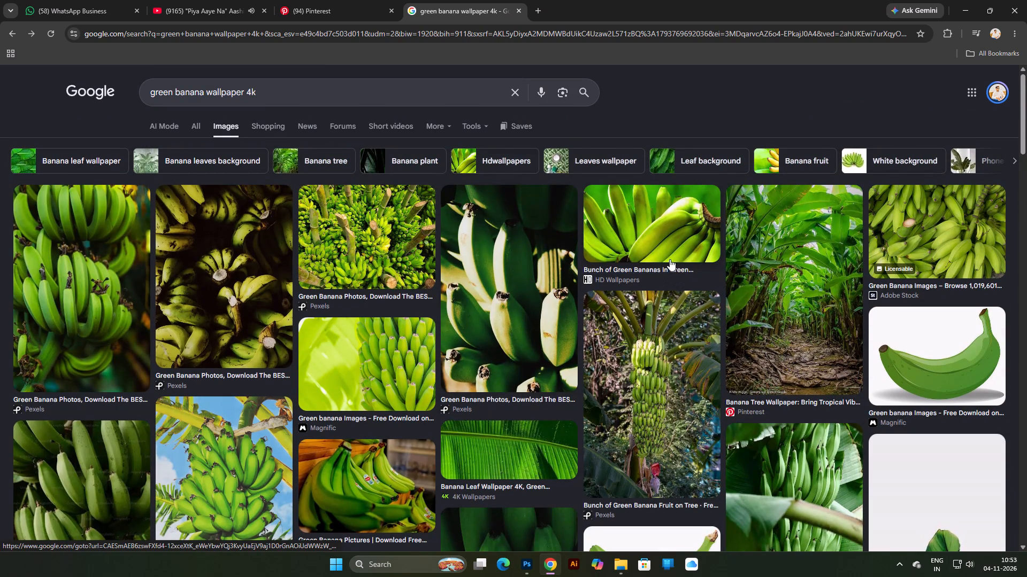
double_click(217, 91)
key("BackSpace")
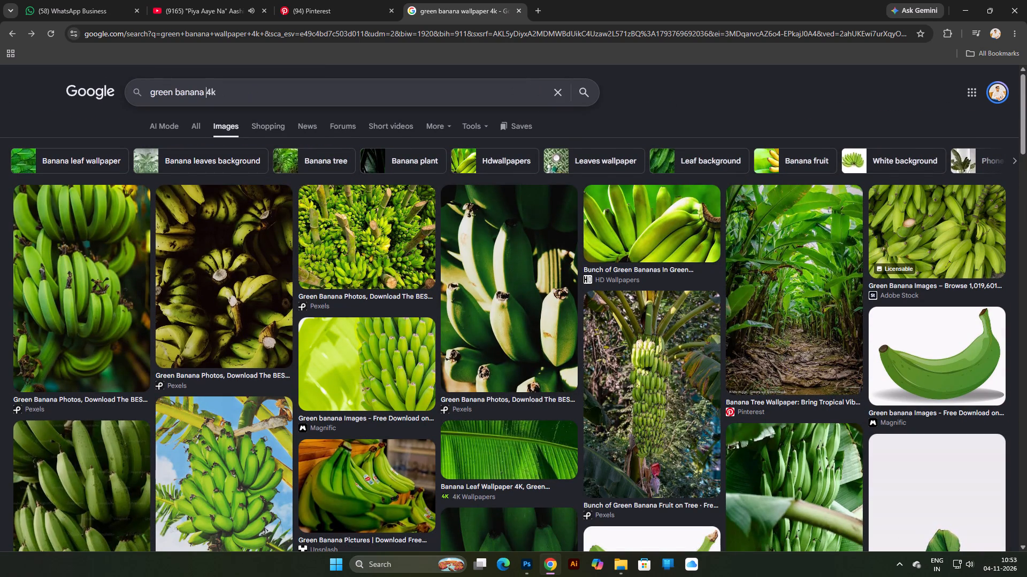
key("Return")
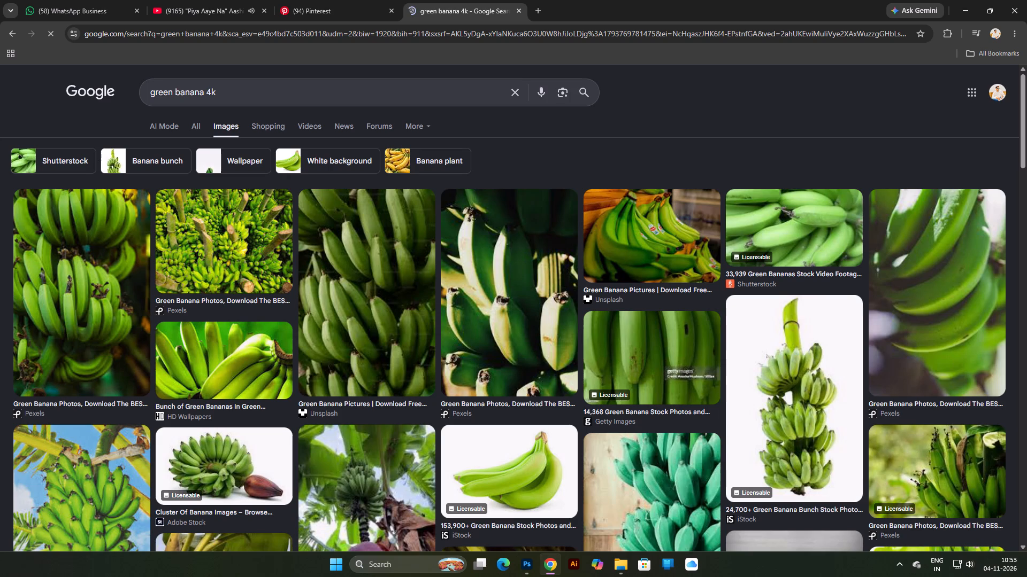
Look through the "green banana 4k" image results for a suitable green banana picture.
scroll(536, 268, "down", 2)
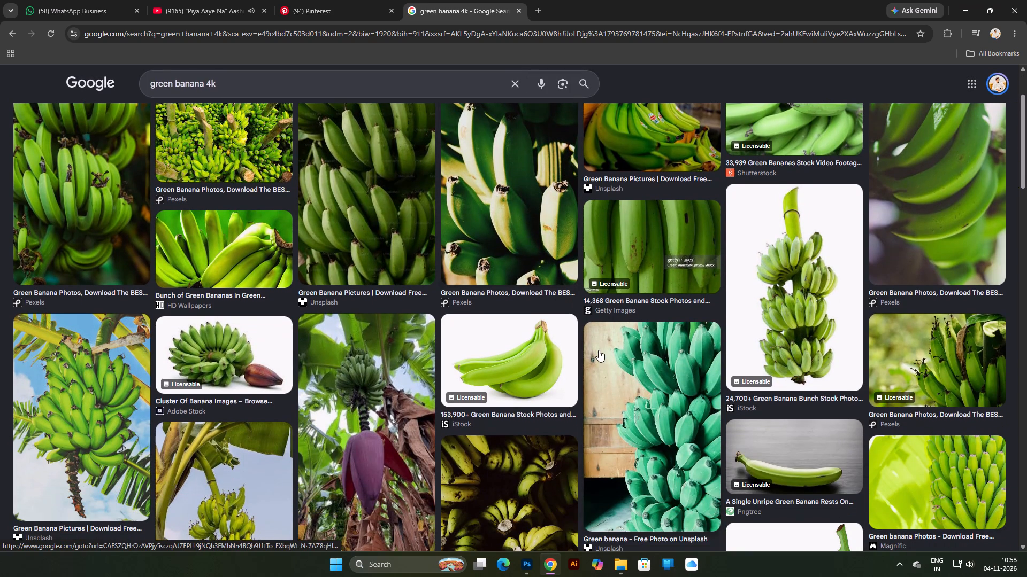
scroll(534, 357, "up", 4)
scroll(534, 357, "down", 5)
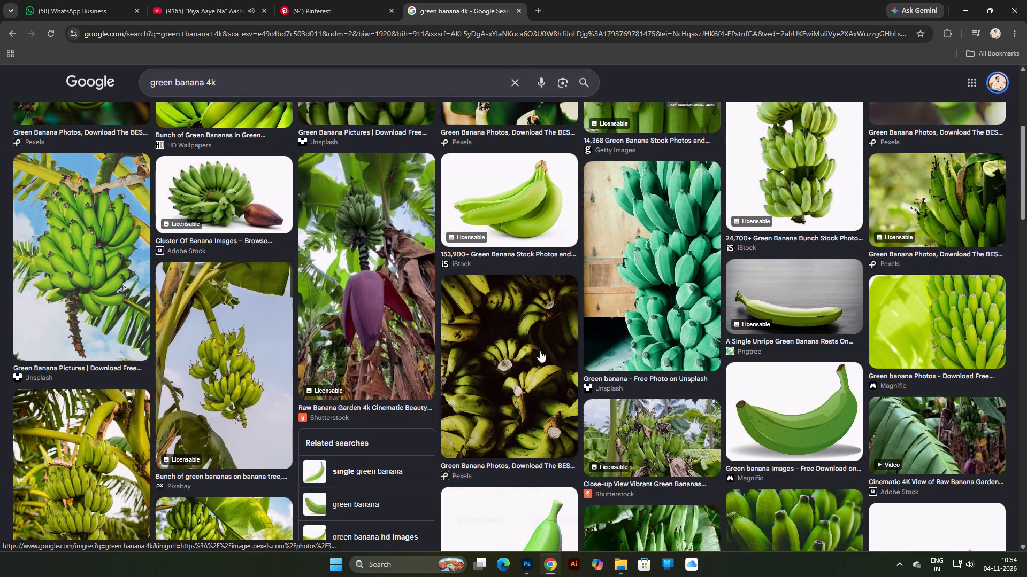
scroll(540, 350, "down", 3)
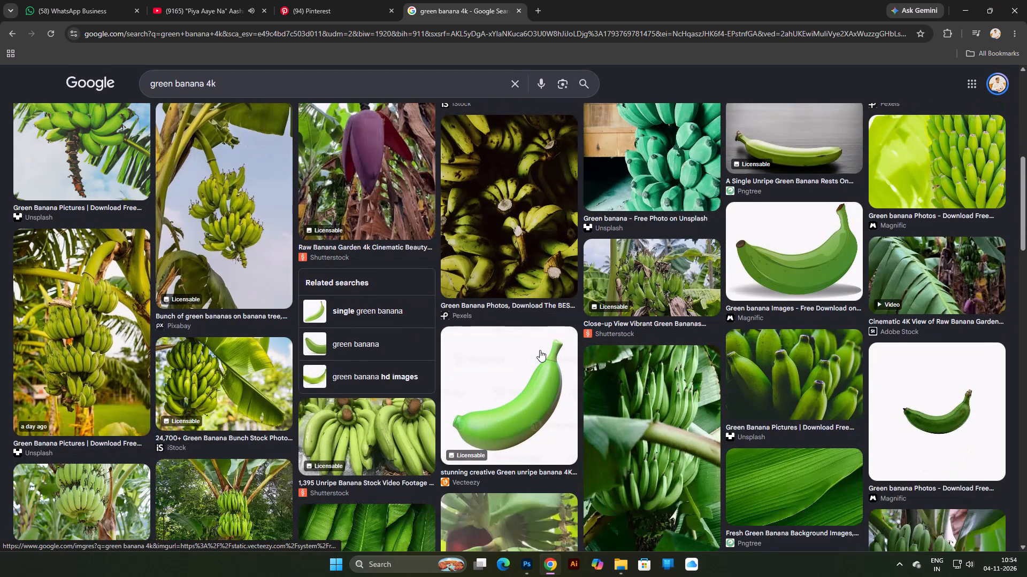
scroll(536, 351, "down", 3)
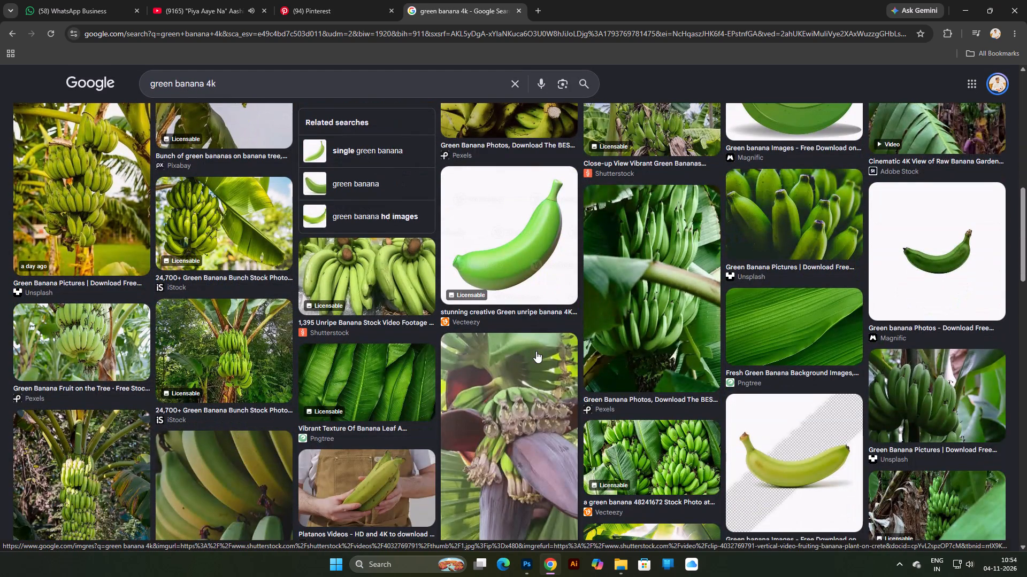
scroll(535, 352, "down", 5)
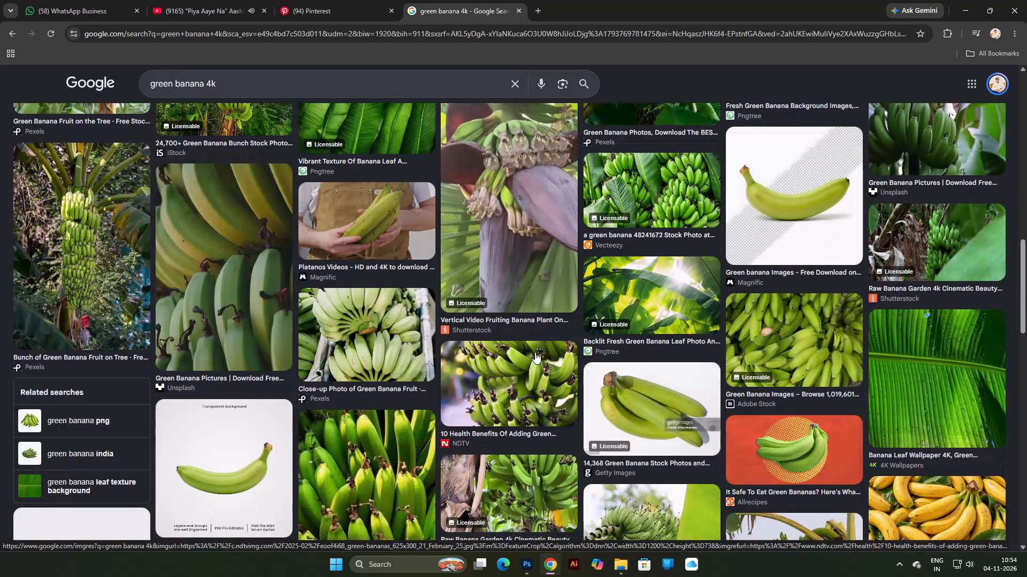
scroll(535, 352, "down", 9)
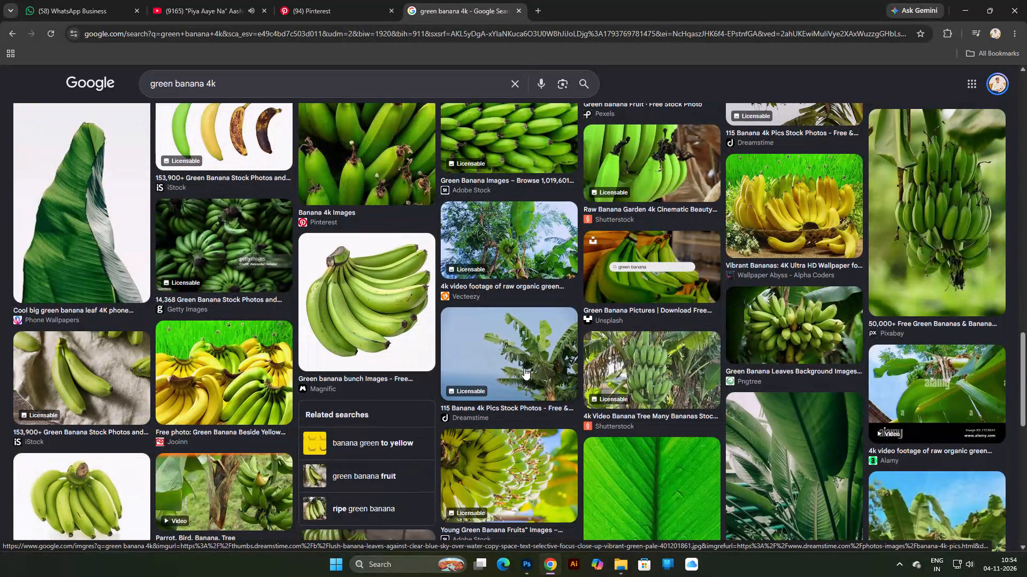
scroll(531, 385, "down", 2)
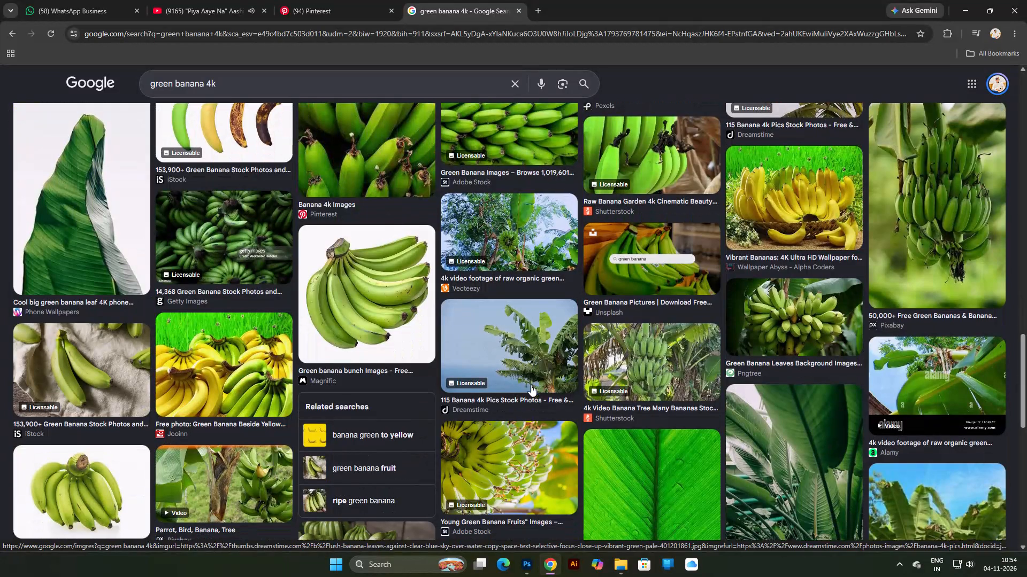
scroll(531, 385, "down", 3)
scroll(497, 340, "down", 4)
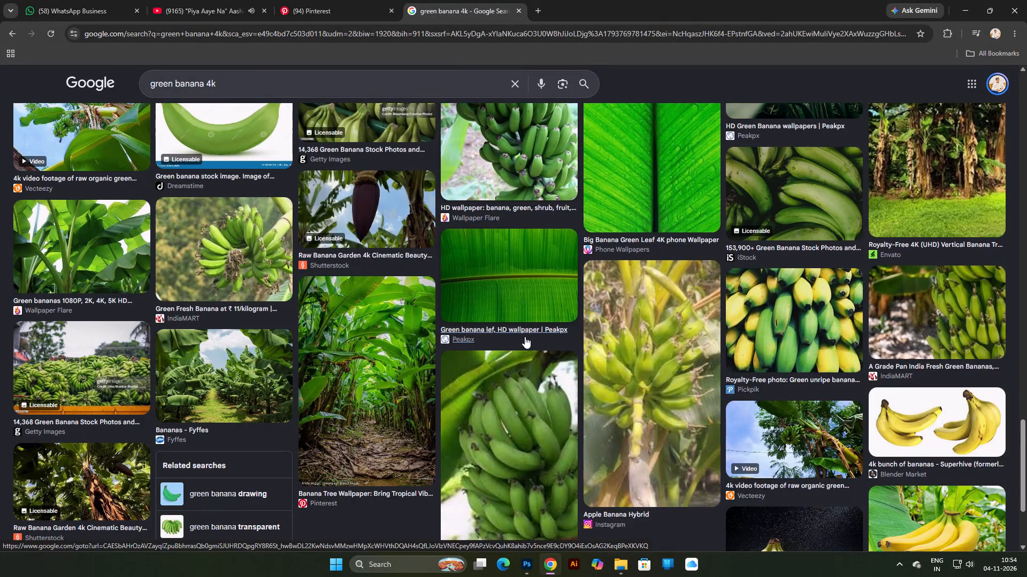
Play the "Tum Tak - Lyrical Video" song on YouTube and return to the banana image results.
left_click(212, 0)
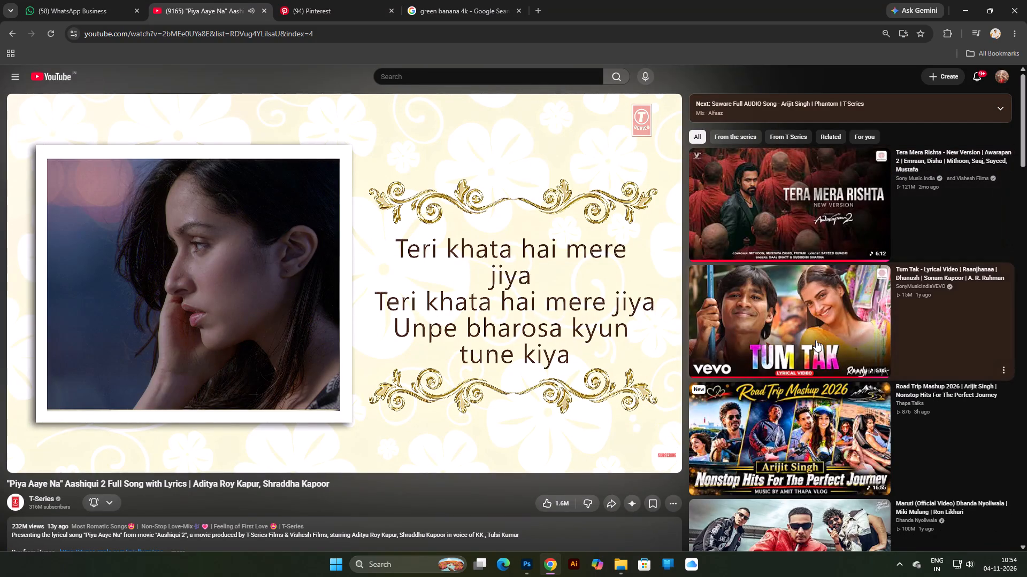
left_click(816, 340)
left_click(472, 6)
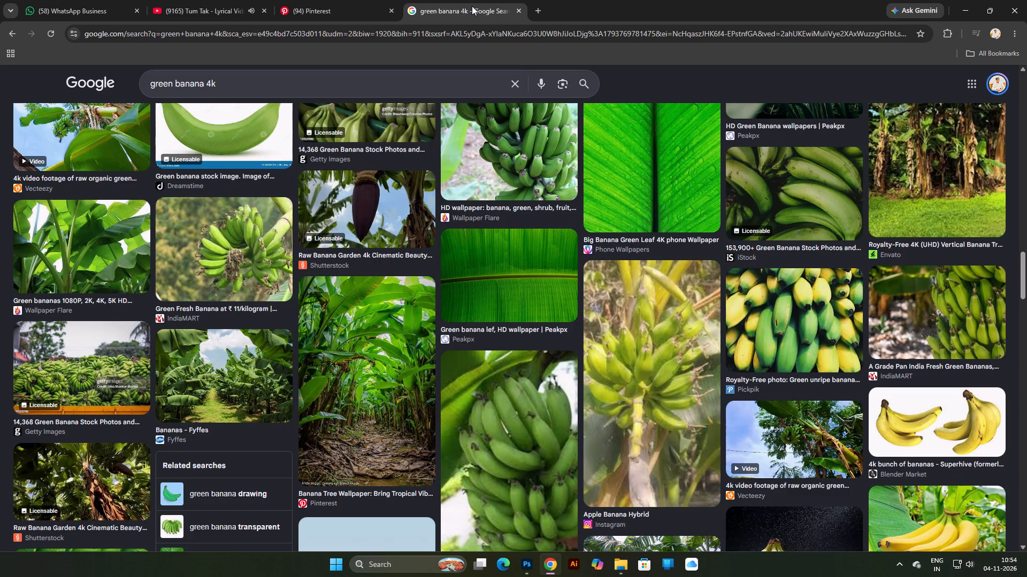
Find the iStock photo of a large green banana bunch hanging among leaves, preview it and copy the image.
scroll(569, 355, "down", 10)
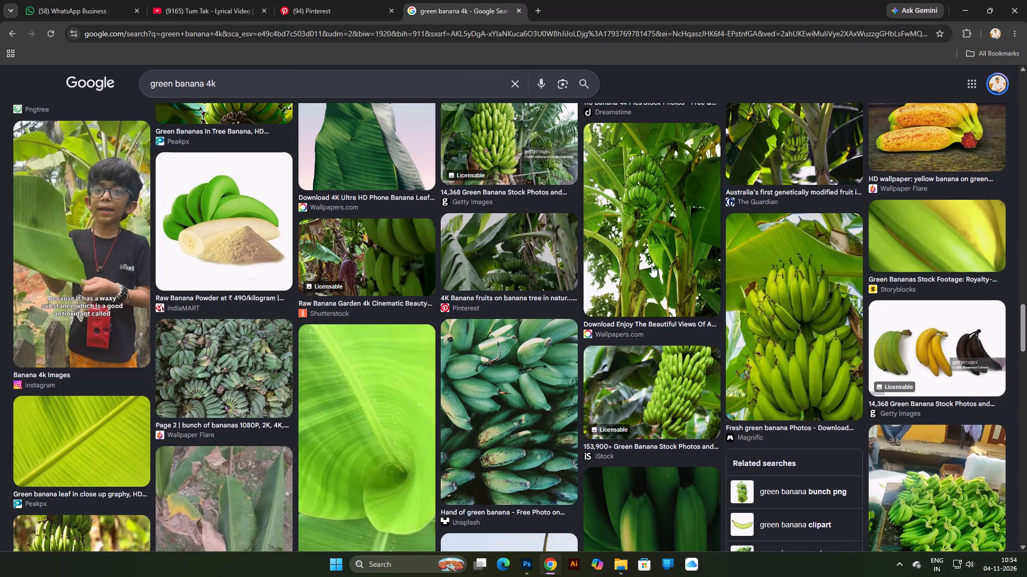
left_click(666, 387)
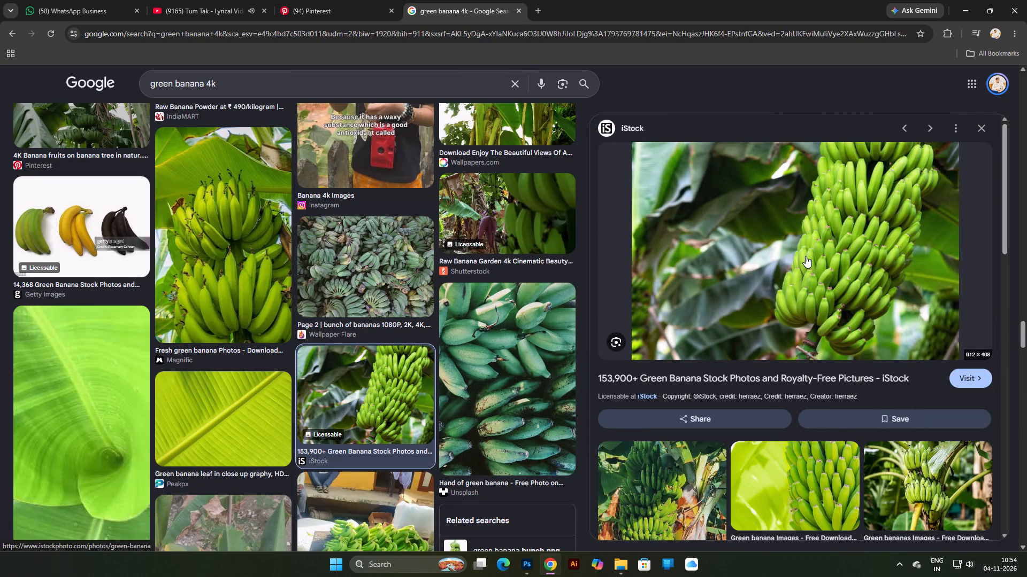
right_click(806, 256)
left_click(857, 424)
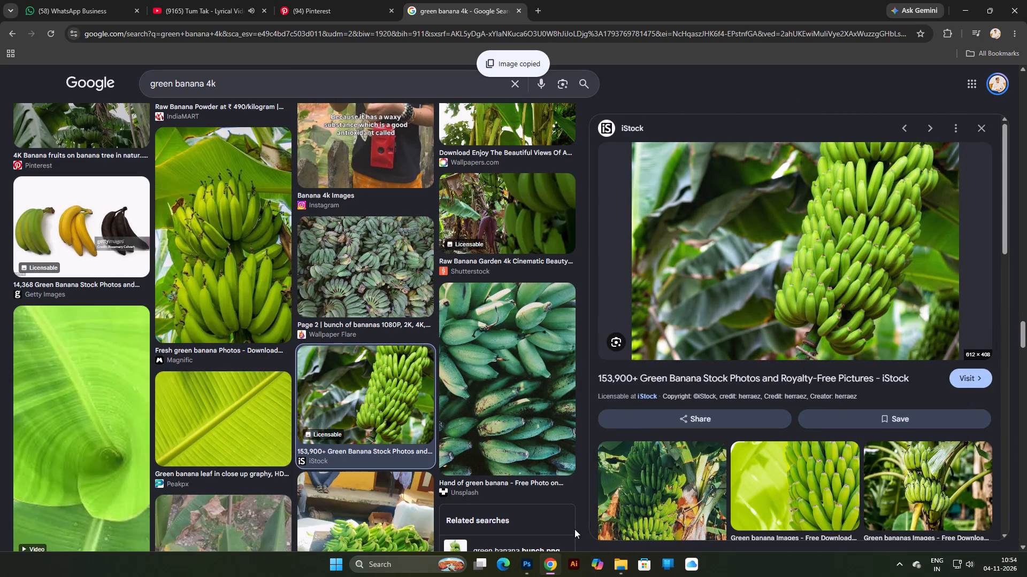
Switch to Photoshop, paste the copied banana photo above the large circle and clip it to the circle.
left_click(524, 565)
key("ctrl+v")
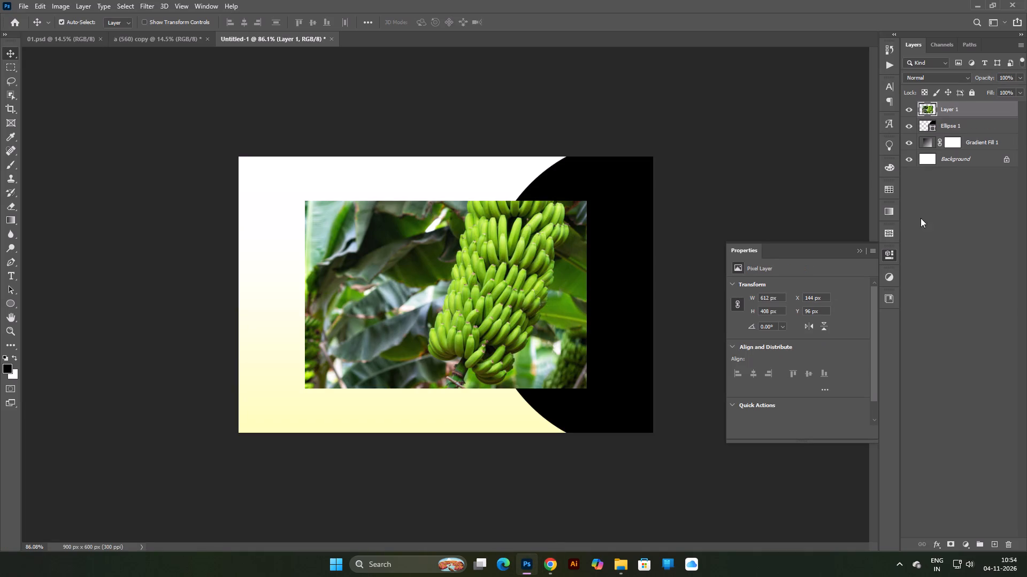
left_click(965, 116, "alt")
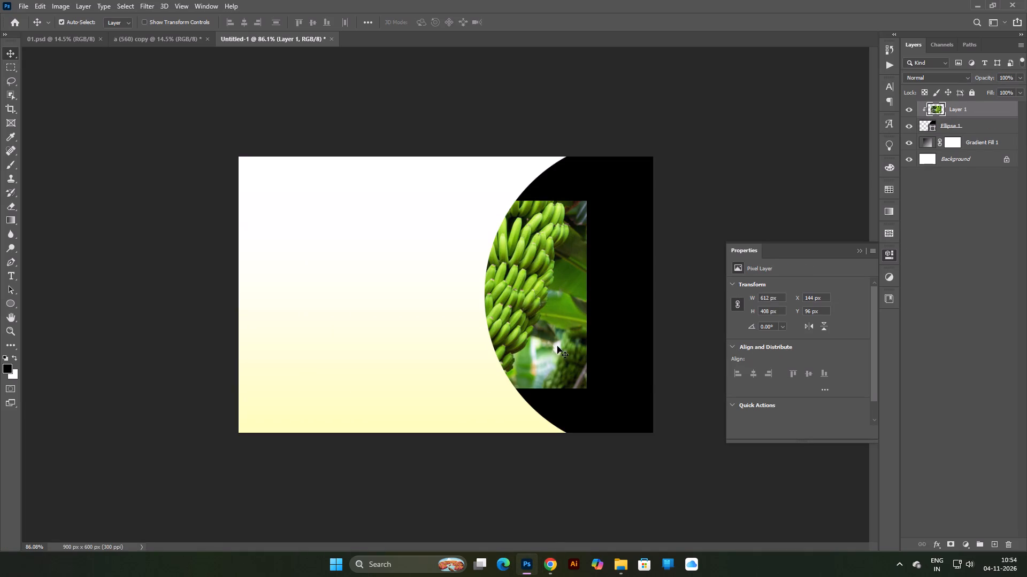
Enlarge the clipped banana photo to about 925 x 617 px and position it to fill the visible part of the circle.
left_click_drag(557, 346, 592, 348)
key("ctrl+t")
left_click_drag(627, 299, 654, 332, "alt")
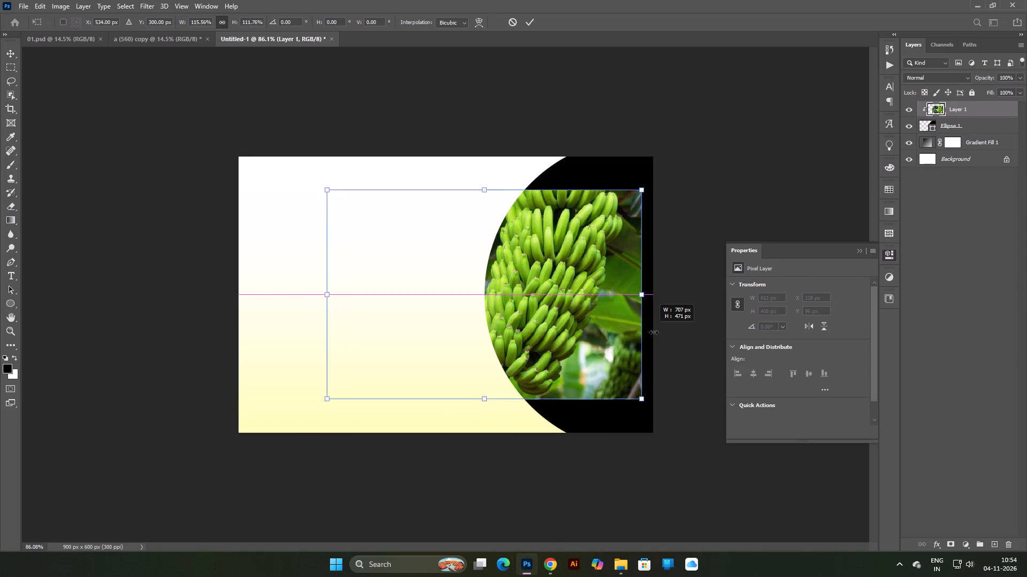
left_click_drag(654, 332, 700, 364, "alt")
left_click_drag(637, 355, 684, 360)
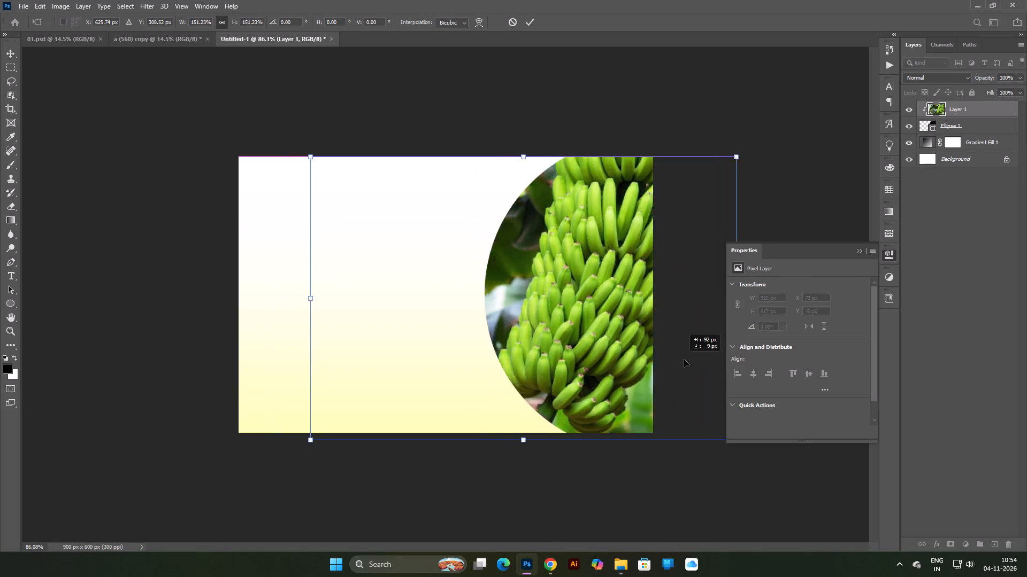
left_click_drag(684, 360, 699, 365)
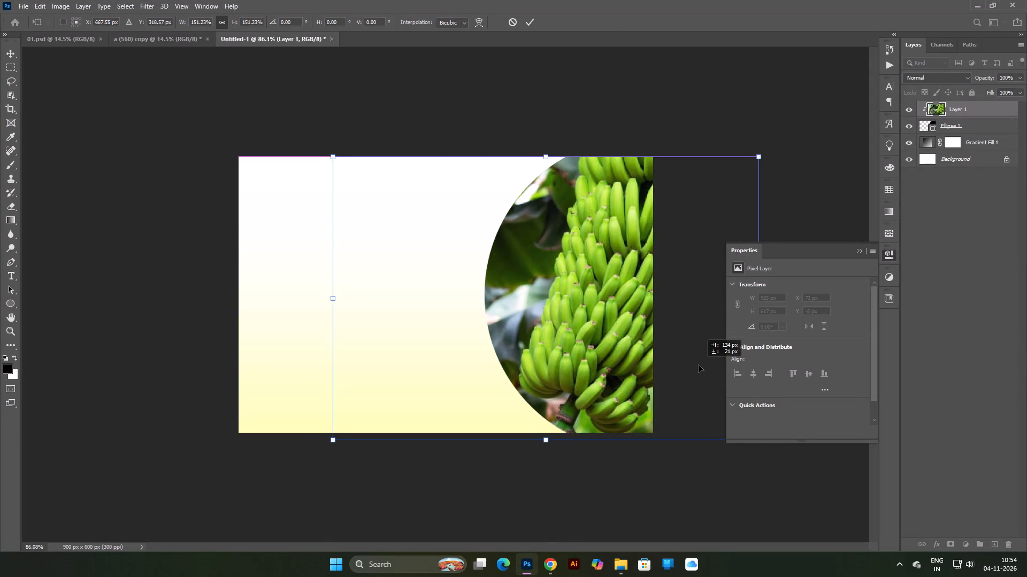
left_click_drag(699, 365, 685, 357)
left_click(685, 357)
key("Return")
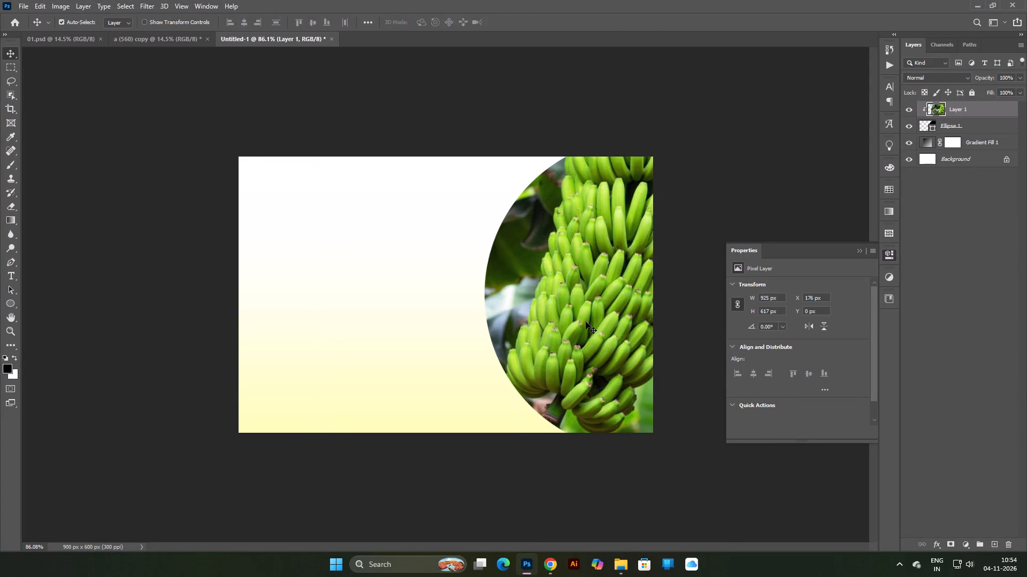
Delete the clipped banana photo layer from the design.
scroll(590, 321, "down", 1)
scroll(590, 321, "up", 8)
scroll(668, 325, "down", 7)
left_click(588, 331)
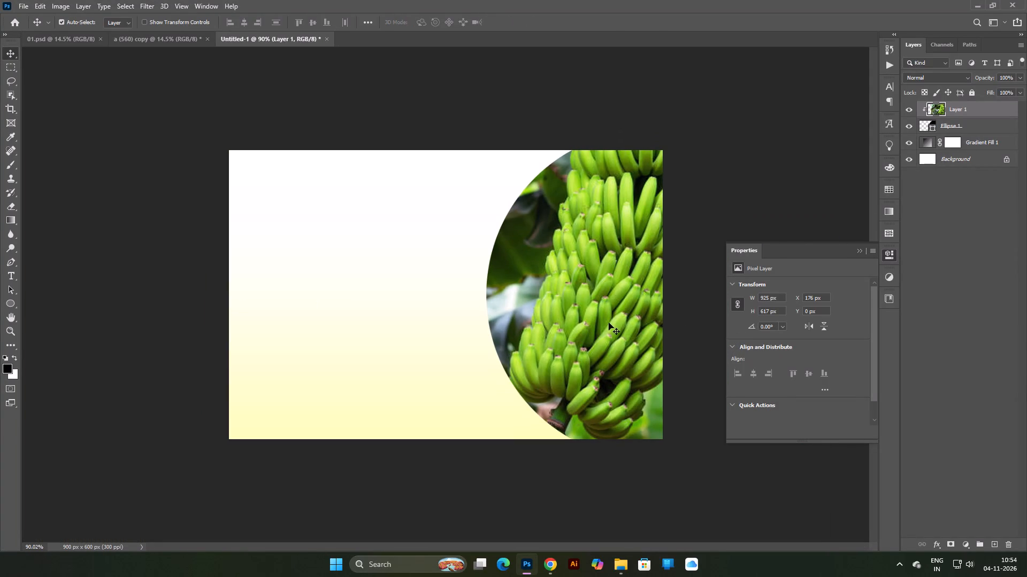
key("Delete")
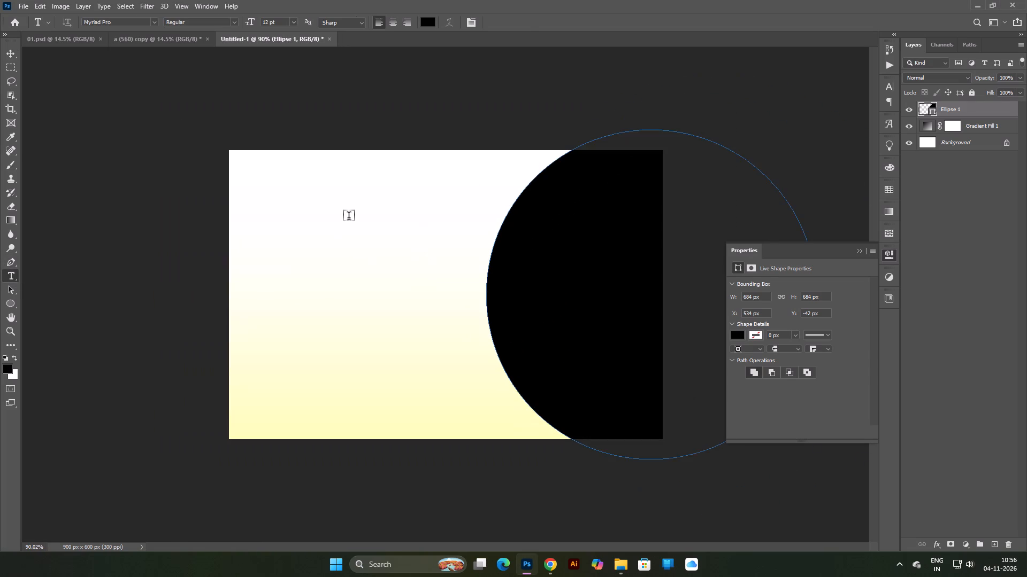
left_click_drag(406, 250, 359, 254)
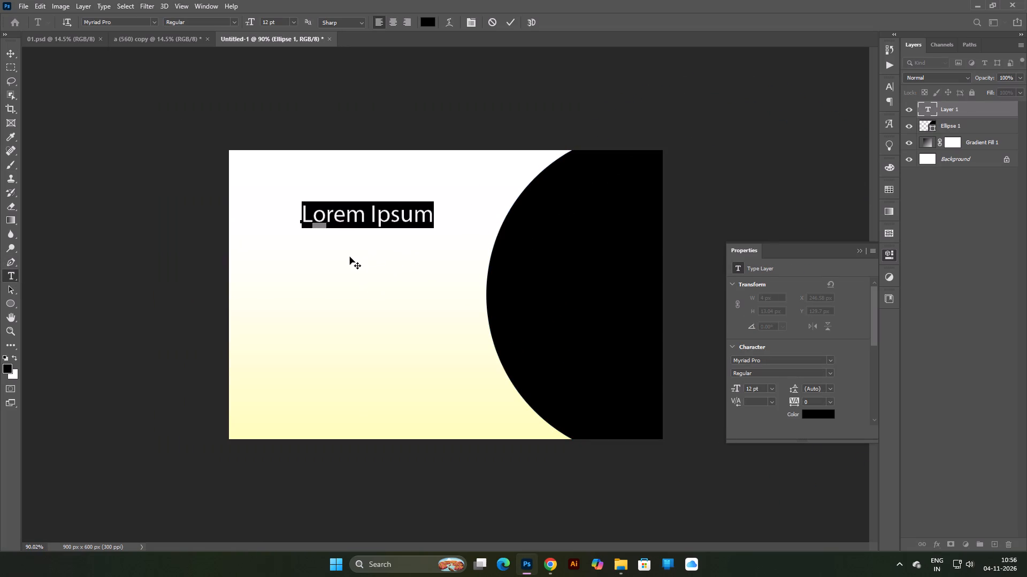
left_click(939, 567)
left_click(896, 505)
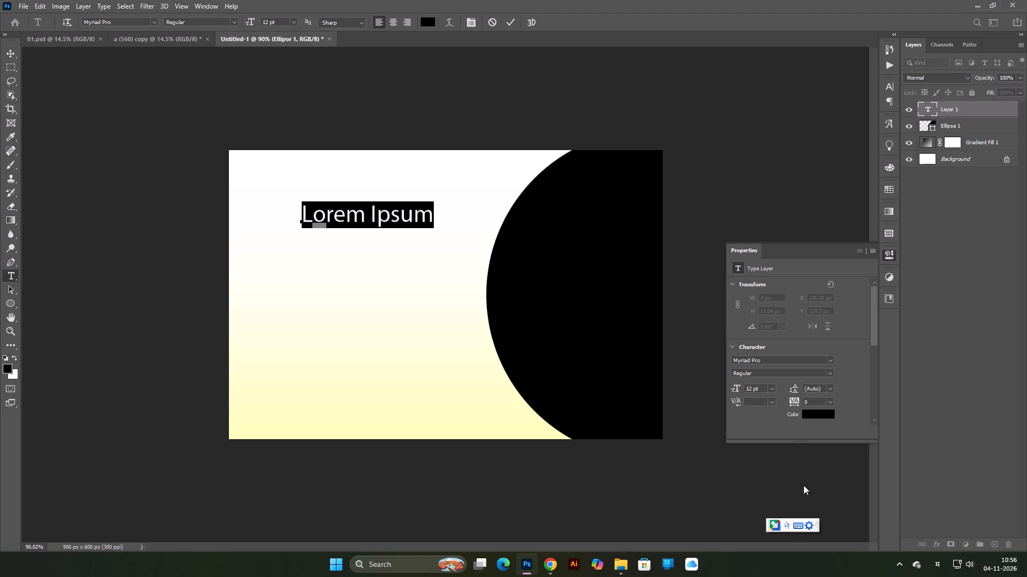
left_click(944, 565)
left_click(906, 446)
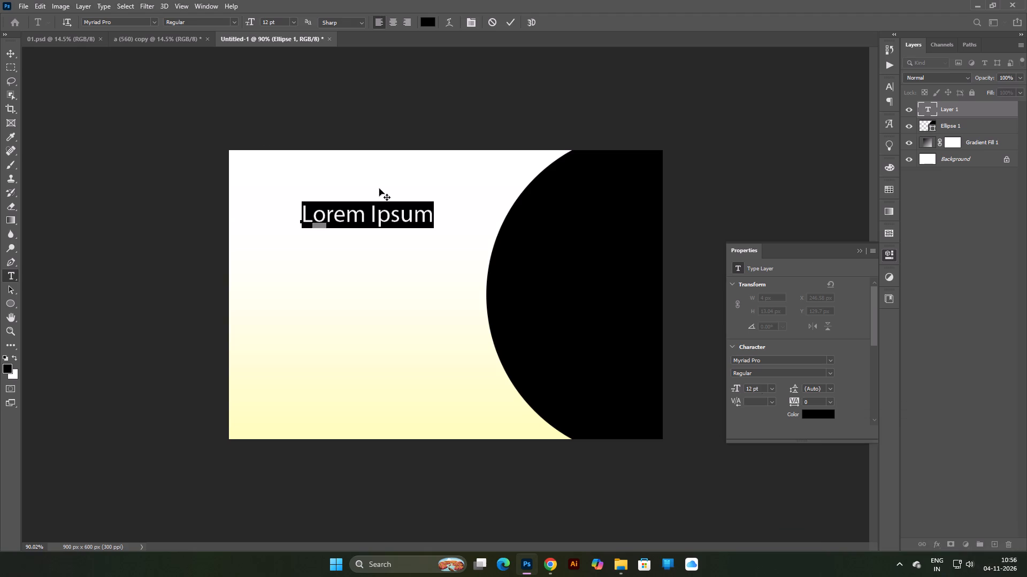
Set the new text's font to Infinity-02 Regular and enter "gaNapataaI" as the heading गणपती.
left_click(129, 23)
key("u")
key("BackSpace")
type("in")
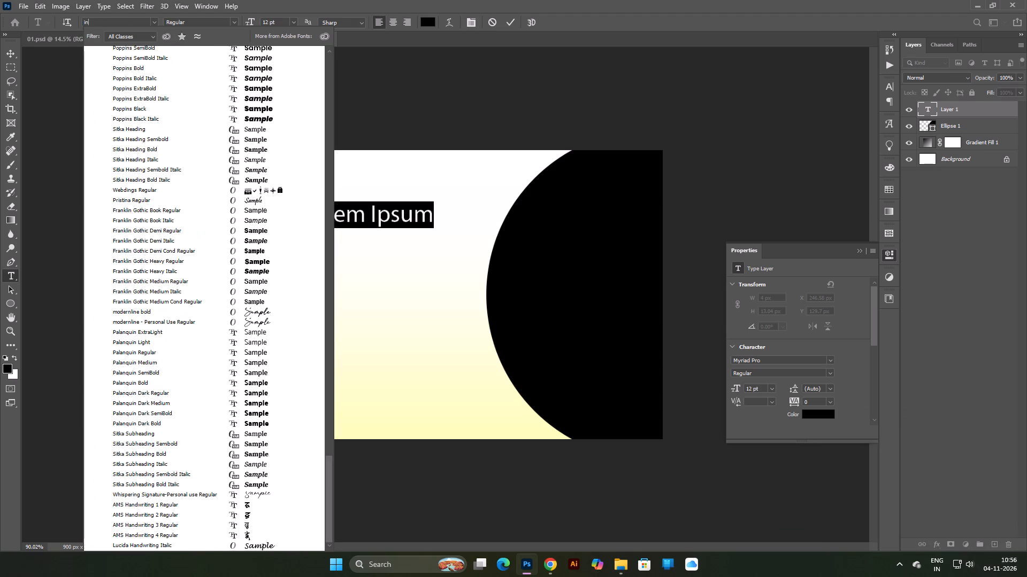
key("f")
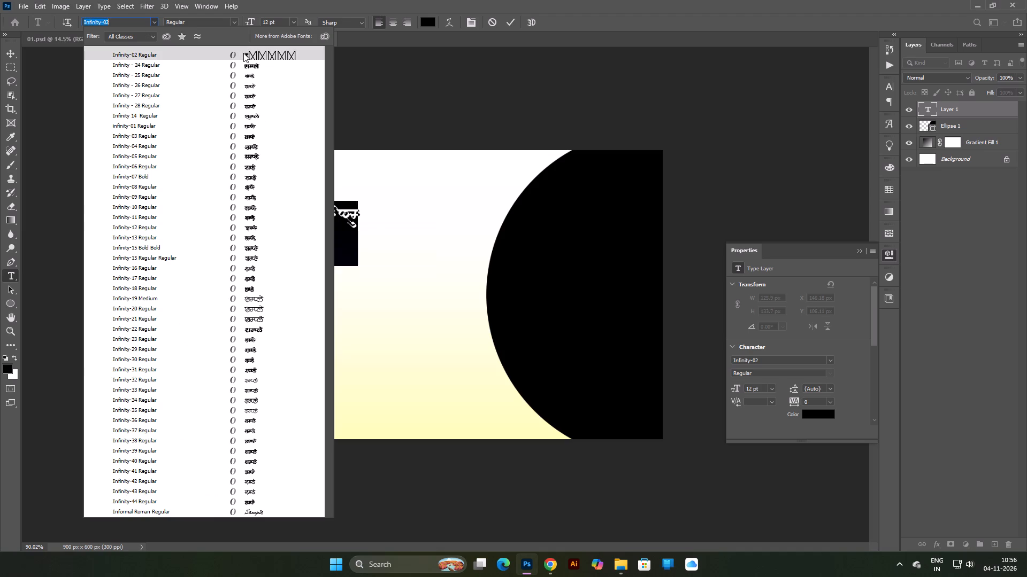
left_click(243, 53)
type("ga")
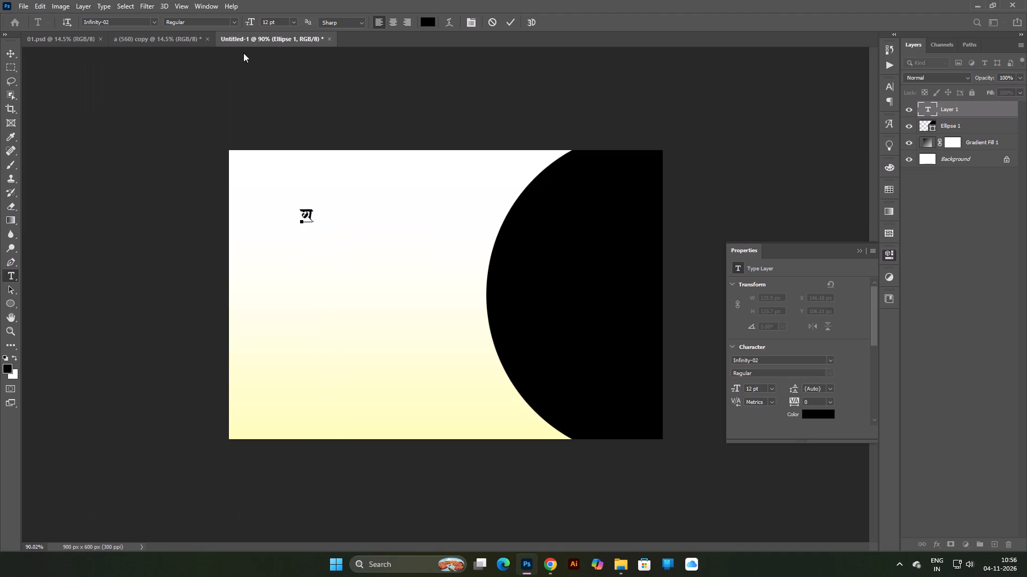
type("Na")
type("pa")
type("taa")
key("shift+i")
Enlarge the गणपती heading to 55 pt and move it fully inside the blank area beside the circle.
double_click(306, 213)
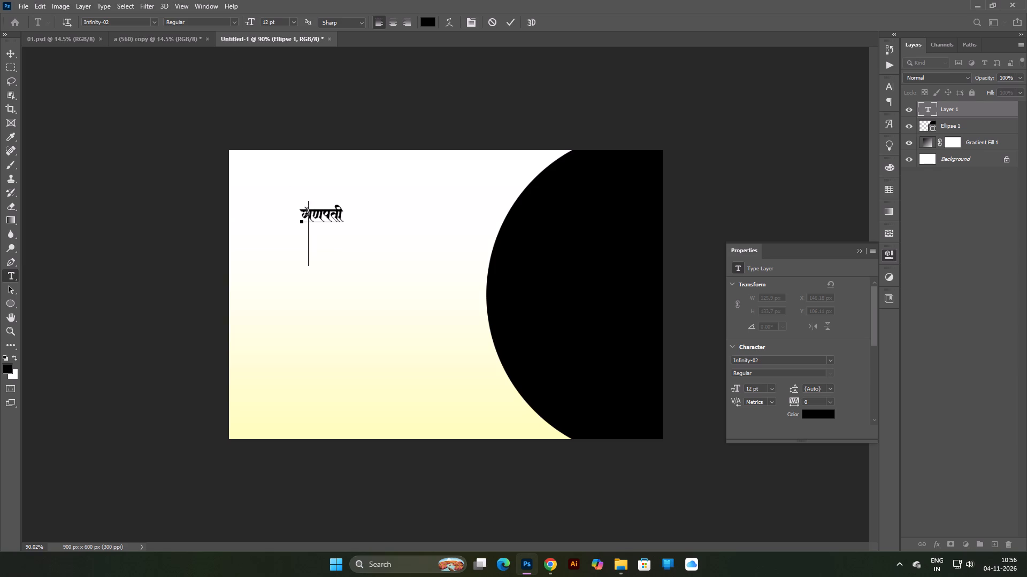
left_click_drag(250, 22, 279, 45)
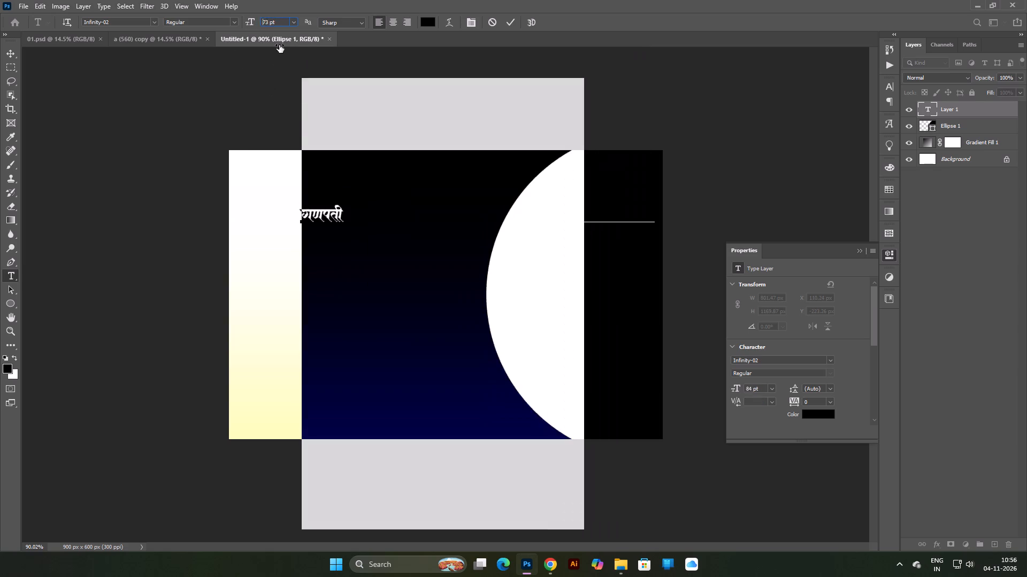
left_click_drag(279, 45, 273, 48)
left_click(273, 48)
left_click(10, 54)
left_click(30, 61)
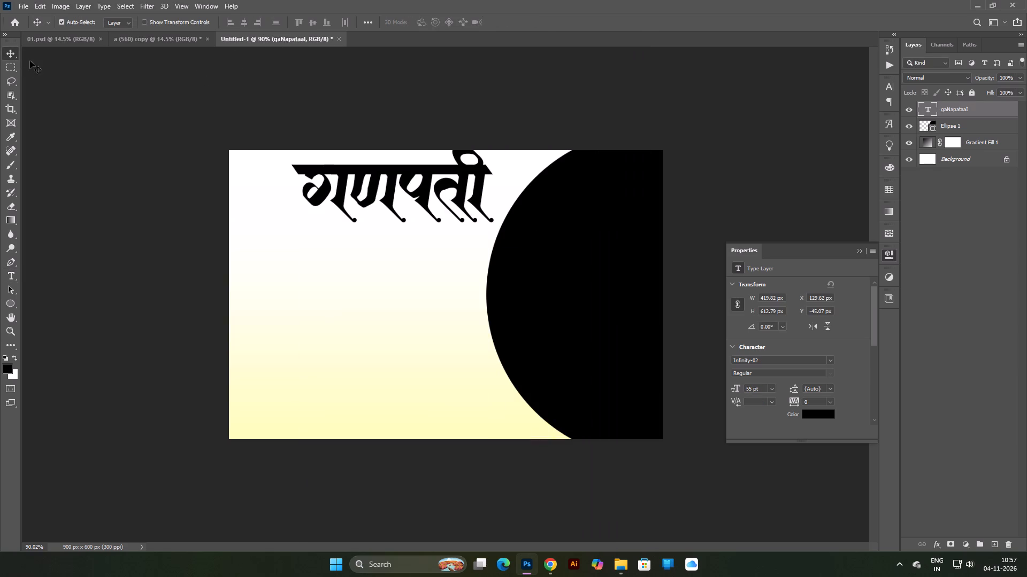
left_click_drag(394, 182, 366, 221)
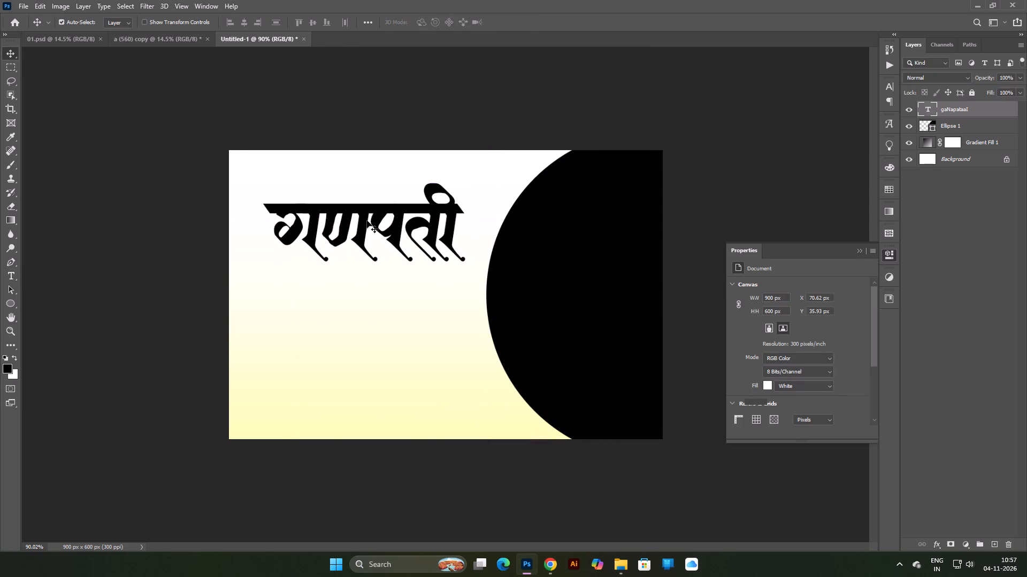
Browse the Infinity fonts on the गणपती heading and apply Infinity-31 Regular.
double_click(367, 221)
left_click(136, 25)
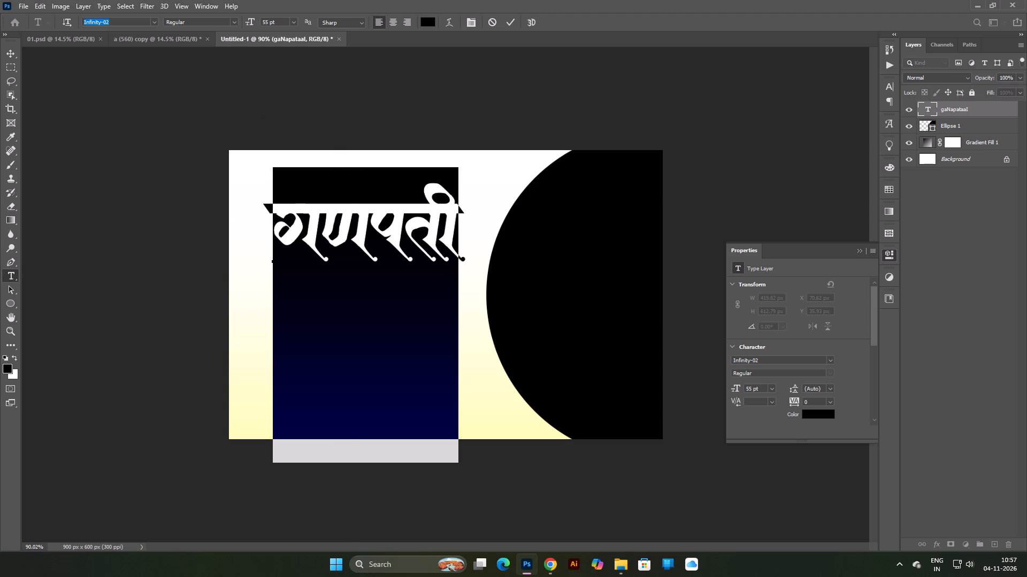
type("in")
key("f")
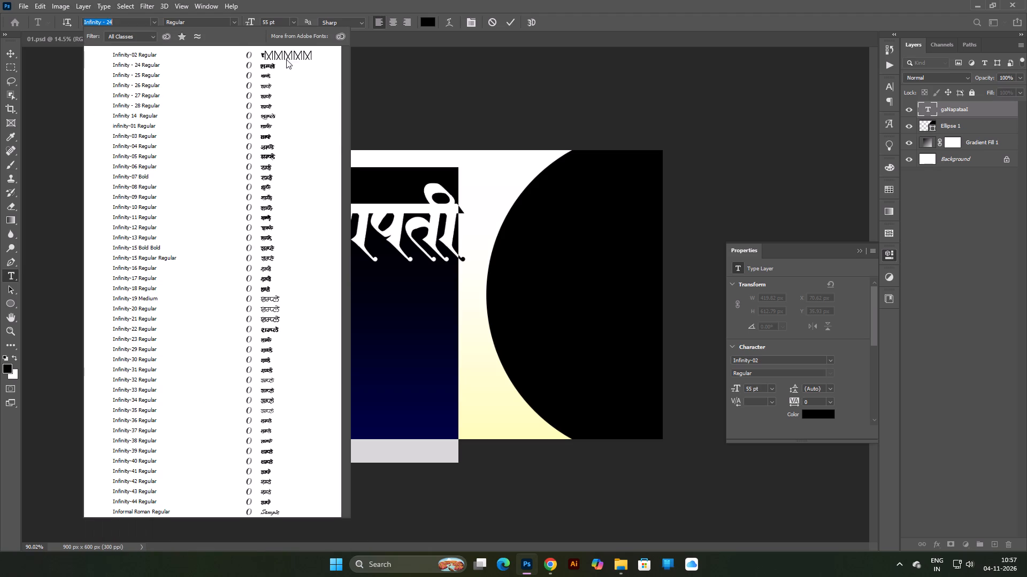
key("Down")
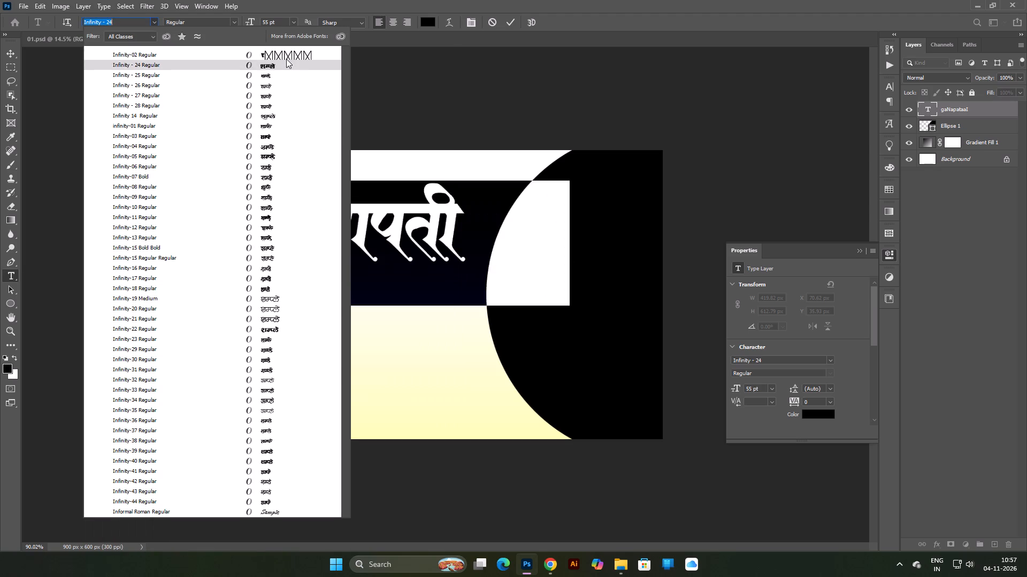
key("Down")
key("Down")
key("Down")
key("Down")
key("Down")
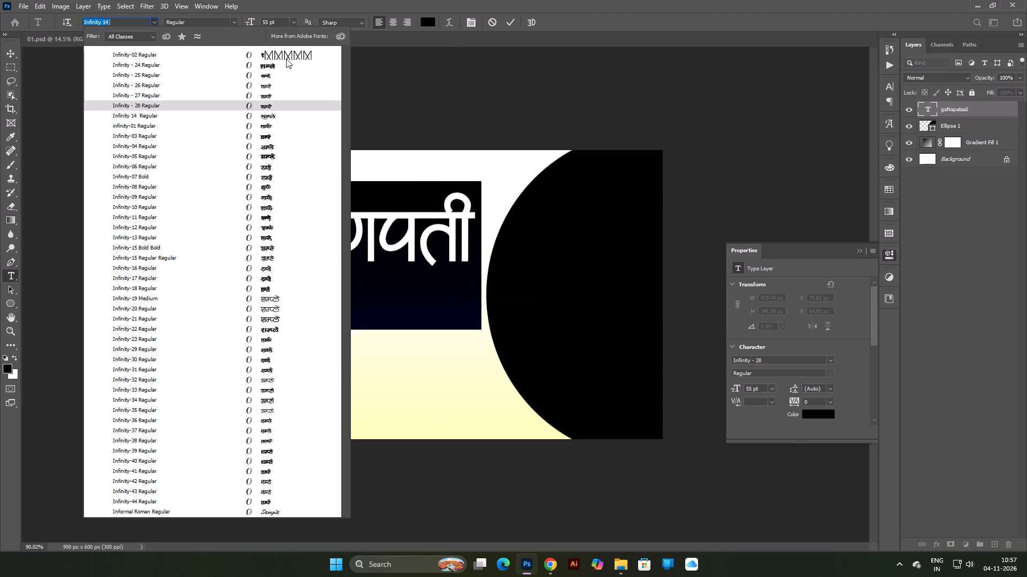
key("Down")
key("Down")
key("Down")
key("Down")
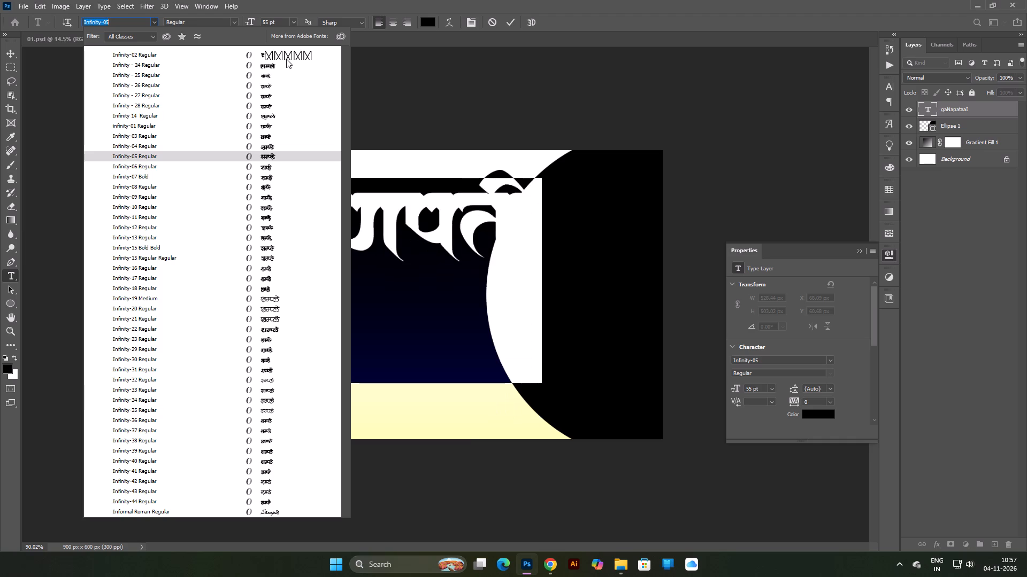
key("Down")
key("Down")
key("Down")
key("Down")
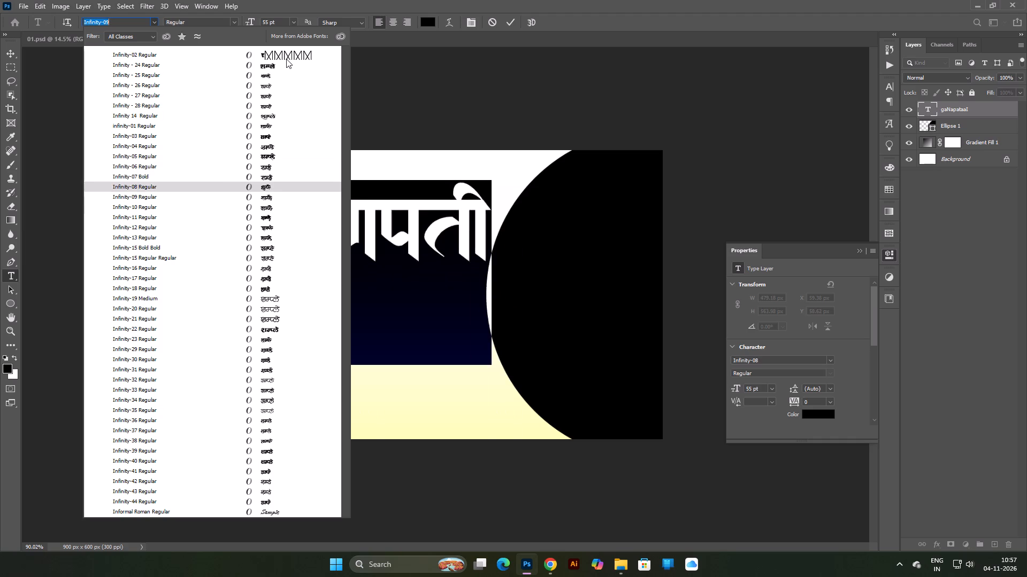
key("Down")
key("Down")
key("Down")
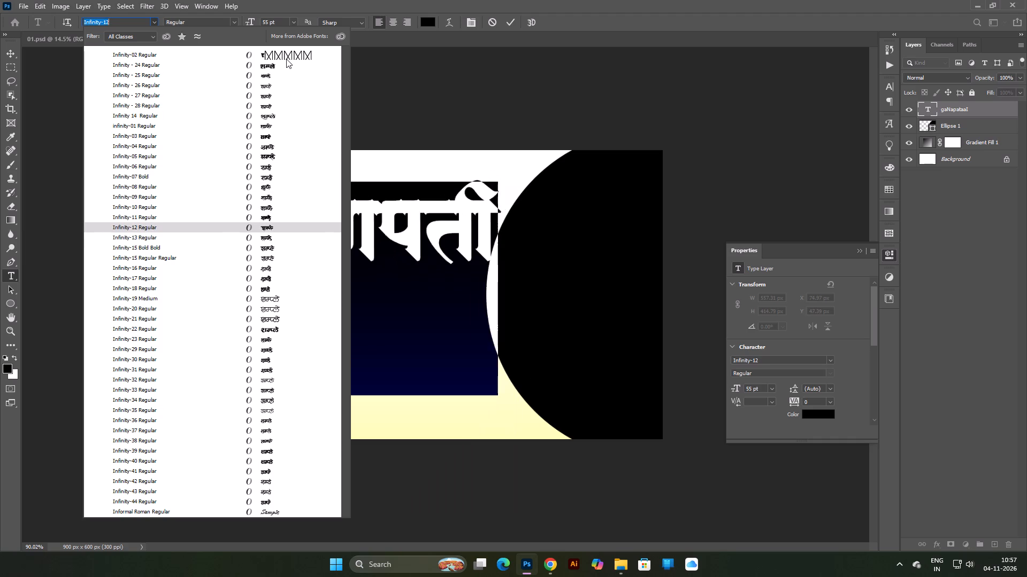
key("Down")
key("Down")
key("Down")
key("Down")
key("Down")
key("Down")
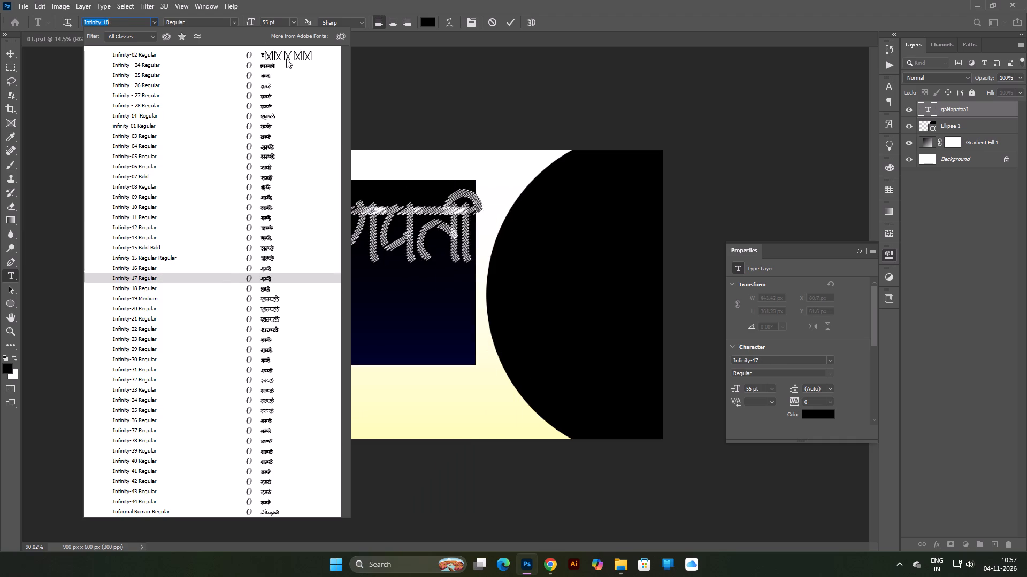
key("Down")
key("Down")
key("Down")
key("Down")
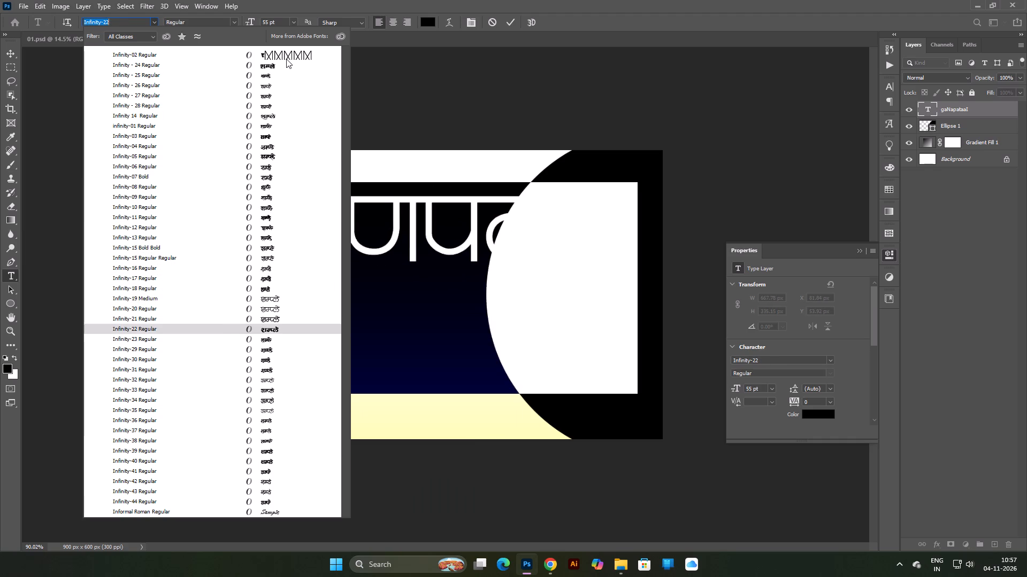
key("Down")
key("Down")
key("Down")
key("Down")
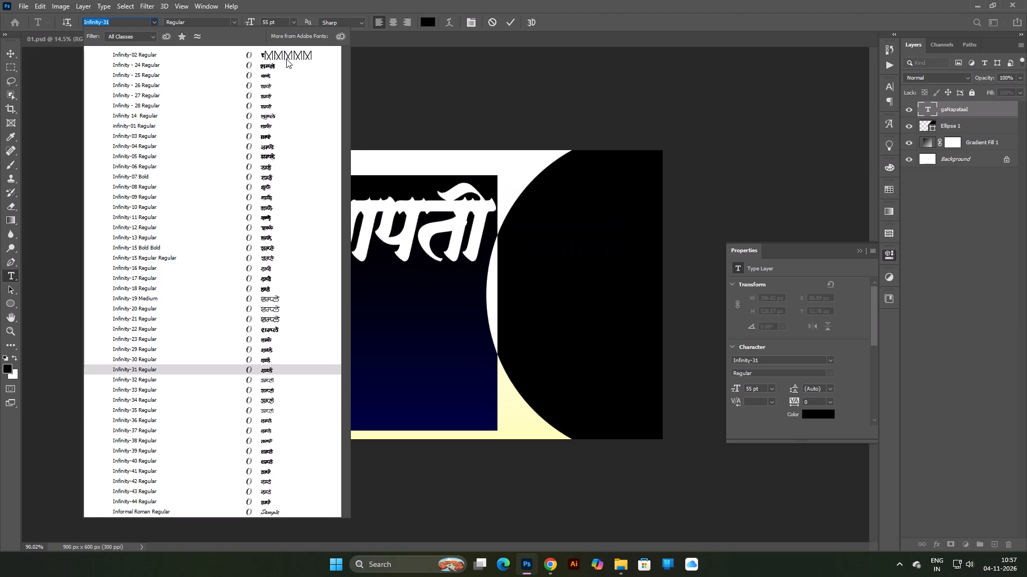
key("Return")
left_click(4, 54)
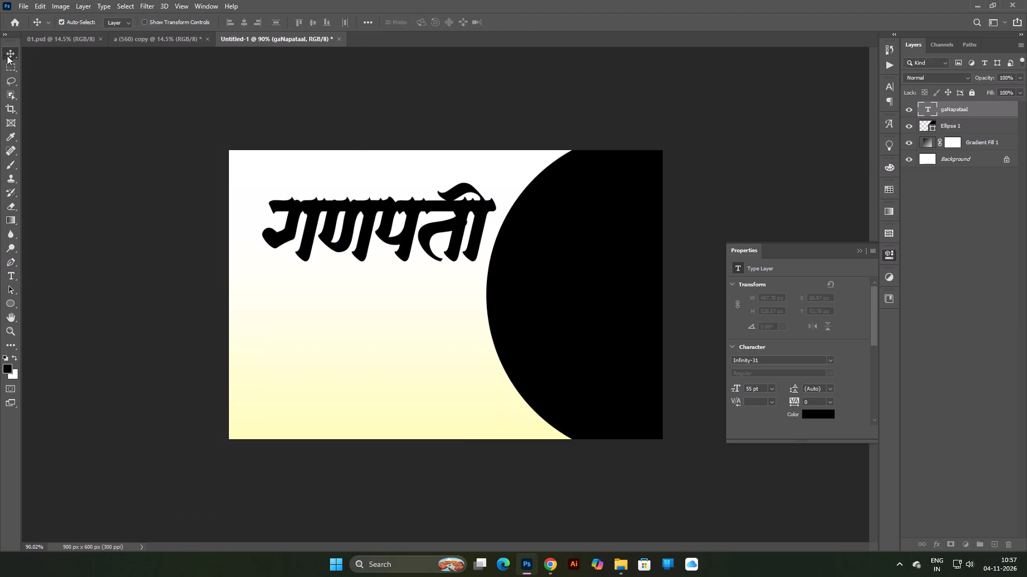
left_click(42, 60)
Shift the गणपती heading slightly toward the canvas's left edge, away from the circle.
scroll(345, 196, "down", 5)
scroll(340, 202, "up", 4)
left_click_drag(397, 231, 389, 229)
left_click(455, 65)
Change the text colour of the गणपती heading to orange ff6000.
left_click(402, 237)
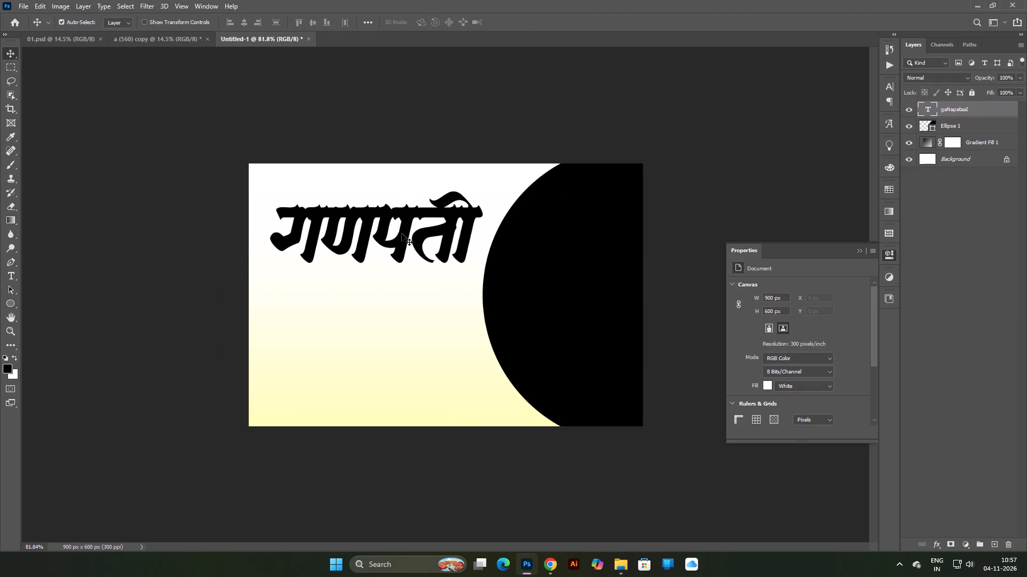
left_click(402, 233)
double_click(402, 233)
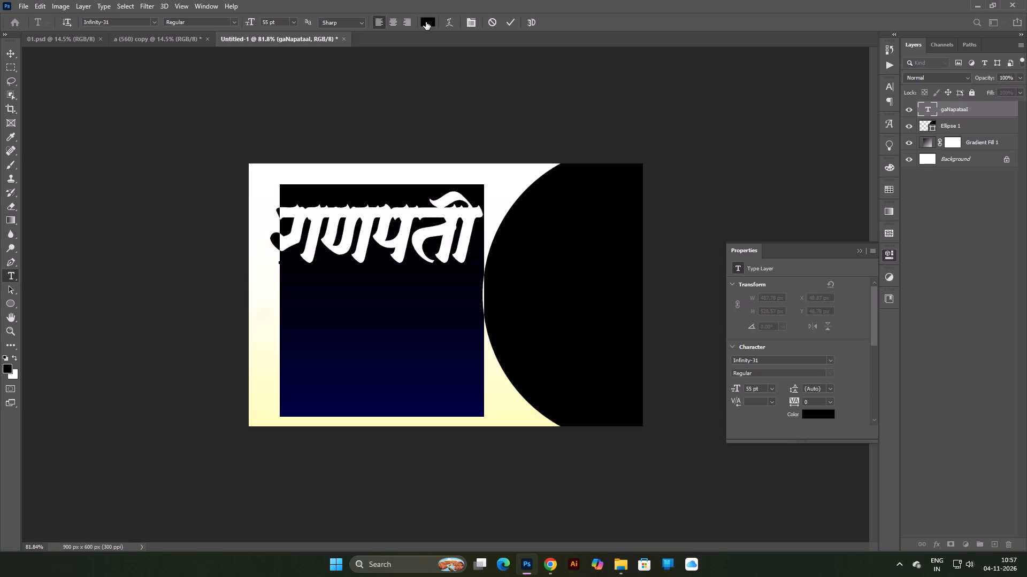
left_click(430, 25)
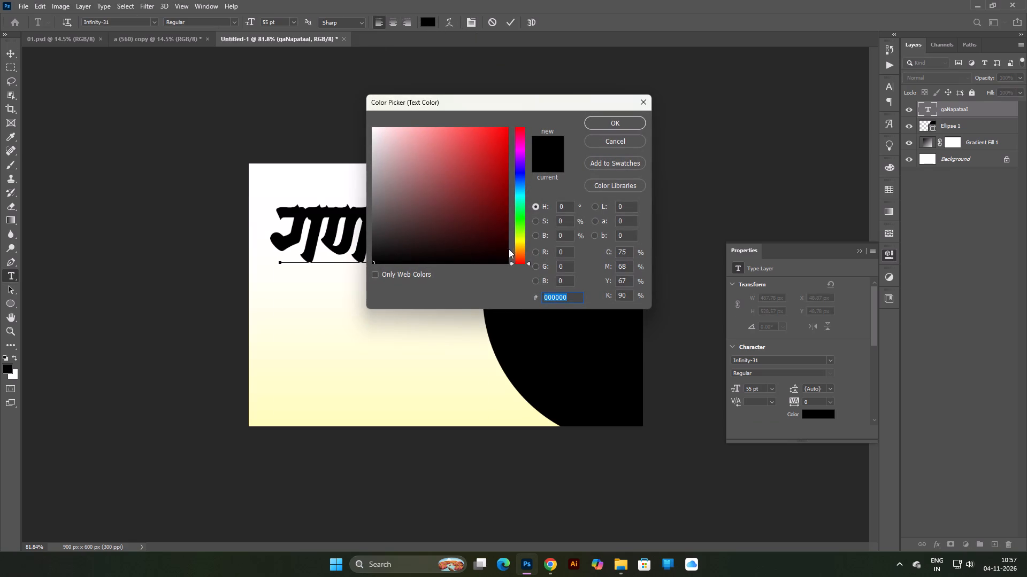
left_click(517, 252)
left_click_drag(461, 200, 548, 125)
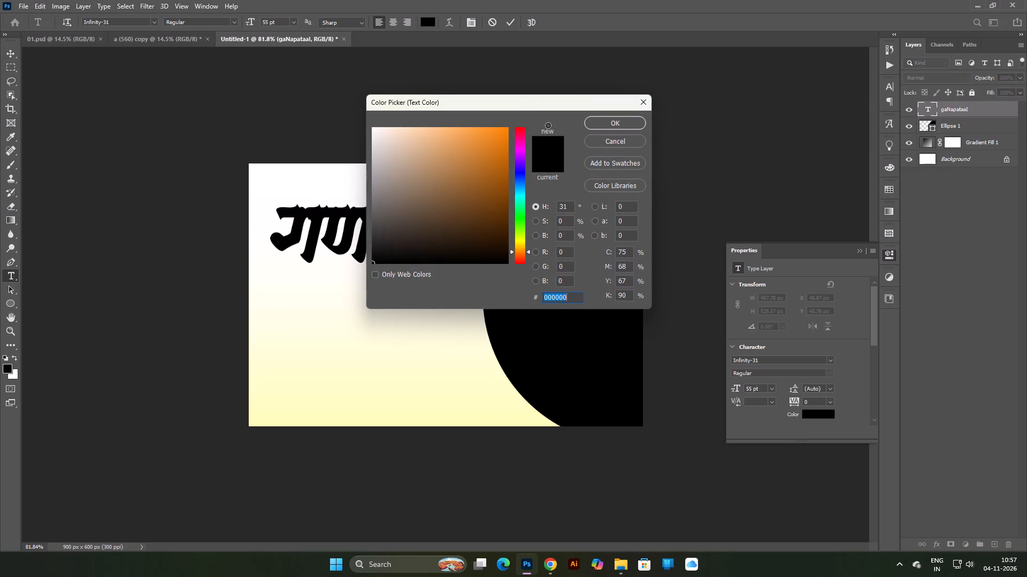
left_click_drag(548, 125, 616, 58)
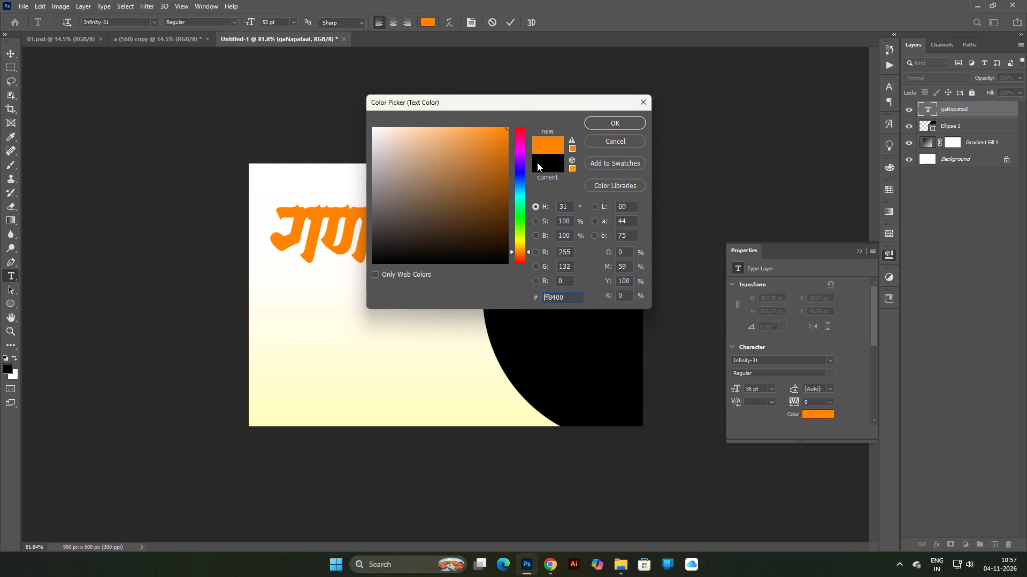
left_click(522, 254)
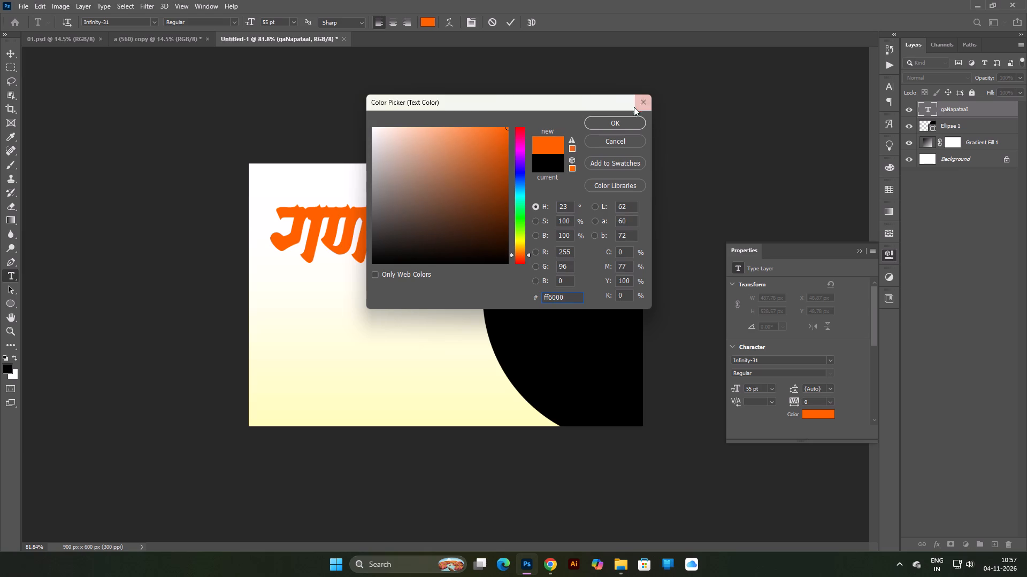
left_click(622, 124)
scroll(425, 158, "down", 3)
scroll(353, 146, "up", 2)
left_click(10, 53)
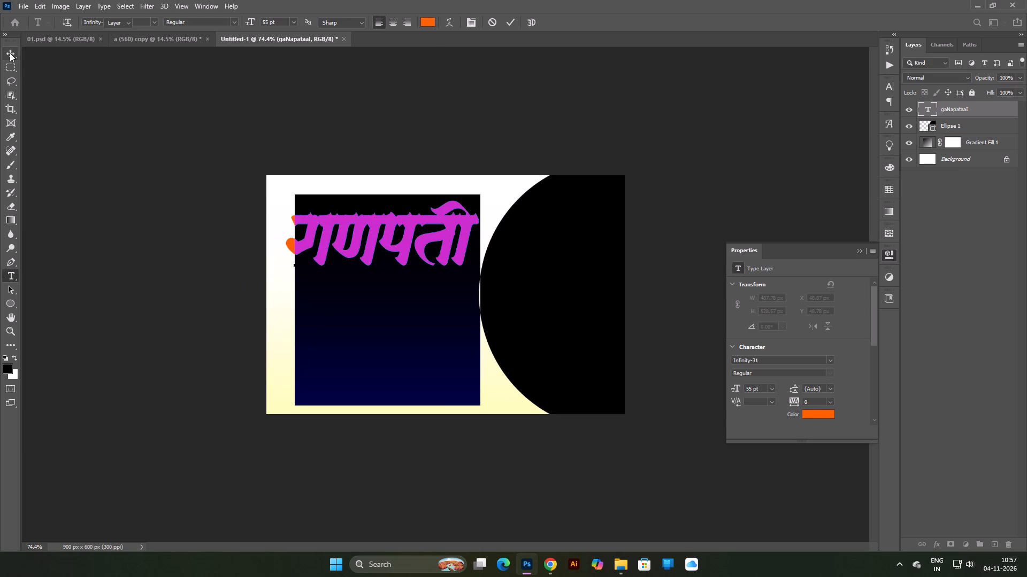
left_click(81, 64)
scroll(405, 198, "down", 5)
scroll(392, 193, "up", 4)
Nudge the गणपती heading slightly toward the canvas's top edge.
left_click(458, 143)
scroll(413, 227, "up", 4)
left_click_drag(395, 215, 395, 210)
left_click(429, 92)
scroll(442, 207, "down", 4)
scroll(379, 199, "up", 9)
left_click(373, 195)
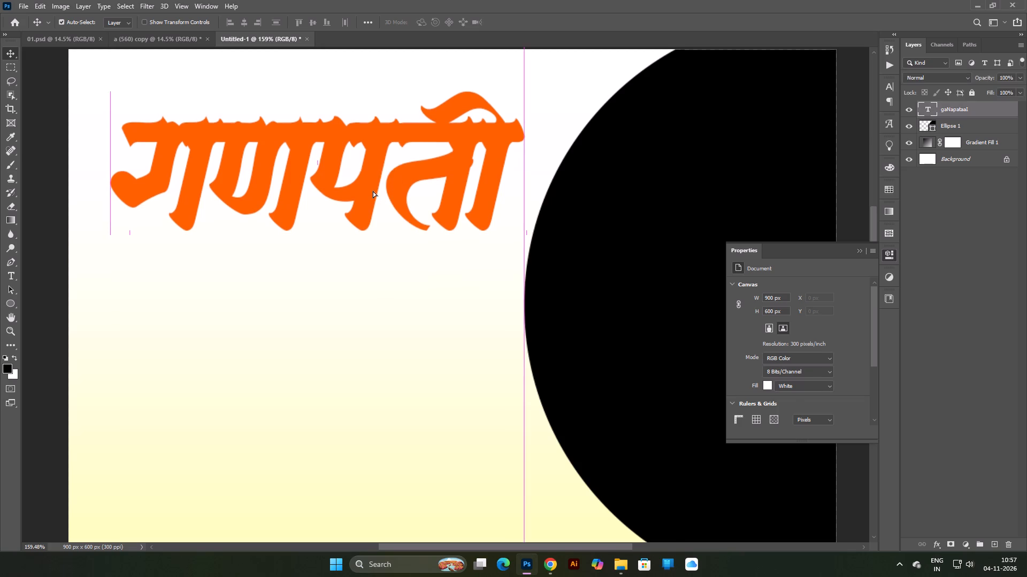
scroll(357, 174, "up", 7)
scroll(354, 166, "down", 13)
left_click(464, 106)
scroll(417, 108, "up", 3)
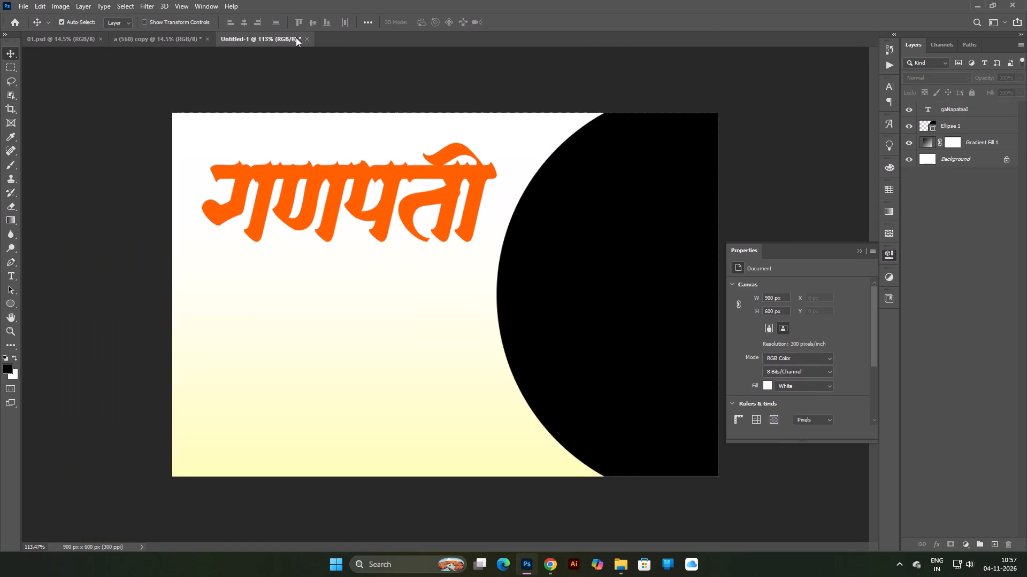
Float the design's document window and set its Image Size width and height units to inches.
left_click_drag(282, 40, 302, 91)
right_click(290, 90)
left_click(315, 107)
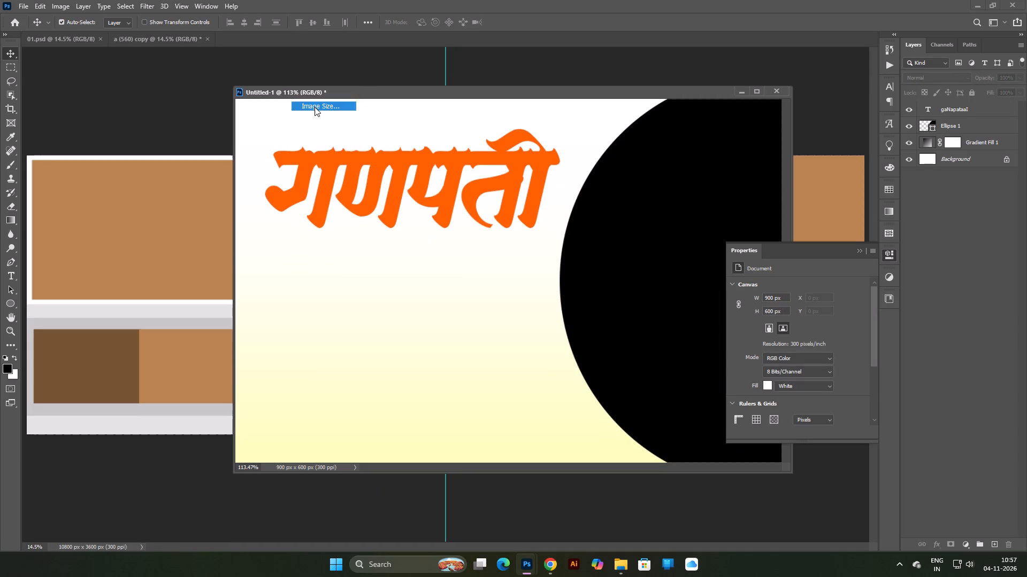
left_click_drag(590, 208, 524, 206)
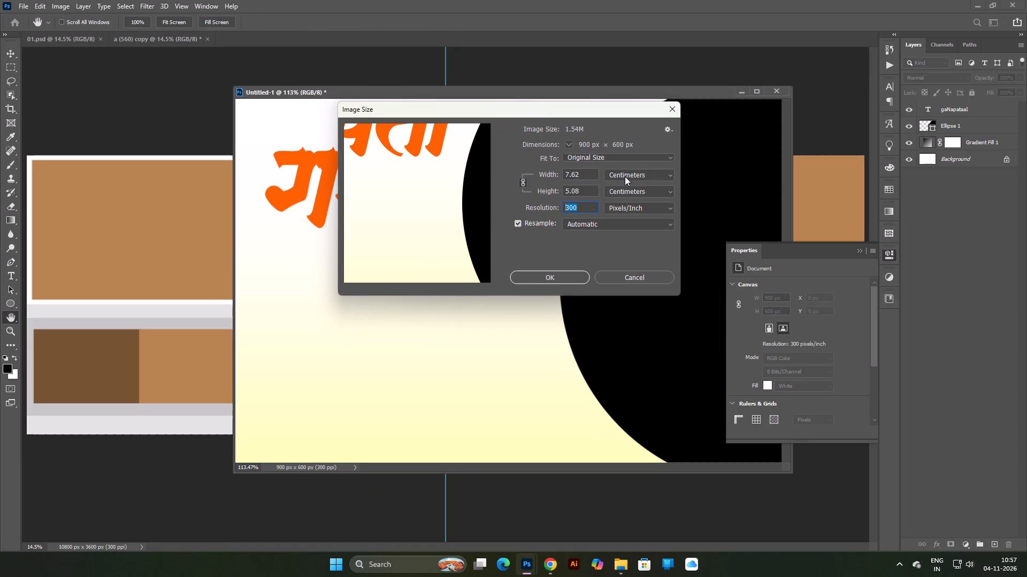
left_click(624, 175)
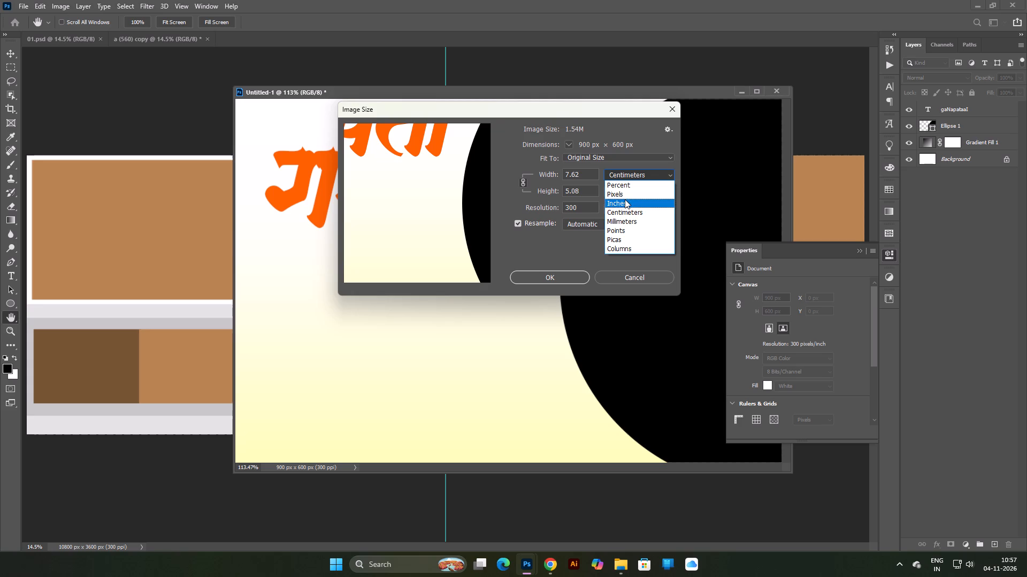
left_click(625, 199)
left_click(619, 210)
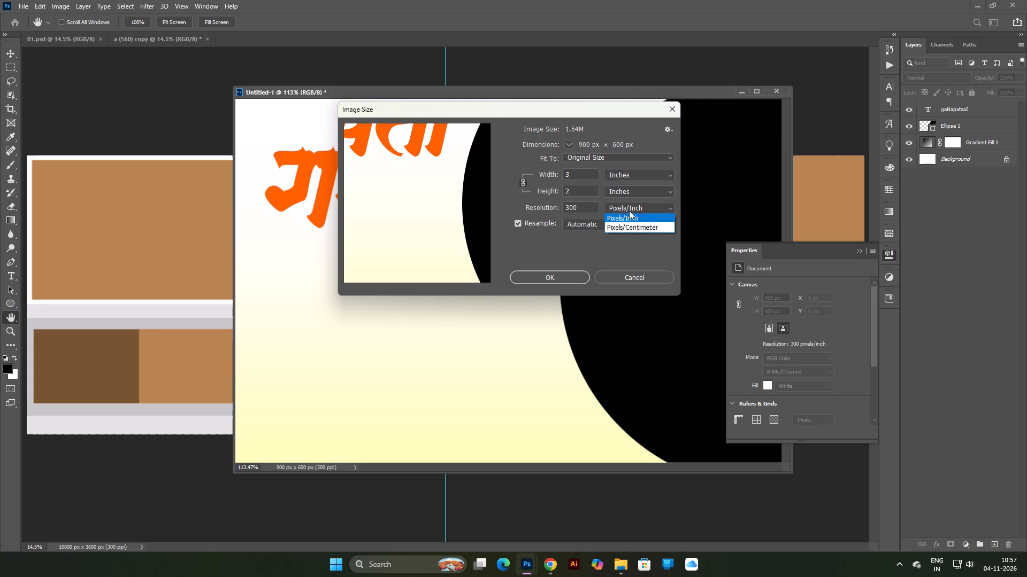
left_click(624, 206)
Resample the design to a resolution of 2500 pixels/inch, keeping its 3 x 2 inch size.
left_click_drag(581, 208, 519, 197)
scroll(519, 197, "up", 1)
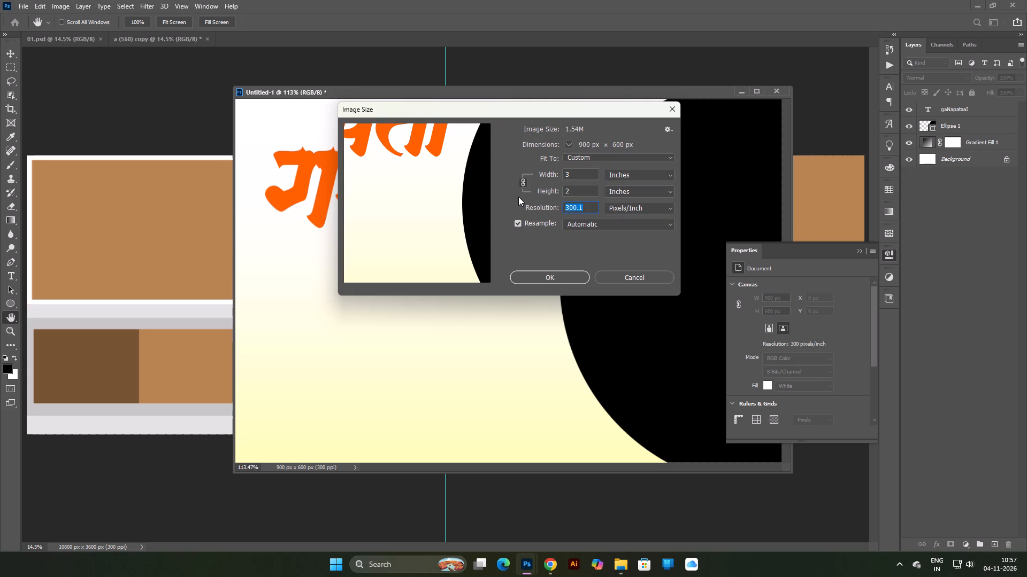
type("1500")
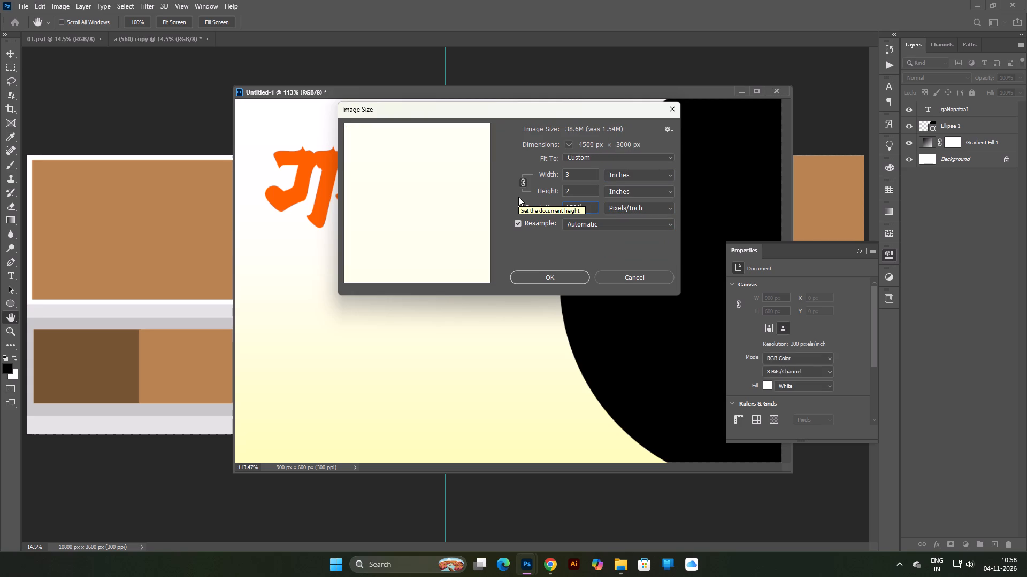
key("BackSpace")
key("BackSpace")
key("BackSpace")
key("BackSpace")
key("BackSpace")
key("BackSpace")
key("BackSpace")
key("BackSpace")
key("BackSpace")
type("2500")
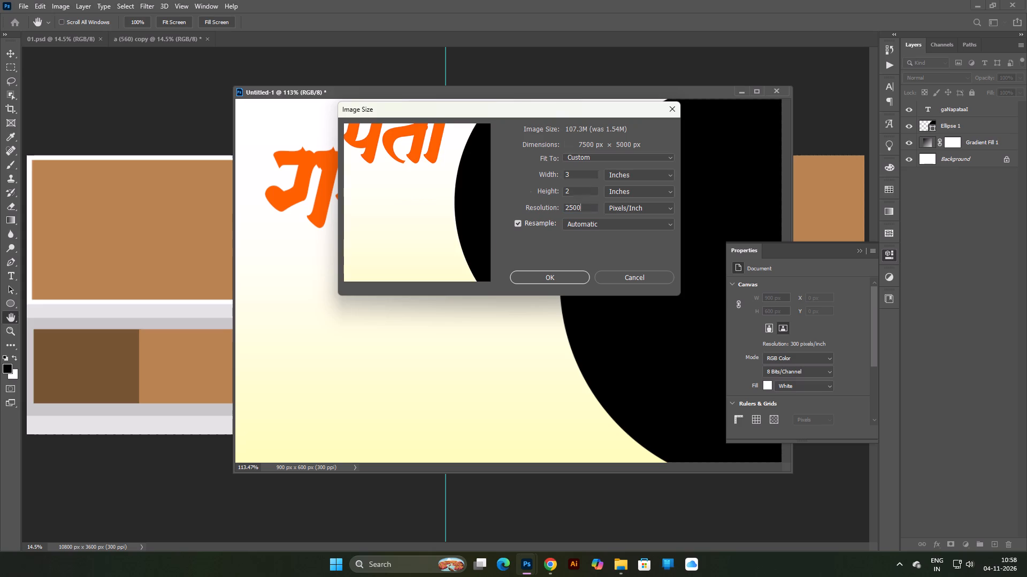
key("Return")
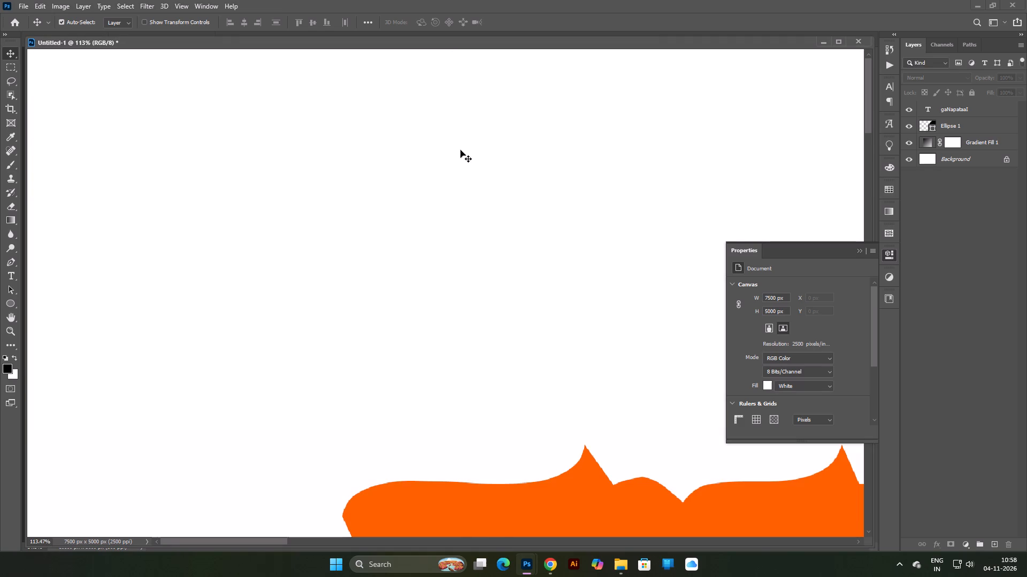
Dock the floating design window back beside the other open documents and fit the canvas to view.
scroll(356, 0, "down", 4)
scroll(350, 24, "up", 1)
left_click_drag(349, 40, 395, 37)
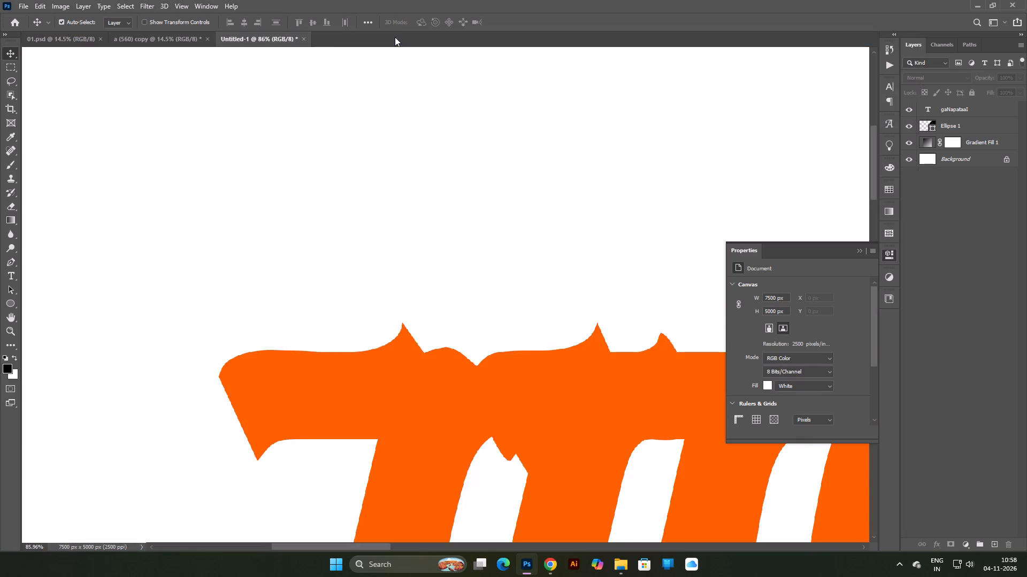
key("ctrl+0")
scroll(379, 22, "down", 5)
left_click(141, 238)
Shift the large black circle horizontally toward the canvas's right edge, away from the heading.
left_click_drag(570, 277, 582, 276)
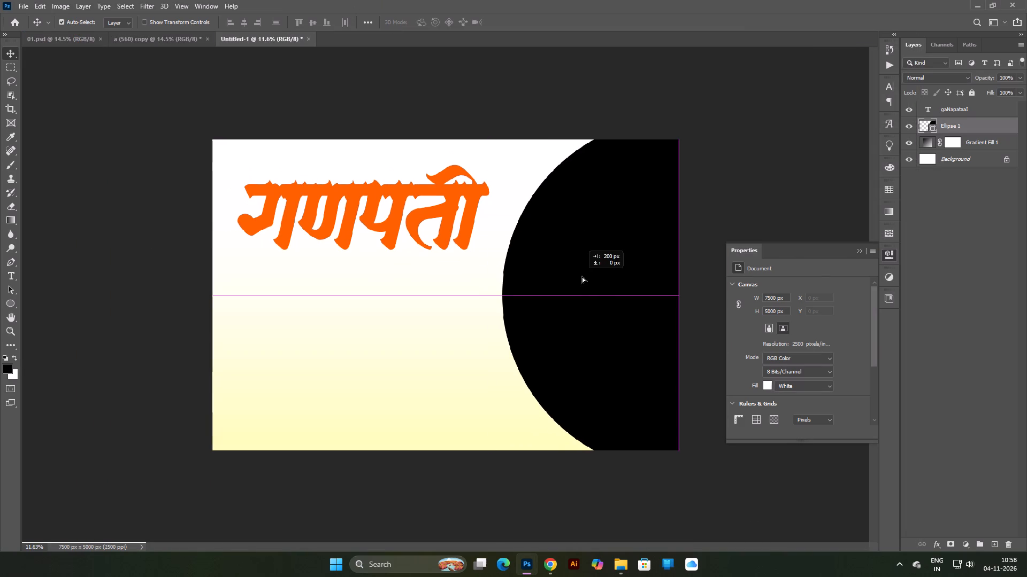
left_click_drag(582, 276, 589, 275)
left_click(815, 174)
scroll(374, 187, "up", 3)
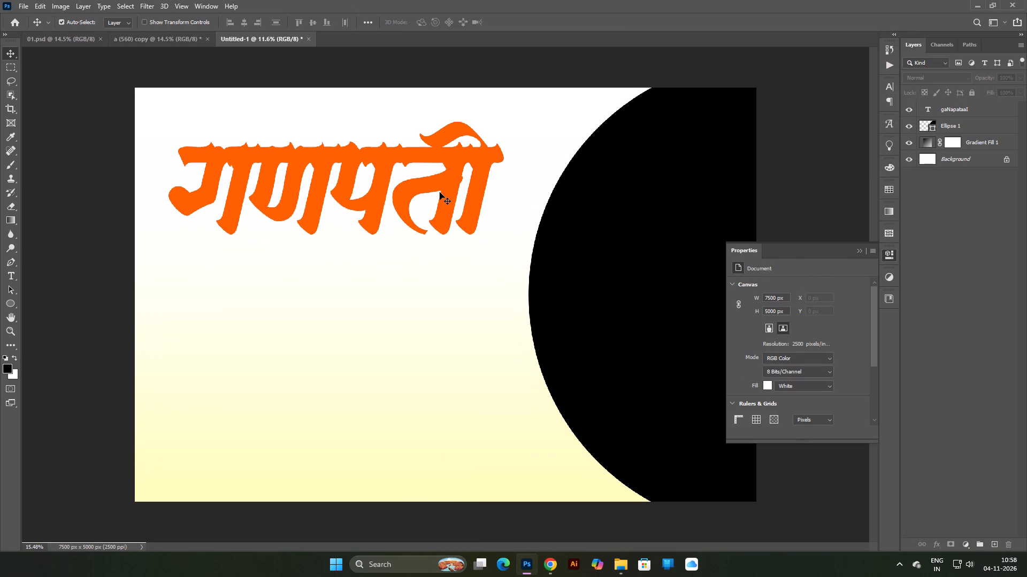
Move the गणपती heading closer to the circle, to about X 543 px, Y 316 px.
left_click_drag(446, 191, 457, 193)
scroll(447, 189, "down", 4)
scroll(427, 186, "up", 3)
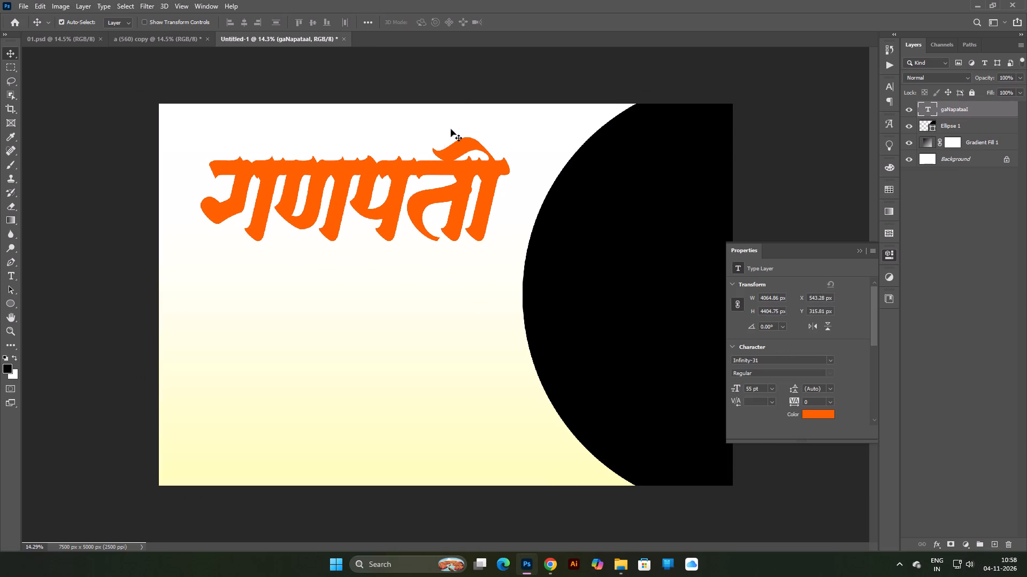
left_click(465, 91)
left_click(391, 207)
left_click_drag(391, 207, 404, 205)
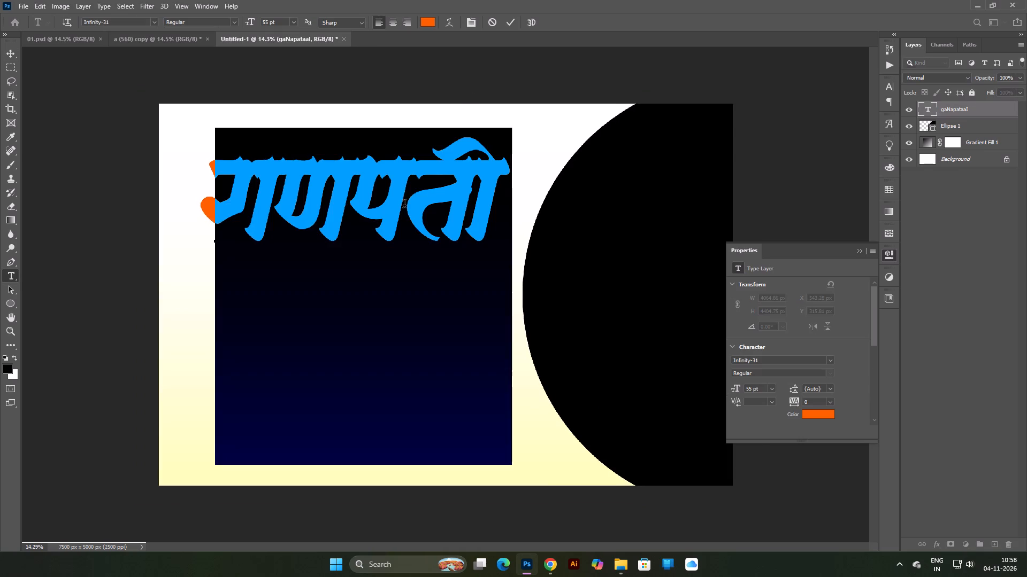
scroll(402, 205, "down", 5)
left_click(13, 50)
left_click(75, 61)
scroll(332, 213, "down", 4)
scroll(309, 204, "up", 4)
Shift the large black circle a little further toward the canvas's right edge.
left_click_drag(539, 282, 549, 282)
left_click(524, 160)
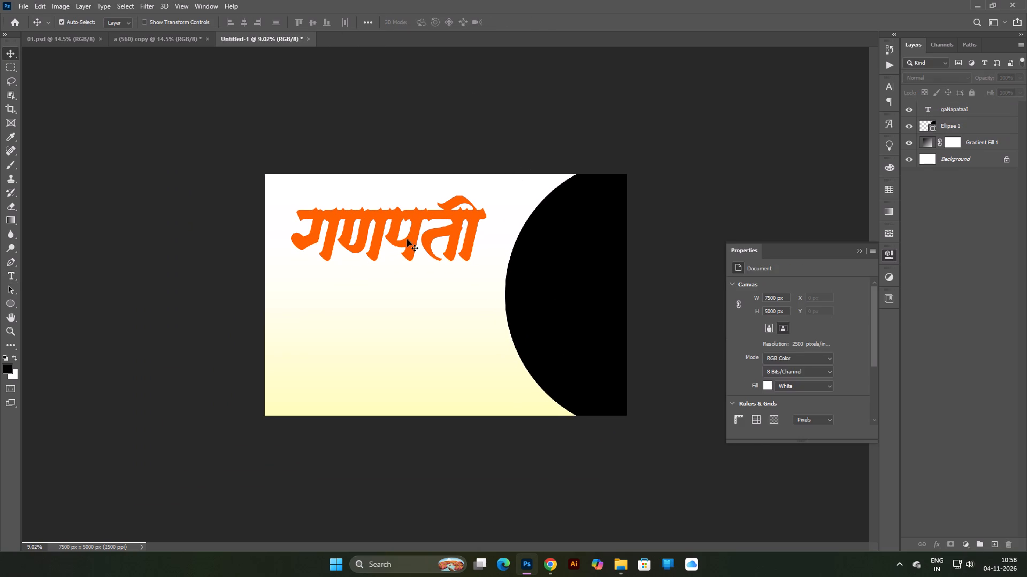
Move the गणपती heading toward the circle and slightly down, to about X 656 px, Y 396 px.
left_click_drag(412, 240, 420, 243)
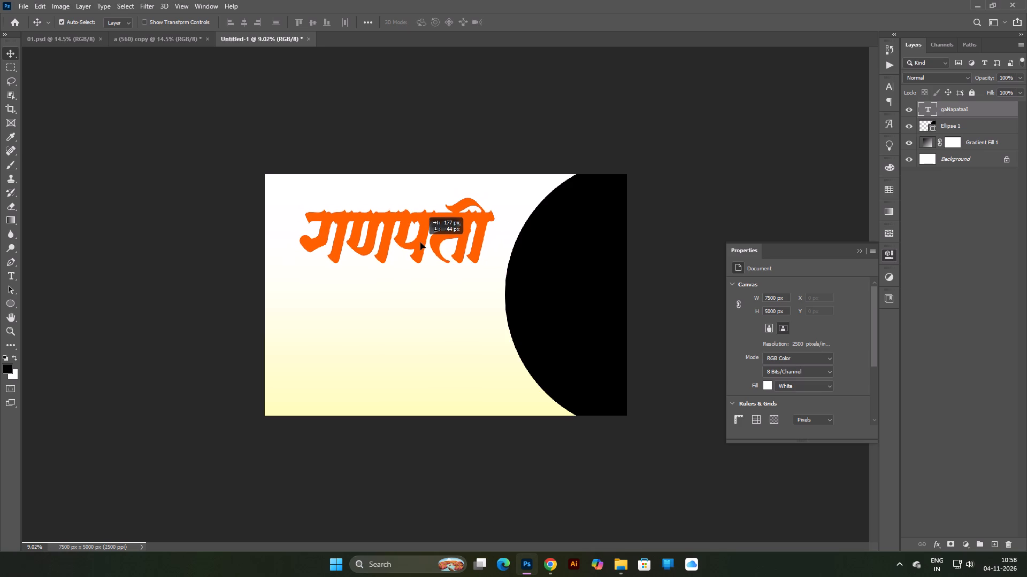
left_click_drag(420, 243, 418, 241)
key("Return")
left_click(436, 122)
scroll(387, 245, "down", 4)
scroll(380, 273, "up", 10)
key("space")
key("space")
key("space")
left_click_drag(344, 230, 415, 262)
scroll(337, 216, "up", 1)
left_click_drag(389, 207, 391, 212)
Draw a black rectangle about 4355 x 711 px covering the lower half of the गणपती heading.
left_click(14, 304)
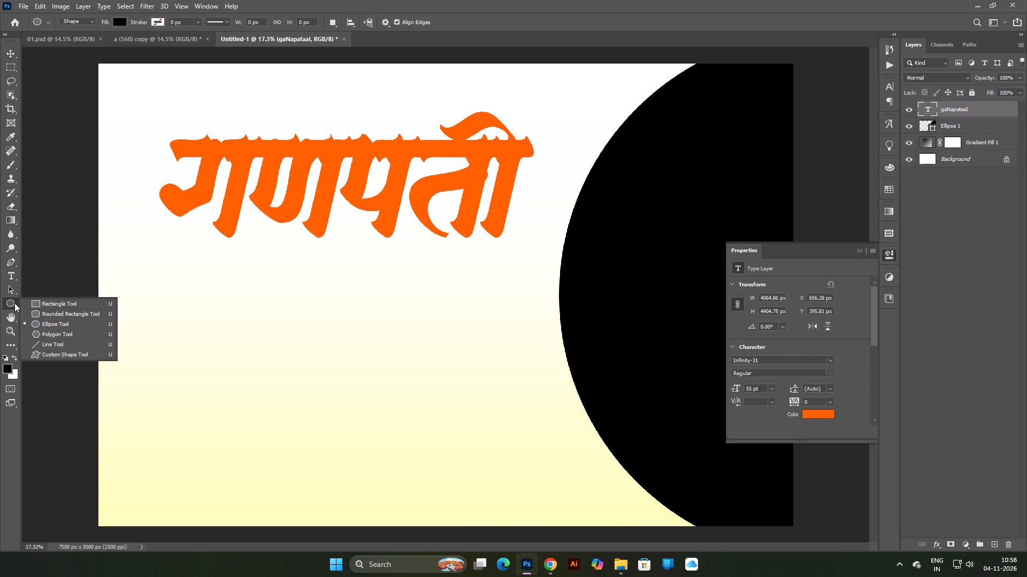
left_click(48, 302)
left_click_drag(149, 178, 568, 243, "shift")
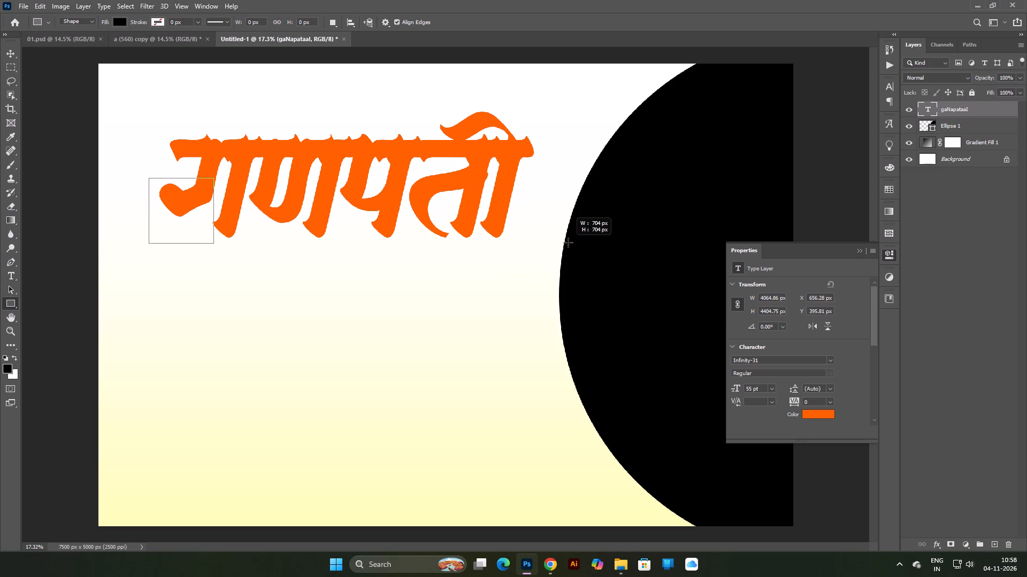
left_click_drag(568, 243, 551, 243, "shift")
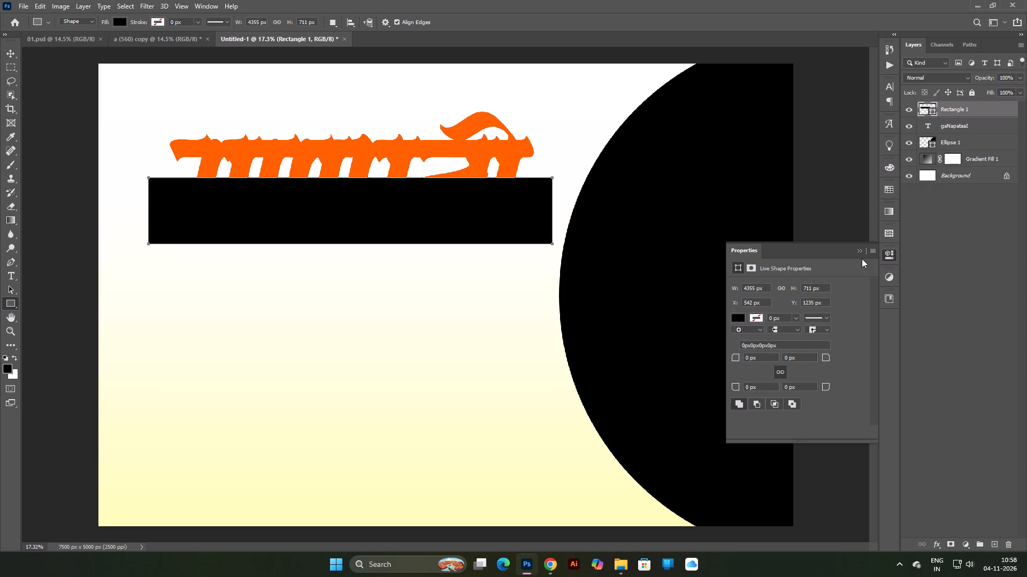
Clip the new rectangle to the गणपती text layer so it fills only the letters' lower half.
left_click(859, 253)
left_click(962, 118, "alt")
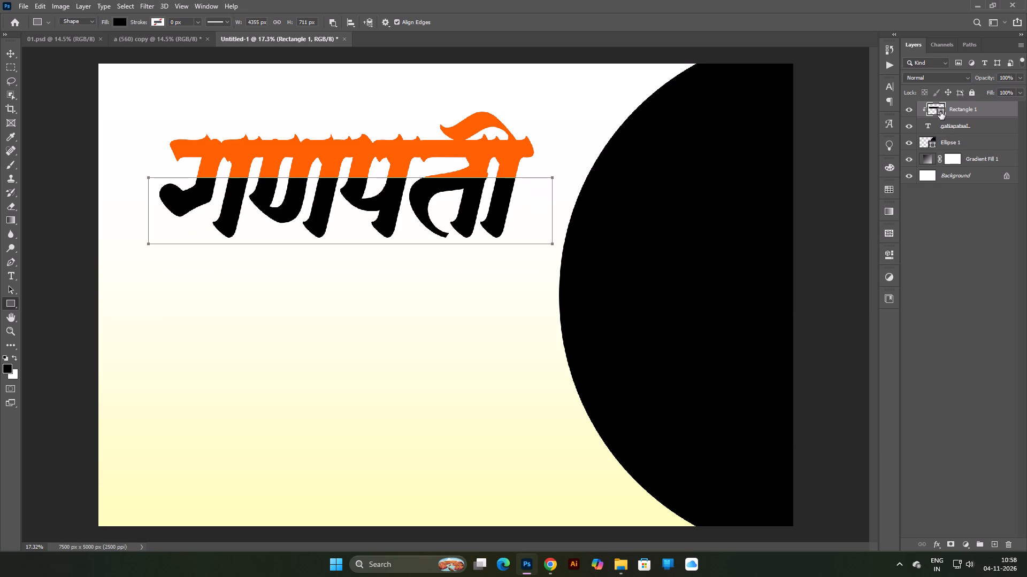
Recolour the clipped rectangle to darker orange cf5105, based on the heading's orange.
double_click(940, 112)
left_click(336, 151)
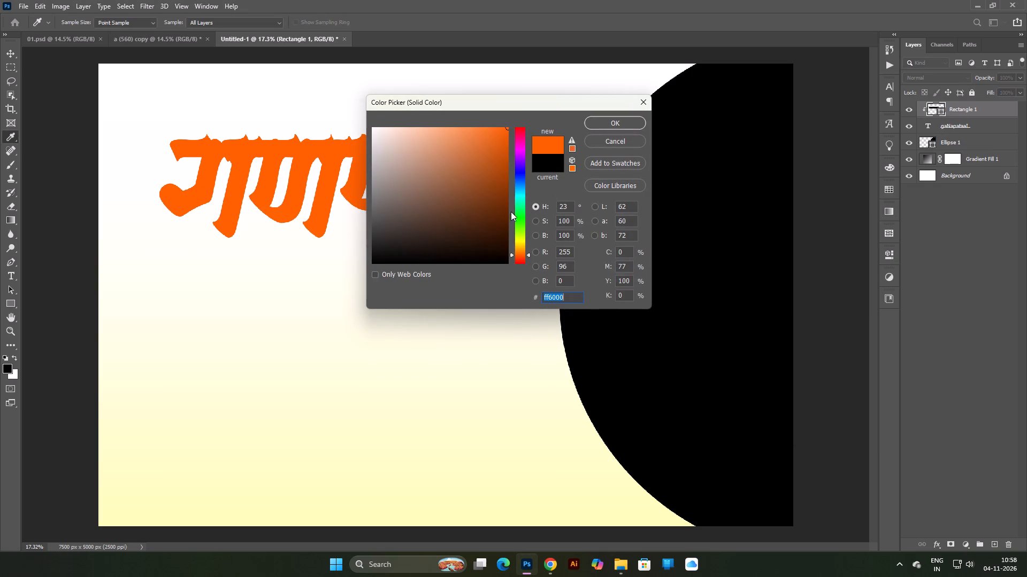
left_click_drag(497, 158, 523, 164)
left_click(526, 161)
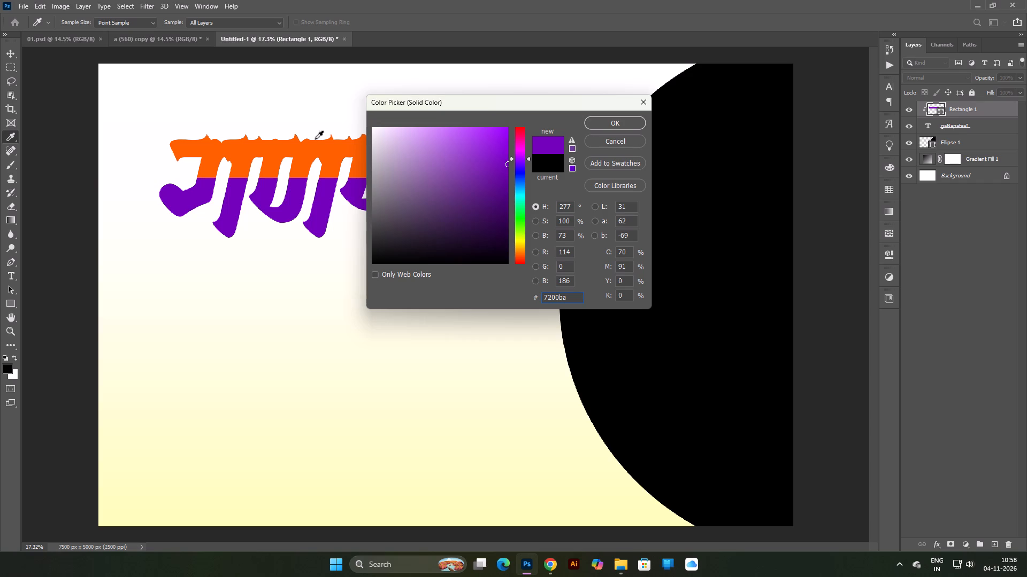
left_click(311, 150)
left_click(501, 151)
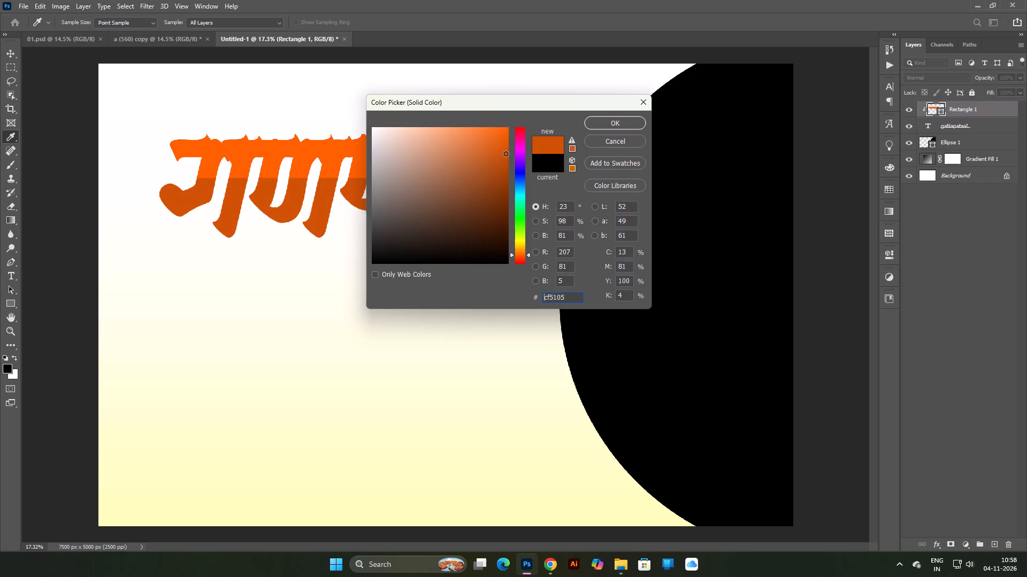
double_click(622, 122)
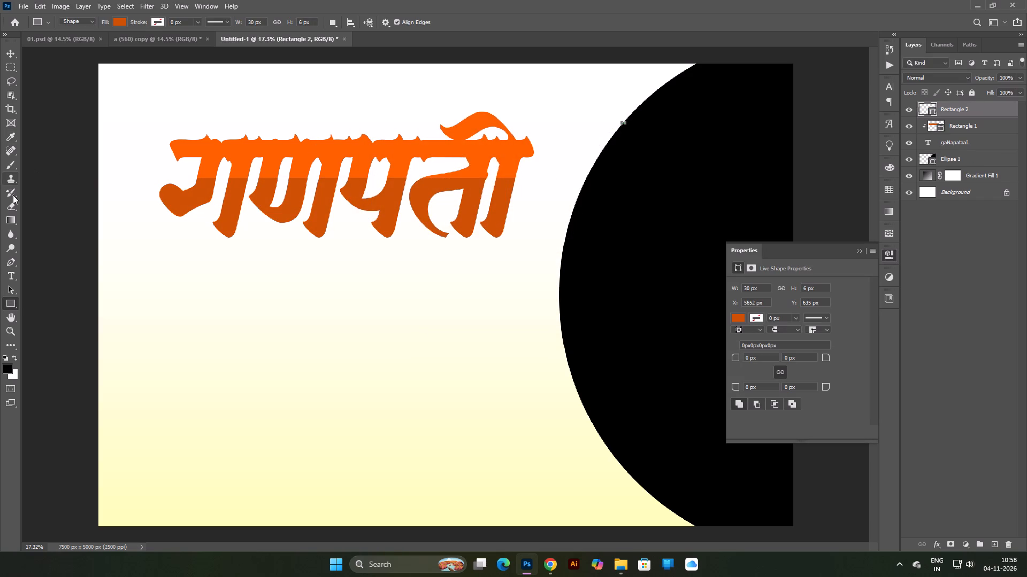
Select the Eraser tool and add a layer mask to the topmost rectangle layer.
left_click(10, 209)
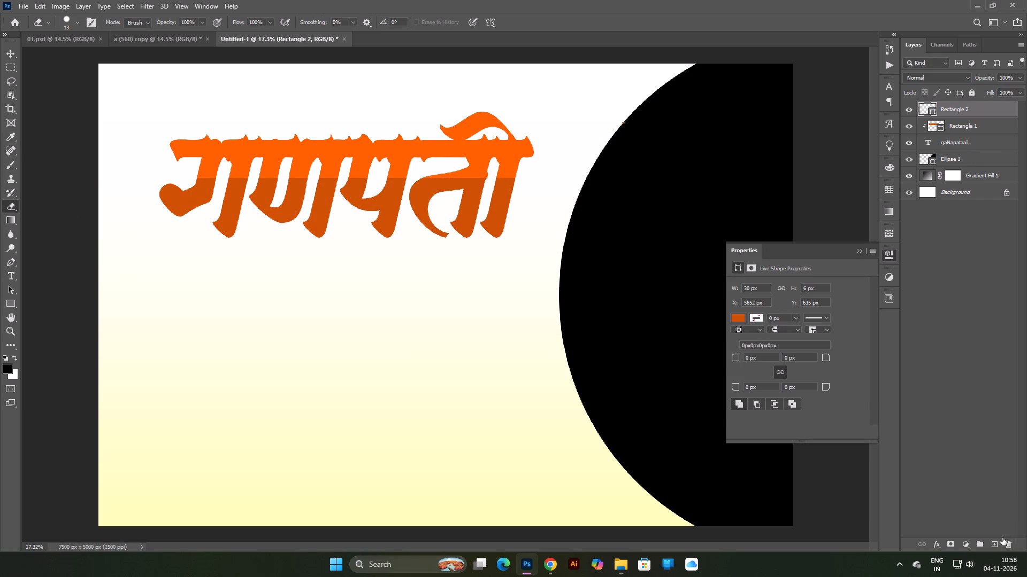
left_click(997, 543)
key("ctrl+z")
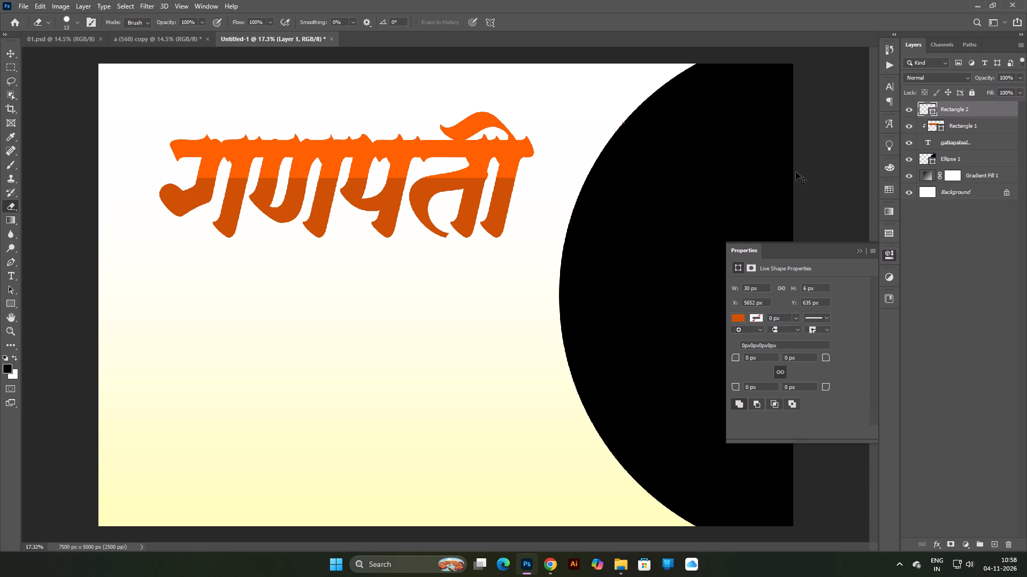
left_click(949, 545)
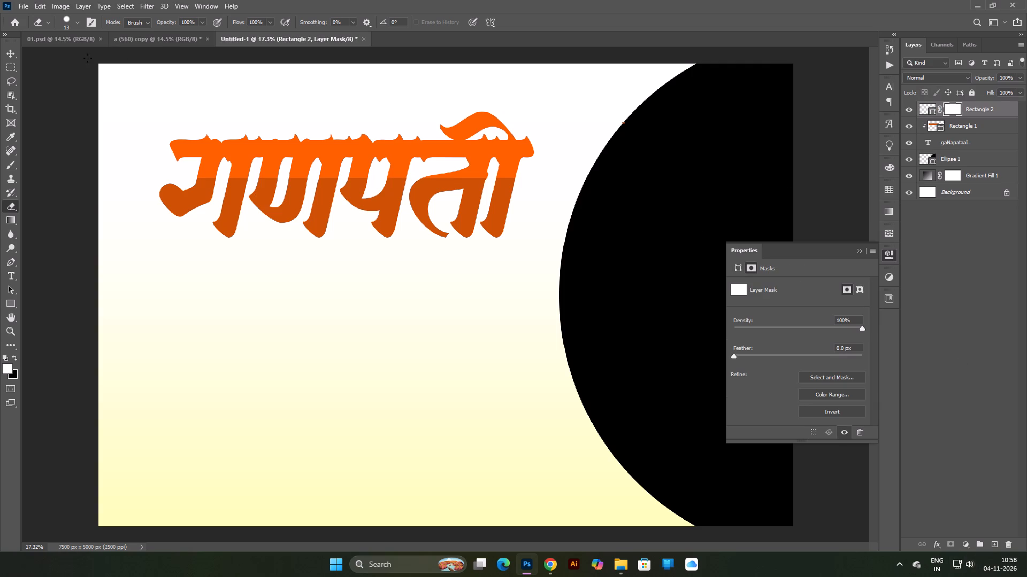
Choose the Soft Round eraser brush and list the brush presets as tips only in an enlarged picker, without names or strokes.
left_click(75, 19)
left_click(17, 124)
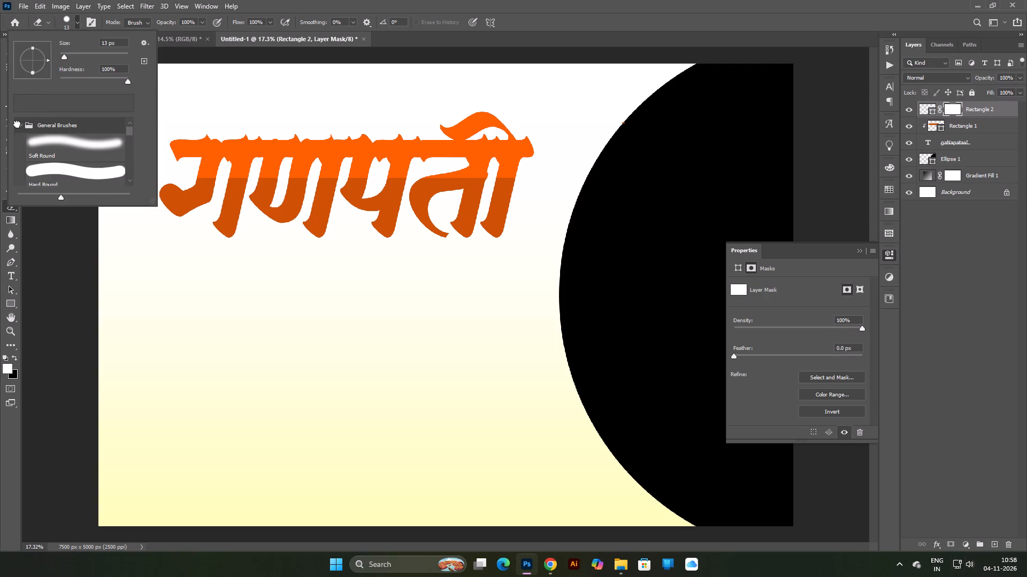
left_click(62, 143)
left_click(141, 38)
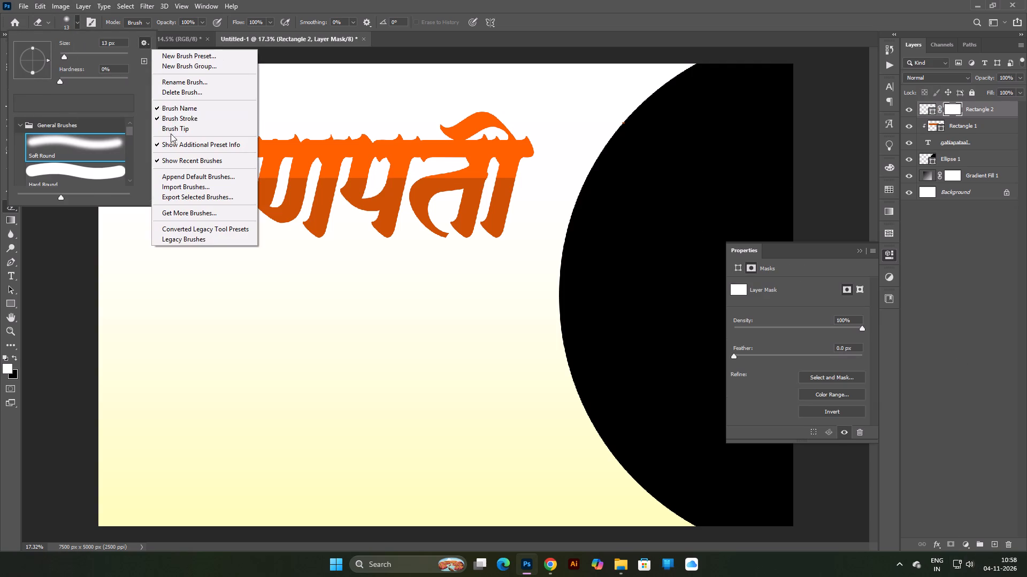
left_click(179, 107)
left_click(143, 43)
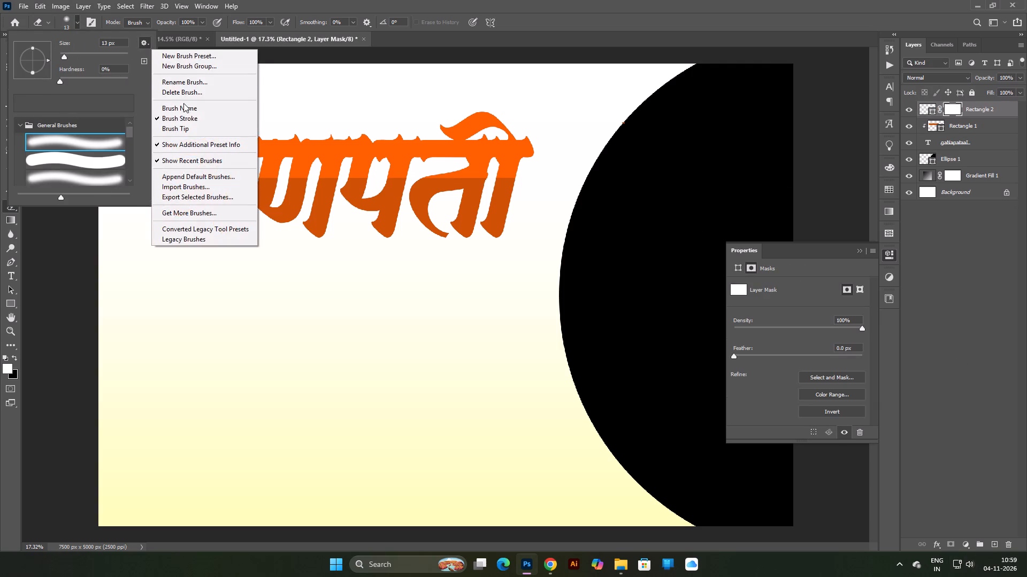
left_click(181, 120)
left_click(145, 45)
left_click(180, 129)
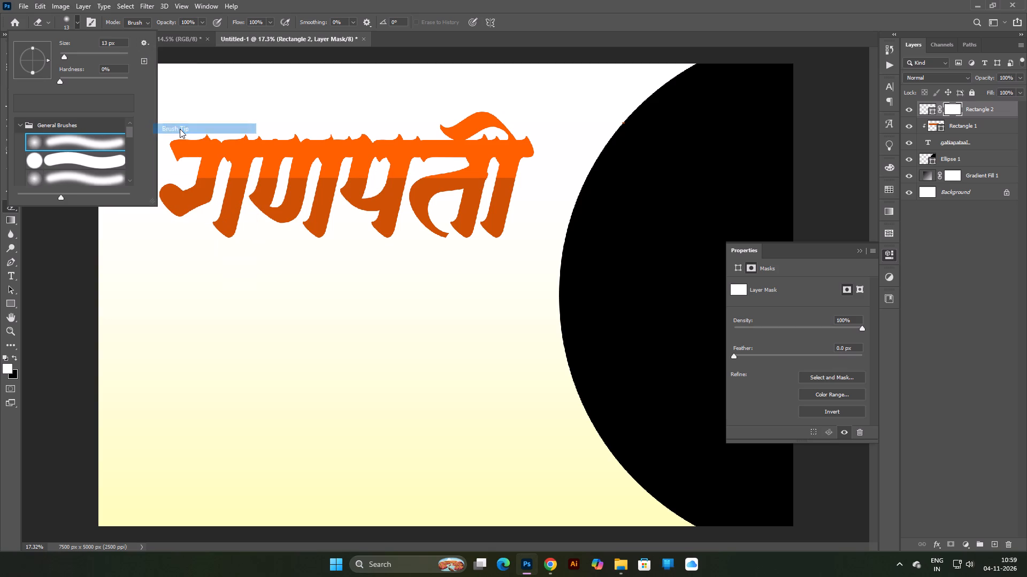
left_click(145, 42)
left_click(187, 122)
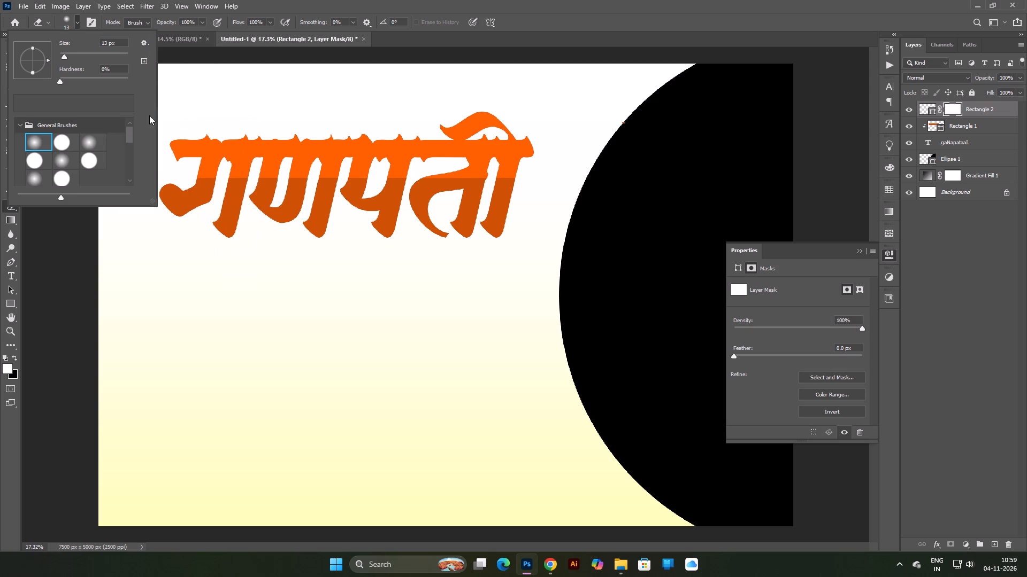
left_click_drag(153, 201, 218, 269)
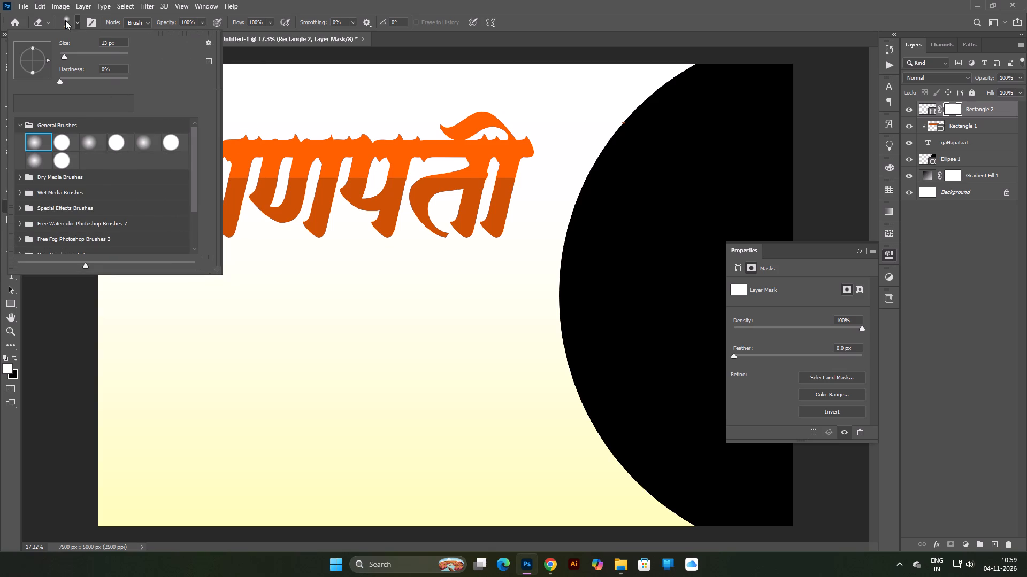
left_click(65, 20)
Enlarge the soft eraser brush to 2100 px.
scroll(245, 209, "down", 5)
scroll(243, 224, "up", 3)
scroll(248, 238, "down", 2)
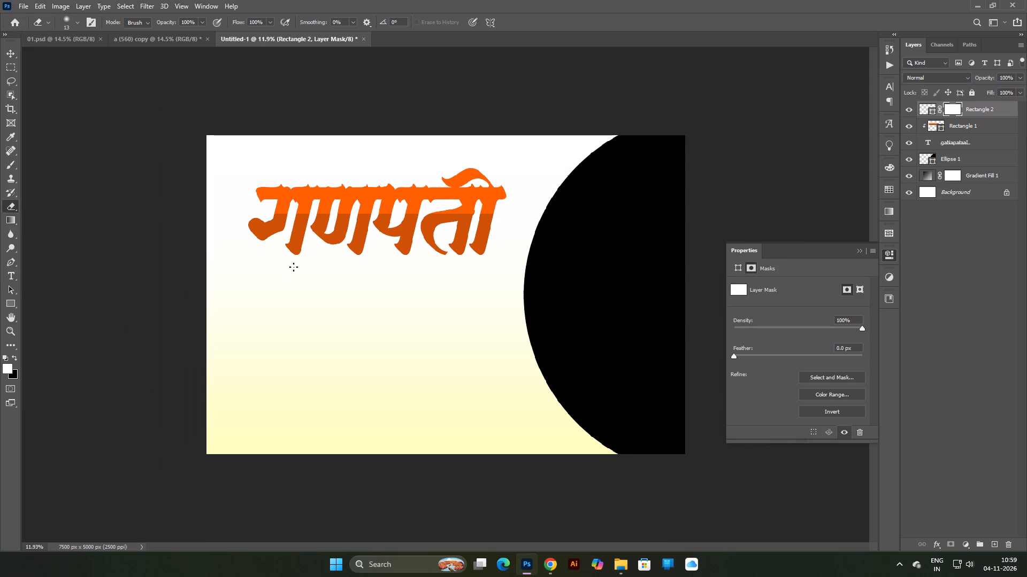
key("bracketright")
key("bracketright")
key("bracketright")
key("bracketright")
key("bracketright")
key("bracketright")
key("bracketright")
key("bracketright")
key("bracketright")
key("bracketright")
key("bracketright")
key("bracketright")
key("bracketright")
key("bracketright")
key("bracketright")
key("bracketright")
key("bracketright")
key("bracketright")
key("bracketright")
key("bracketright")
key("bracketright")
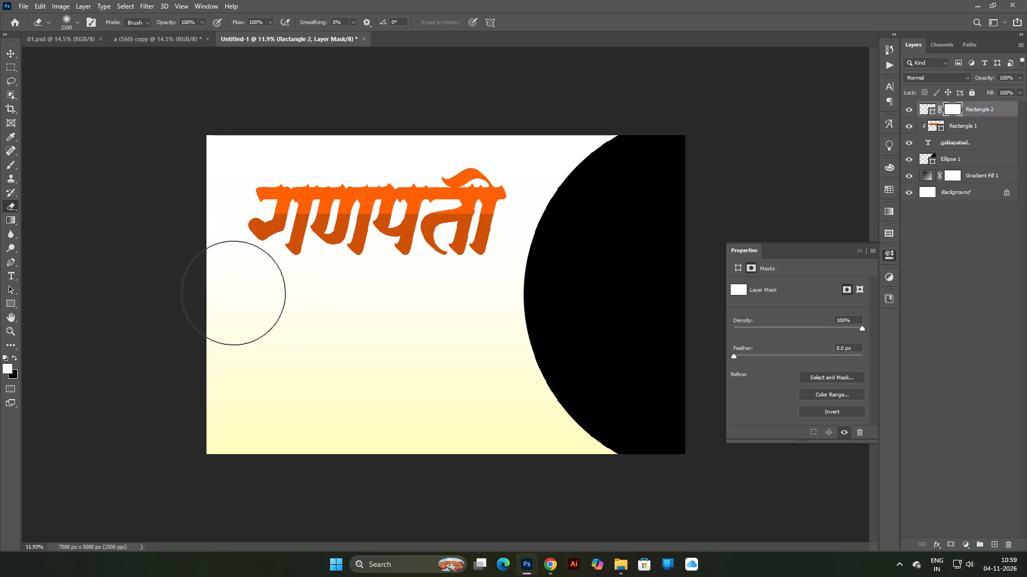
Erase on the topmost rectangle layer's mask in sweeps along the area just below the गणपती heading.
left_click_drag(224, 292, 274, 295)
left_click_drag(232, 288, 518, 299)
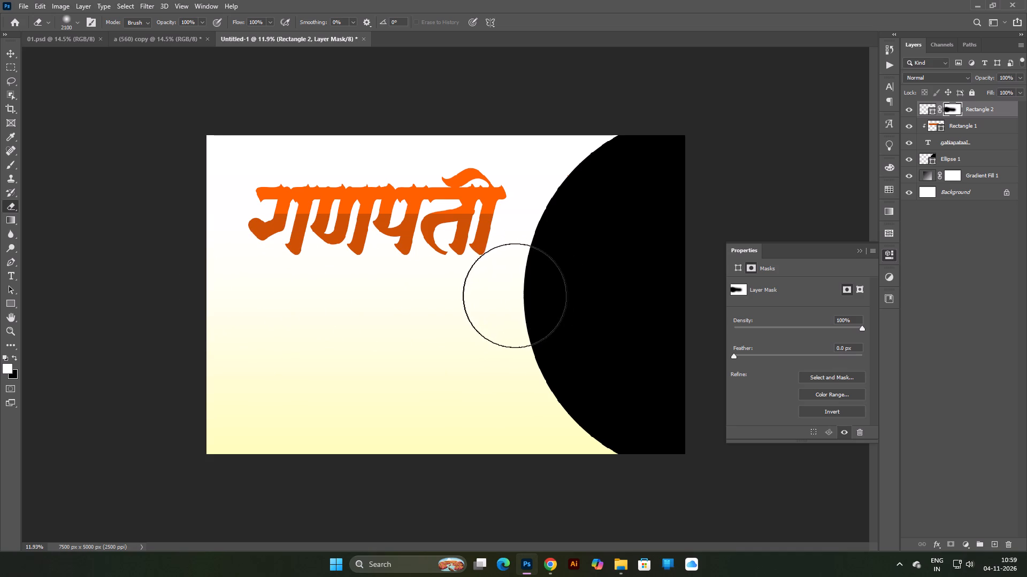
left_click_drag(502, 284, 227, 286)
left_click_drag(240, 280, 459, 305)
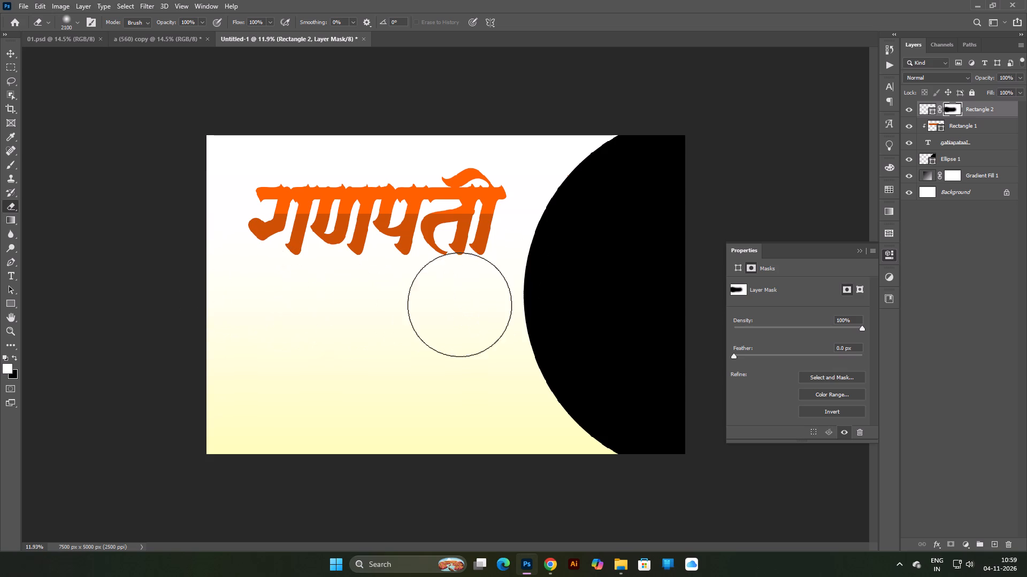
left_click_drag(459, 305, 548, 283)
Delete the small topmost Rectangle 2 layer together with its mask.
key("Return")
key("Delete")
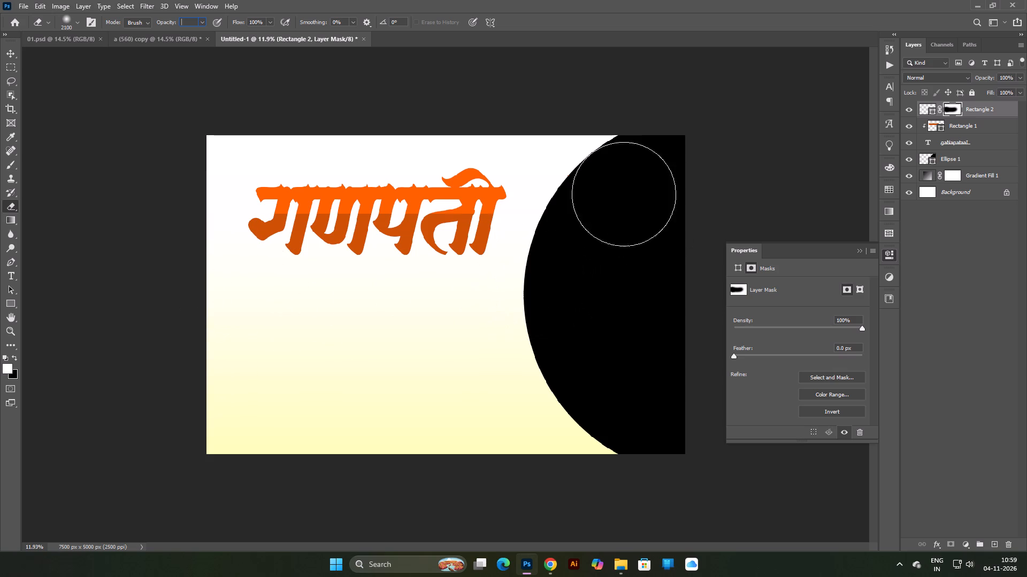
left_click(7, 55)
left_click(250, 208)
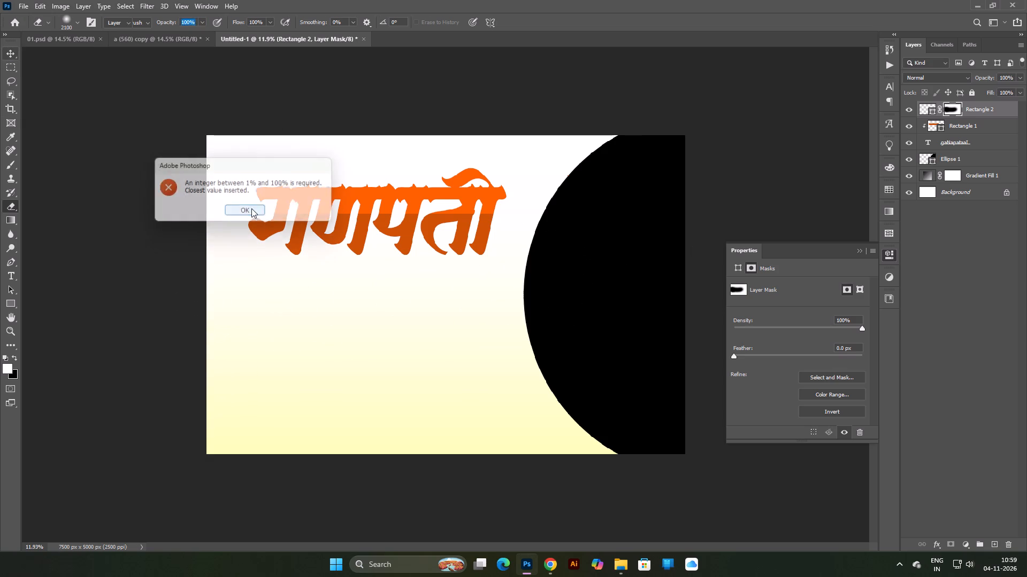
key("Delete")
left_click(990, 110)
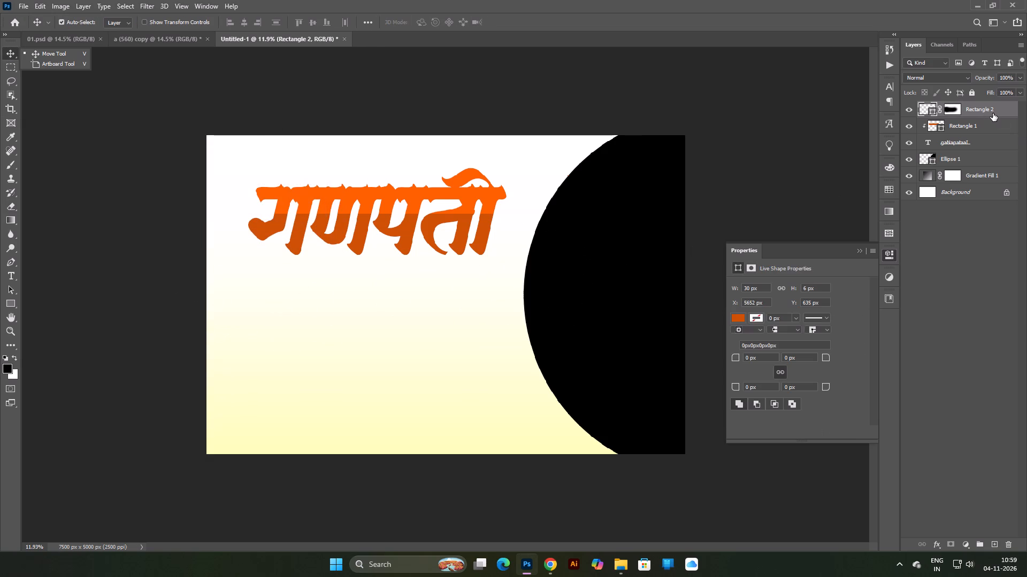
key("Delete")
left_click_drag(986, 112, 1008, 542)
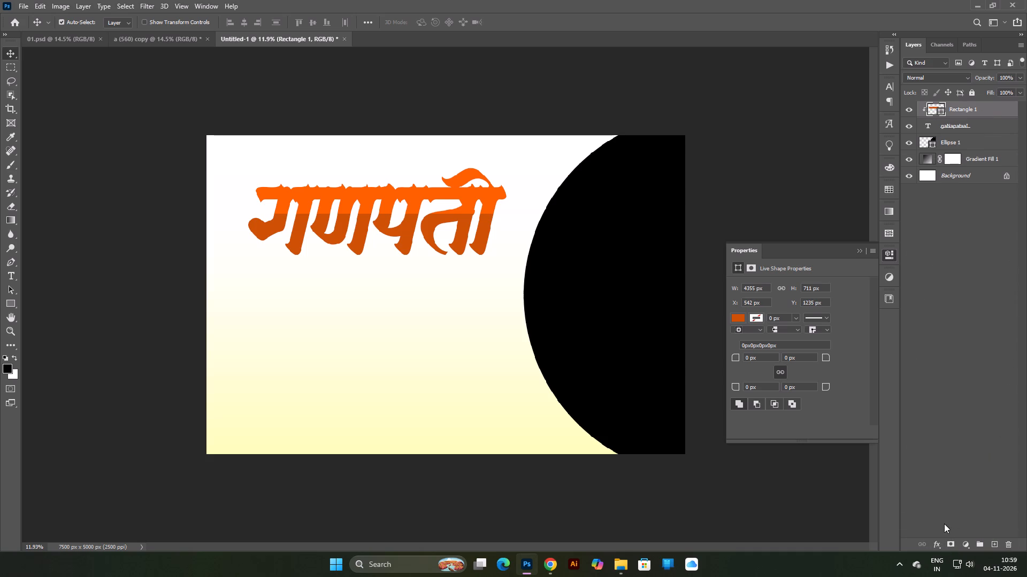
Add a layer mask to the clipped Rectangle 1 and softly erase along the heading's bottom so the darker orange fades downward.
left_click(949, 547)
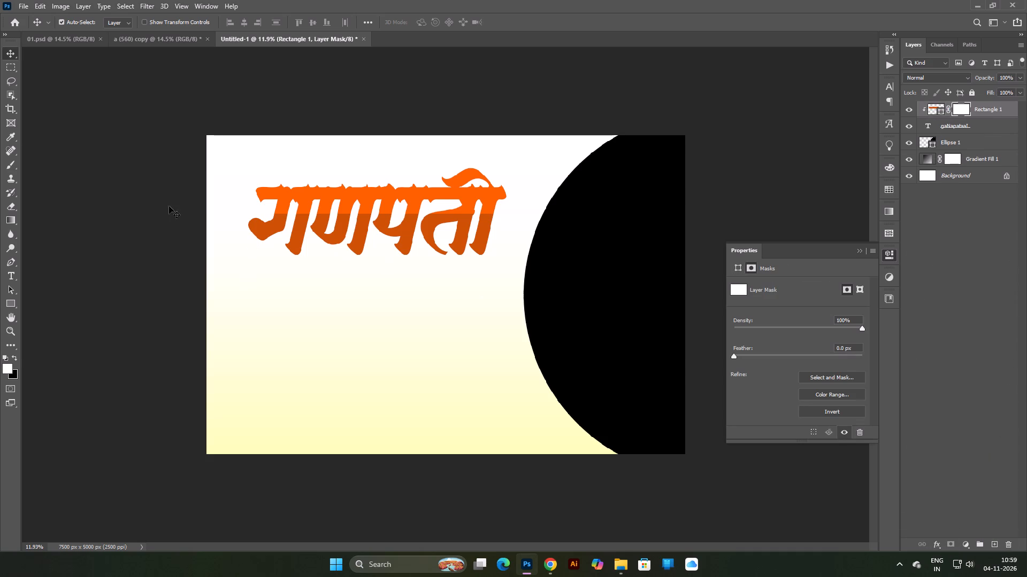
left_click(12, 208)
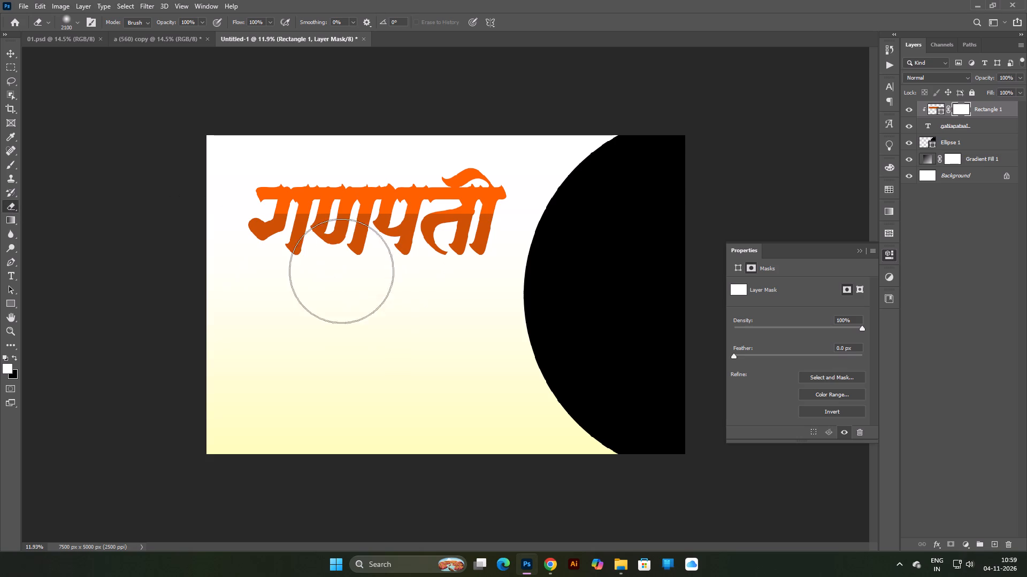
left_click_drag(231, 286, 400, 309)
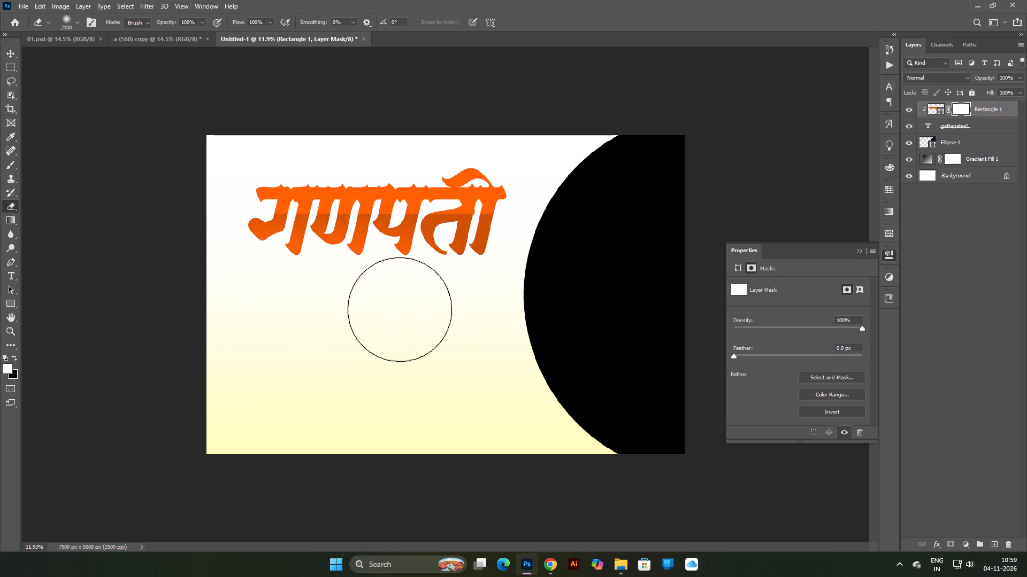
left_click_drag(400, 309, 604, 312)
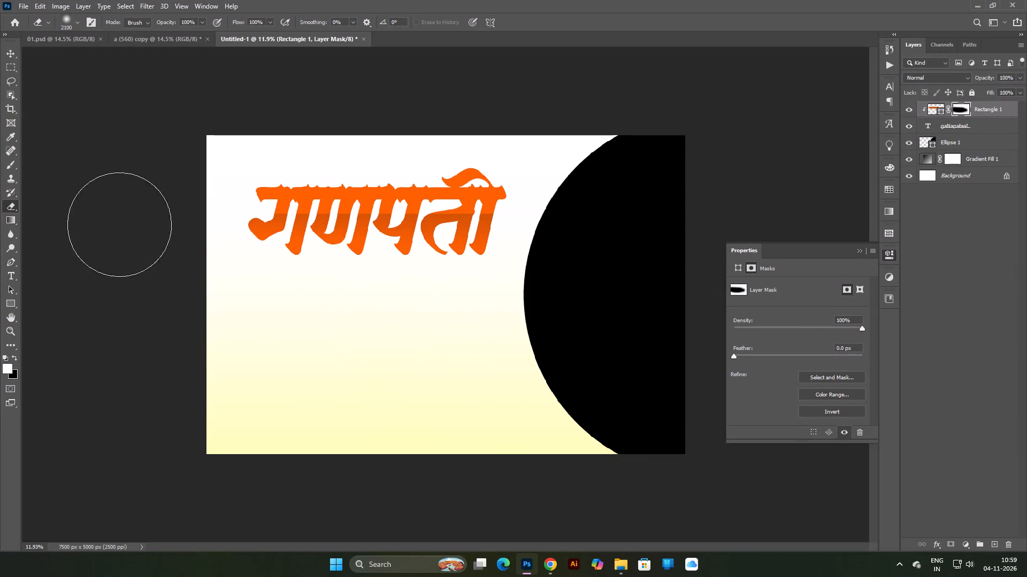
left_click(84, 54)
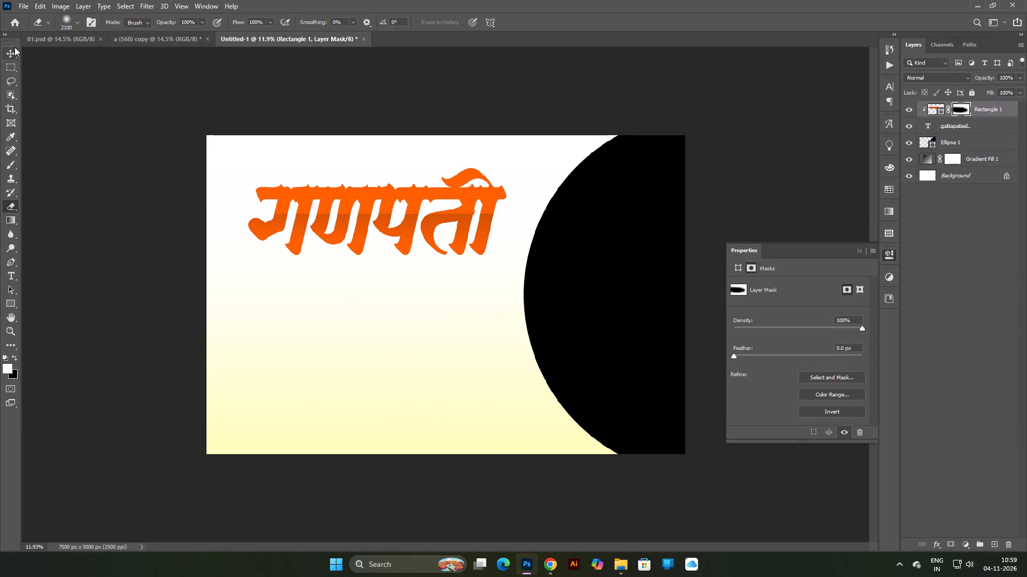
Add a drop shadow to the गणपती text layer with Normal blending, size 0 px, angle 130° and distance 26 px.
left_click(8, 54)
left_click(956, 129)
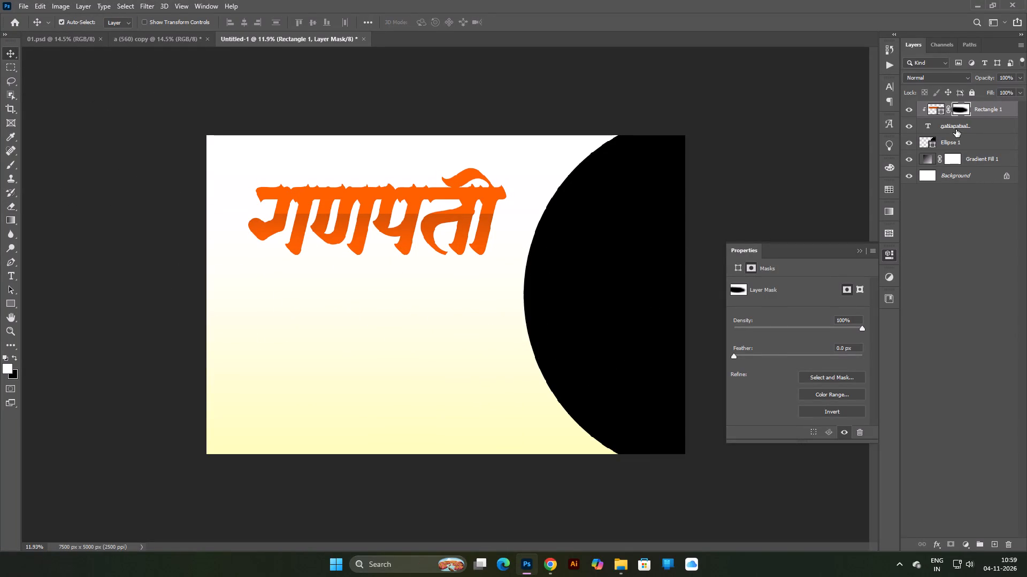
left_click(934, 544)
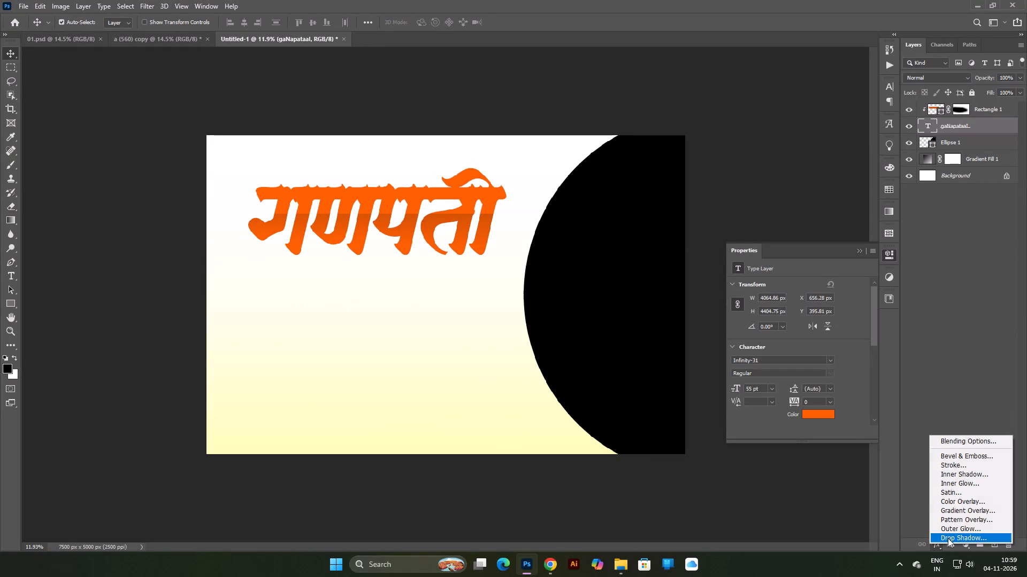
left_click(948, 537)
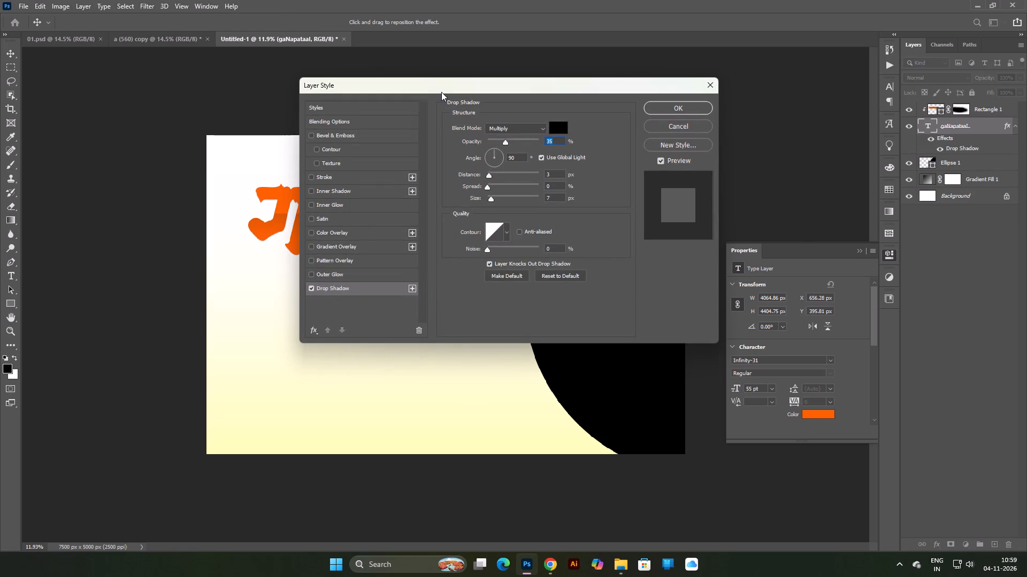
left_click_drag(442, 91, 528, 138)
left_click_drag(574, 247, 439, 244)
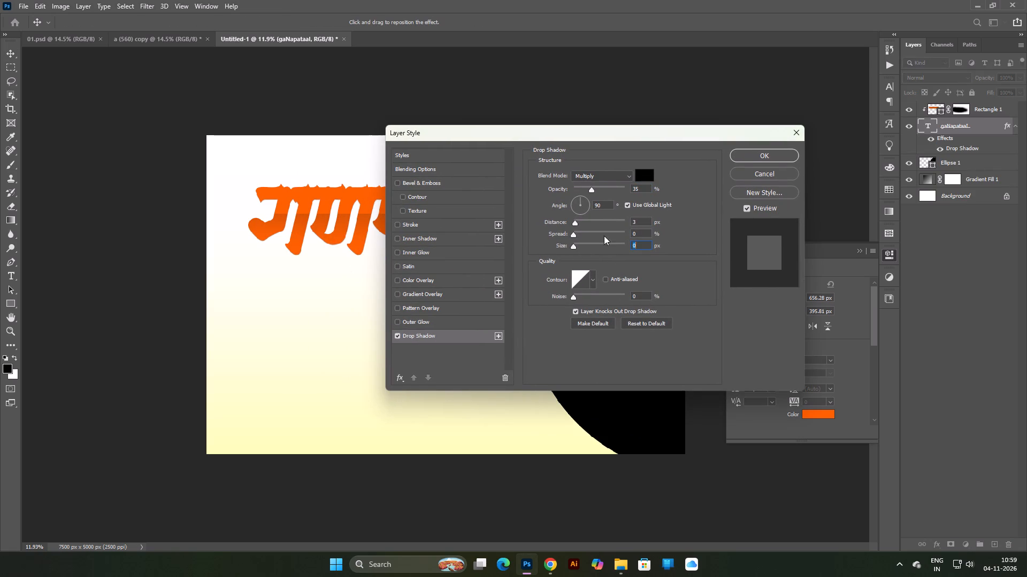
left_click(607, 178)
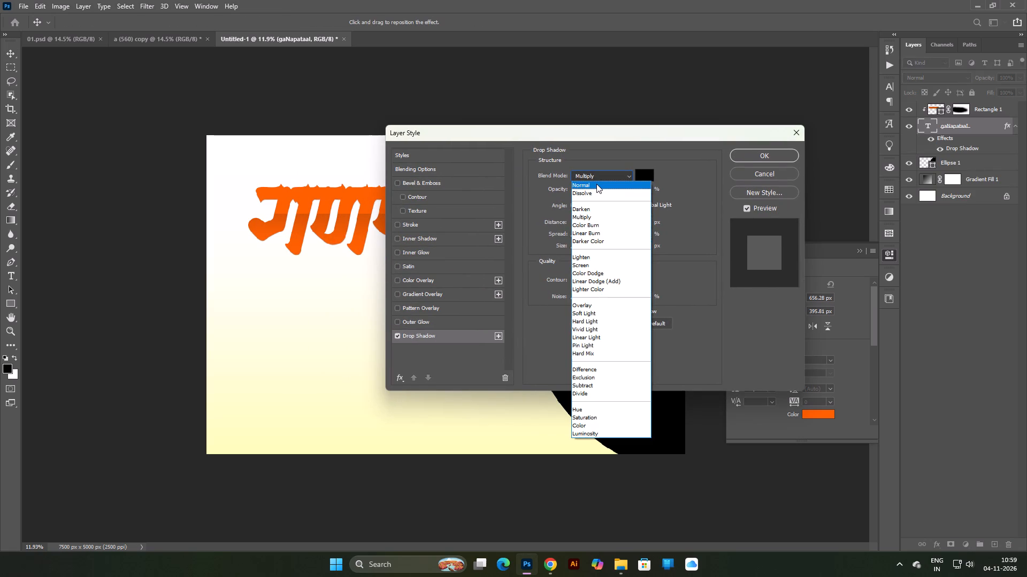
left_click(596, 184)
left_click(360, 264)
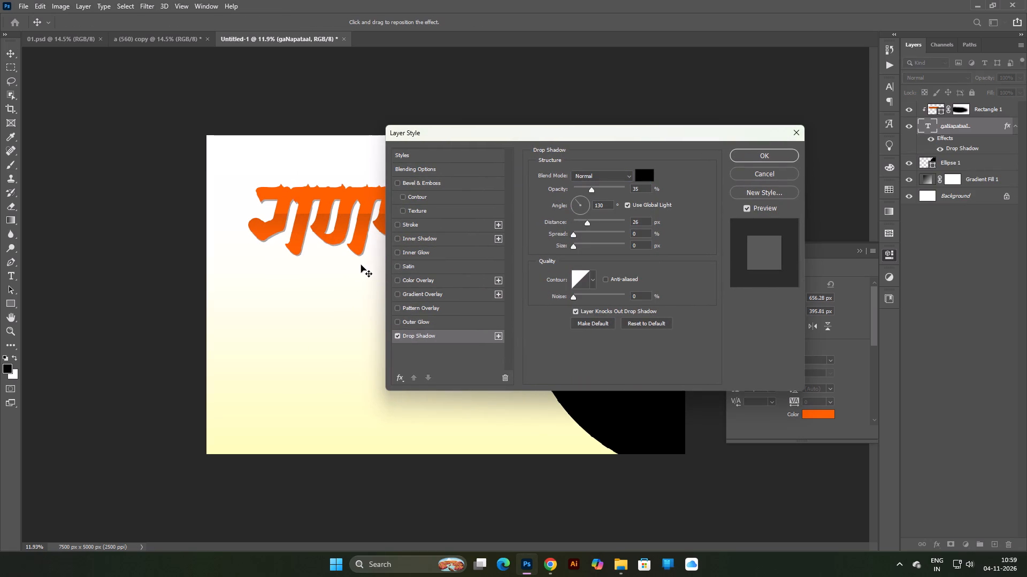
Recolour the drop shadow to a light peach-orange tint based on the heading's orange.
left_click(646, 177)
left_click(347, 200)
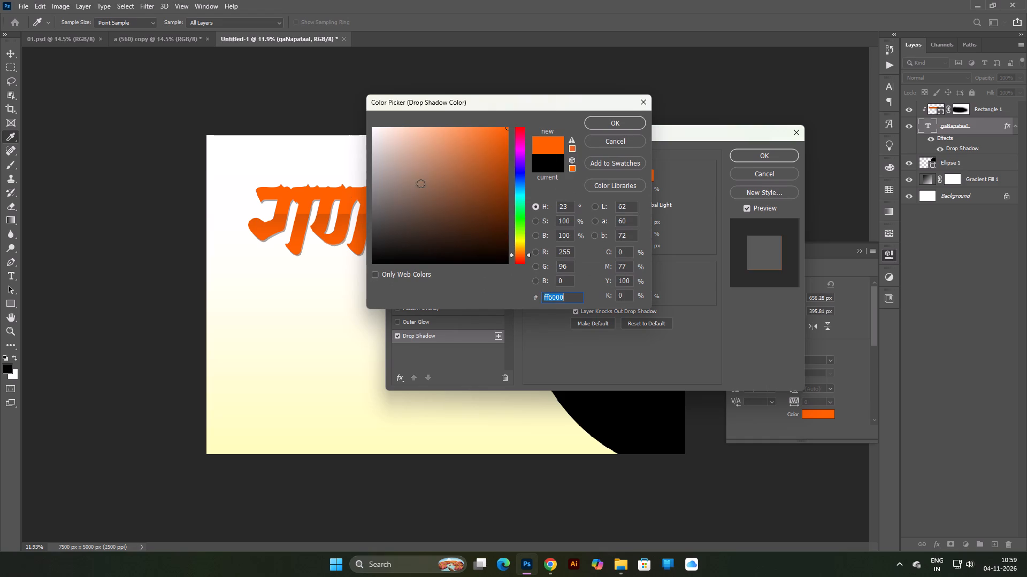
left_click_drag(425, 163, 417, 92)
left_click_drag(421, 155, 438, 90)
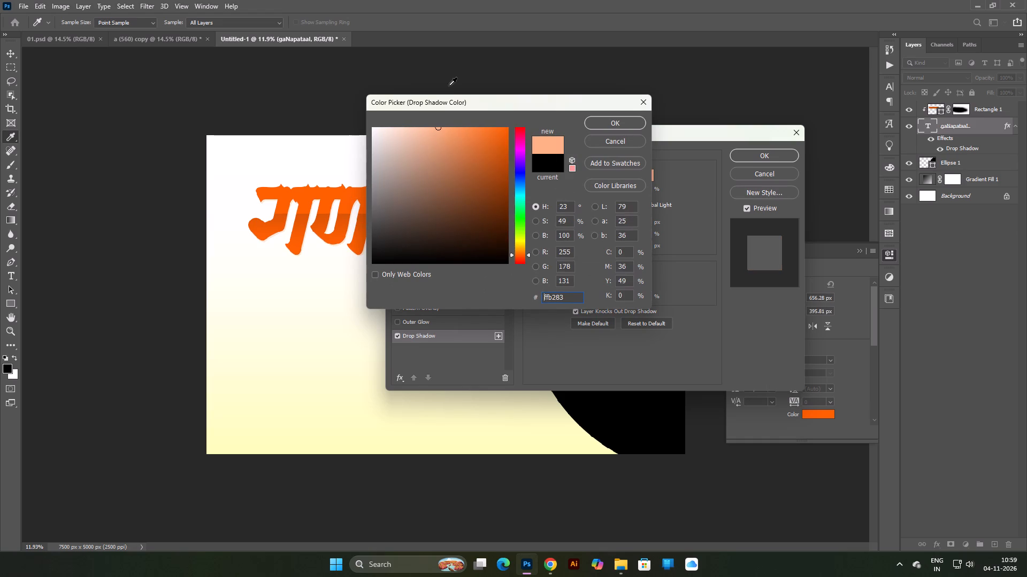
left_click_drag(435, 142, 463, 112)
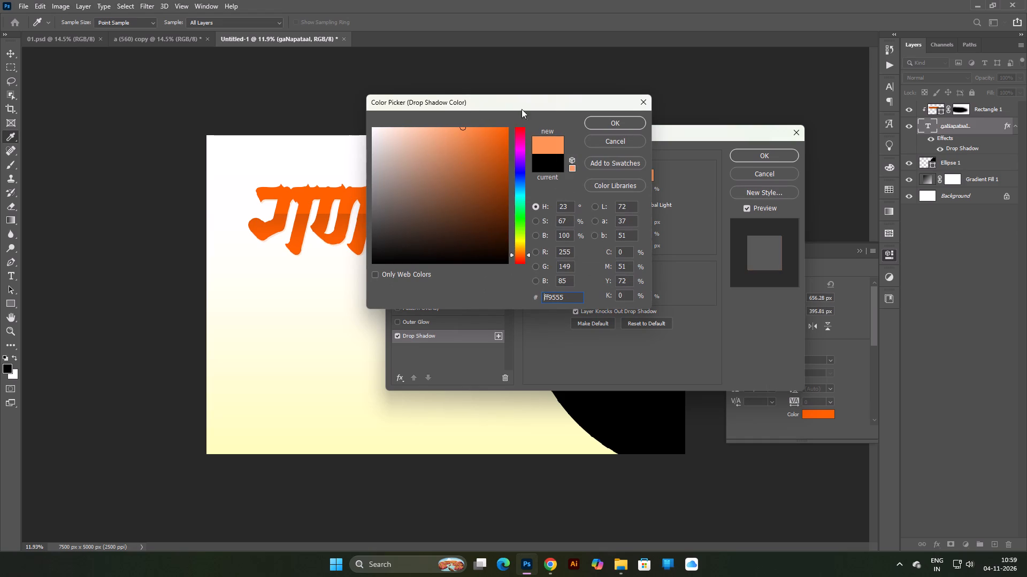
left_click(498, 171)
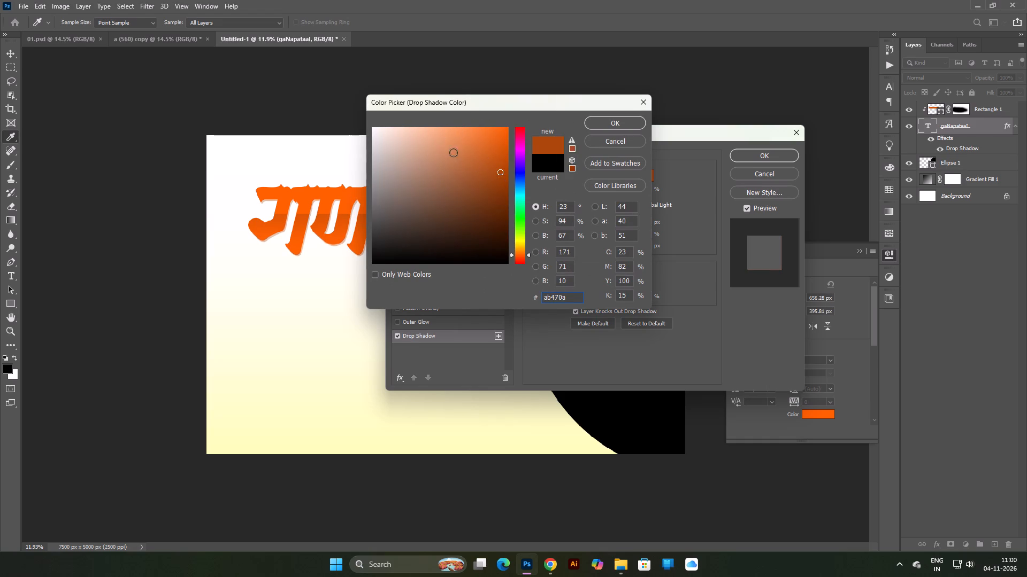
left_click_drag(453, 149, 441, 102)
left_click(609, 123)
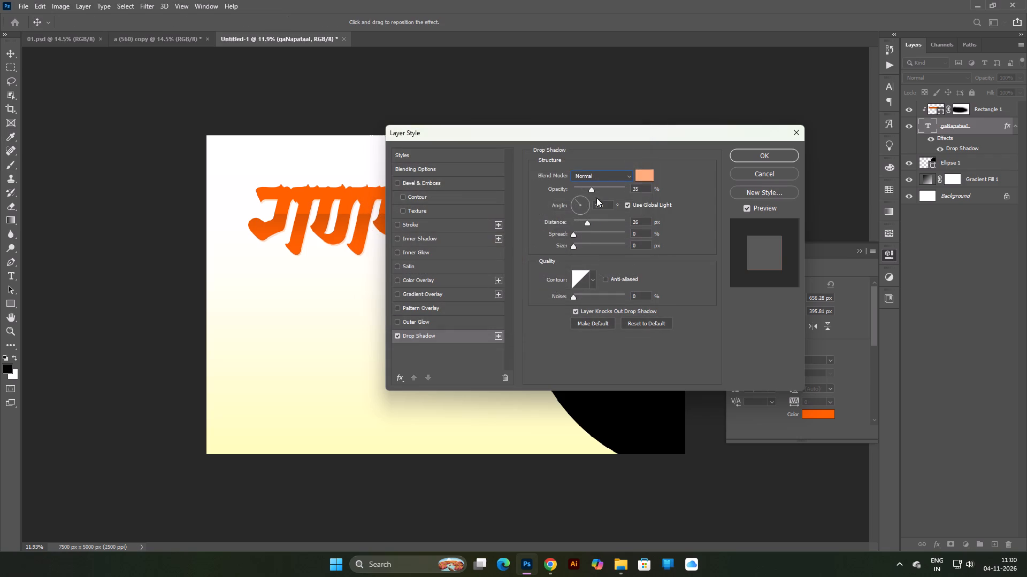
Set the drop shadow's opacity to 31% and apply the layer style to the heading.
left_click(590, 192)
left_click(778, 152)
left_click(772, 102)
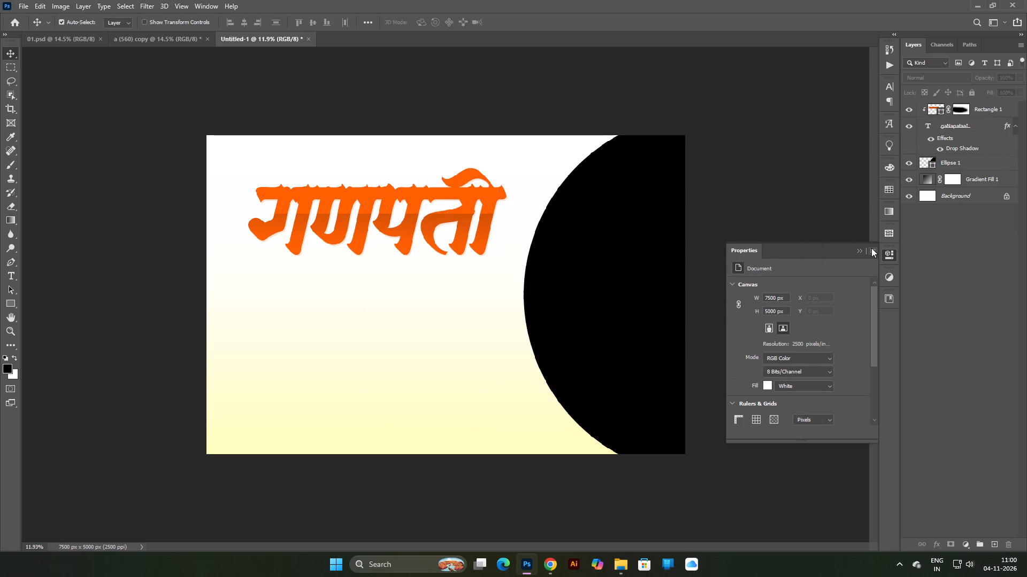
left_click(860, 250)
left_click(830, 188)
scroll(457, 190, "up", 17)
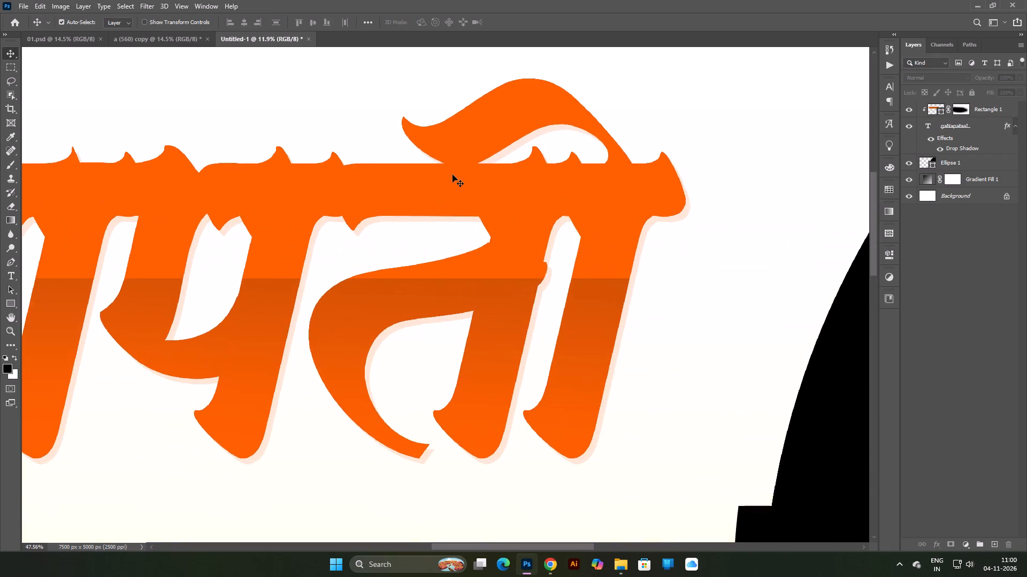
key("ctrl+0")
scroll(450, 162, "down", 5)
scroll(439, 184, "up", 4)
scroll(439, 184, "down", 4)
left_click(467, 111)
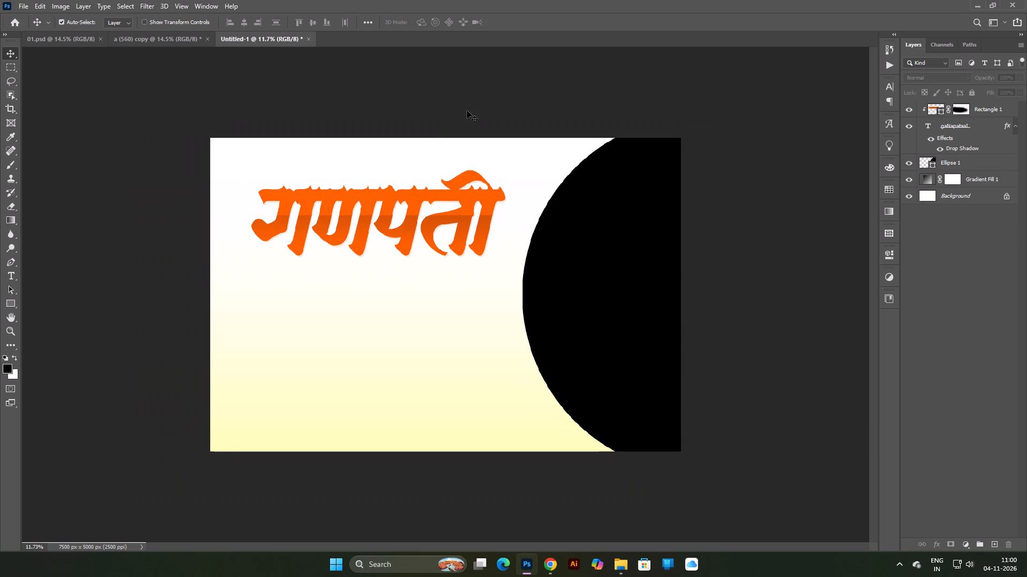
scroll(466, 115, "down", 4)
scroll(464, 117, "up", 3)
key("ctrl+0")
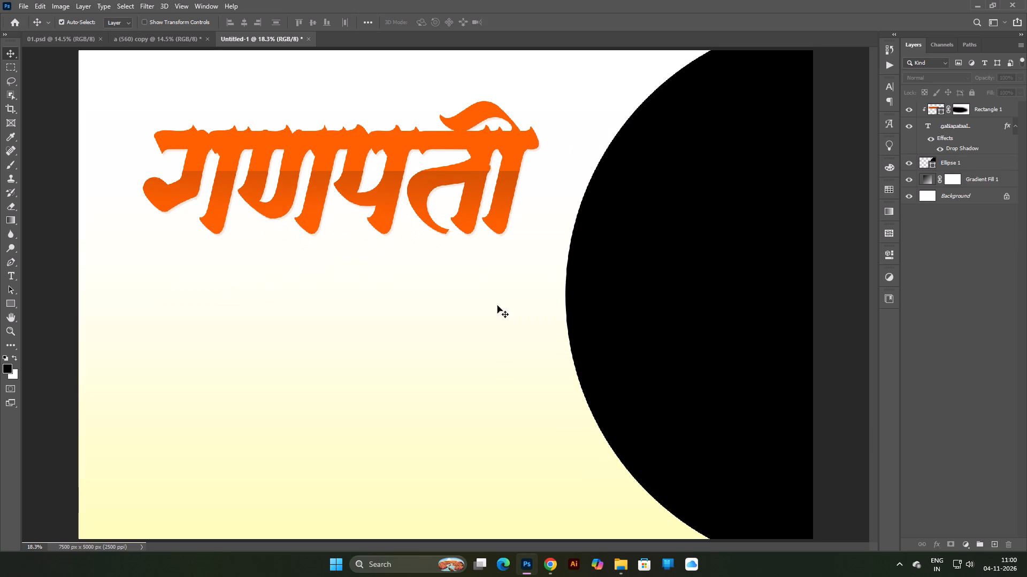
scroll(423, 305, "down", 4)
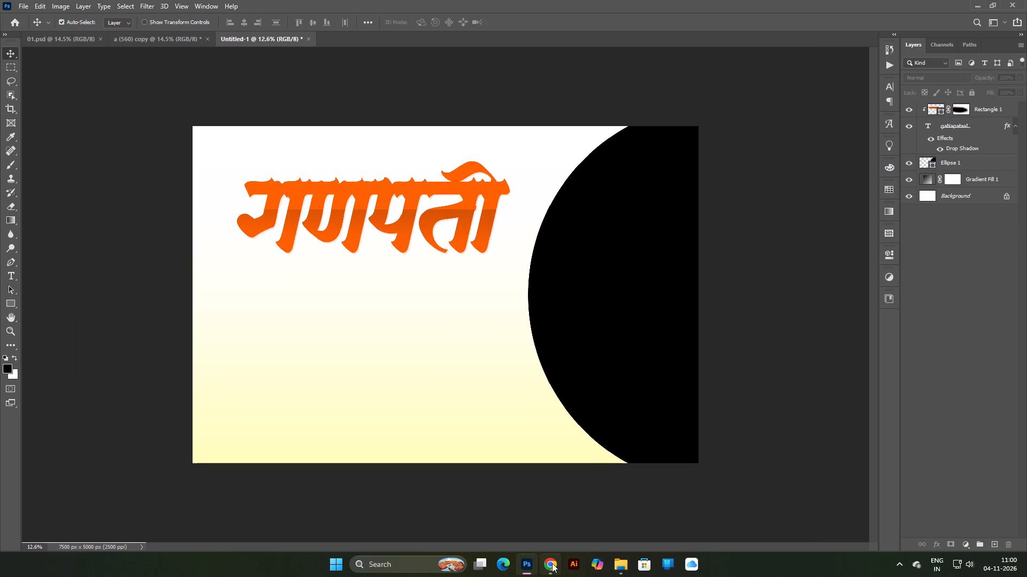
Switch to Chrome, open the sharpened green banana image in ChatGPT and copy it.
left_click(551, 563)
left_click(572, 271)
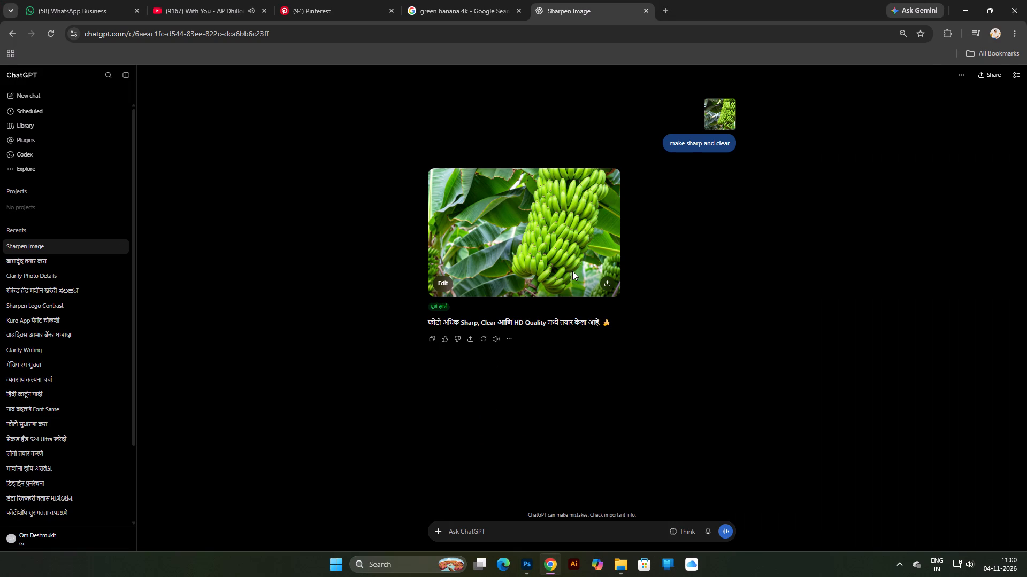
right_click(552, 263)
left_click(594, 314)
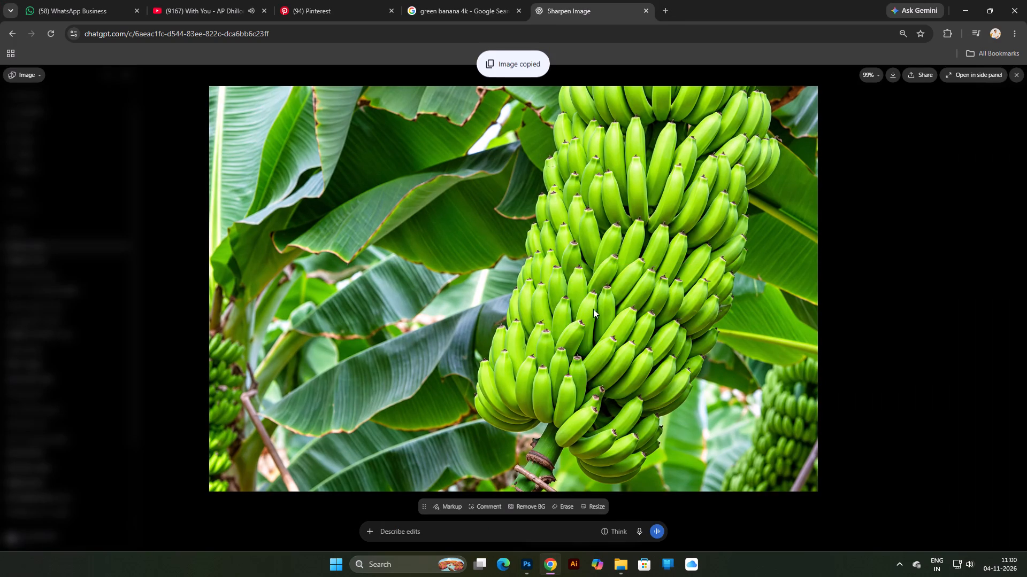
right_click(559, 239)
left_click(613, 279)
Switch to Photoshop, paste the banana image above the black circle layer and clip it to the circle.
left_click(526, 564)
right_click(655, 322)
left_click(664, 328)
key("ctrl+v")
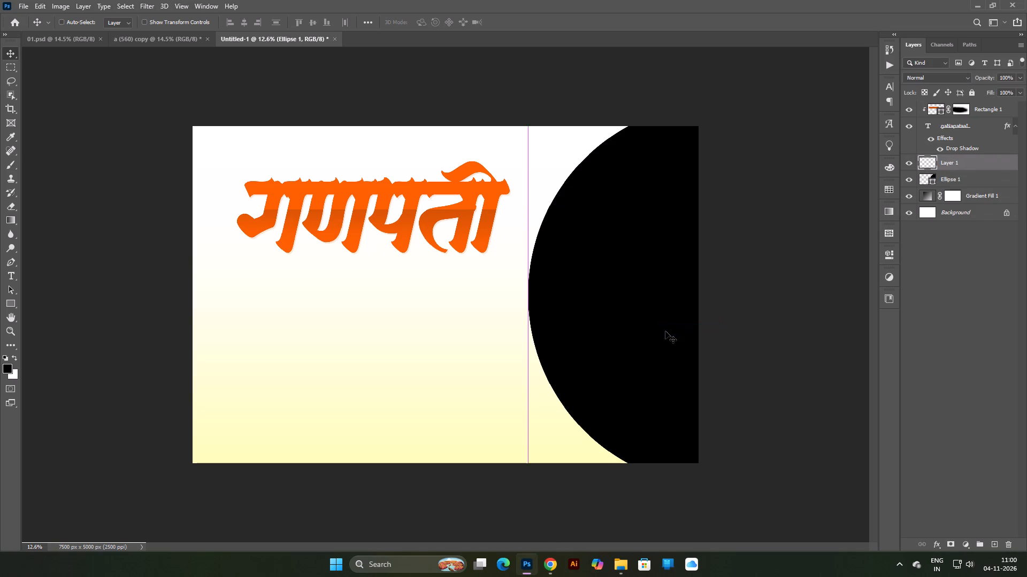
left_click(957, 171, "alt")
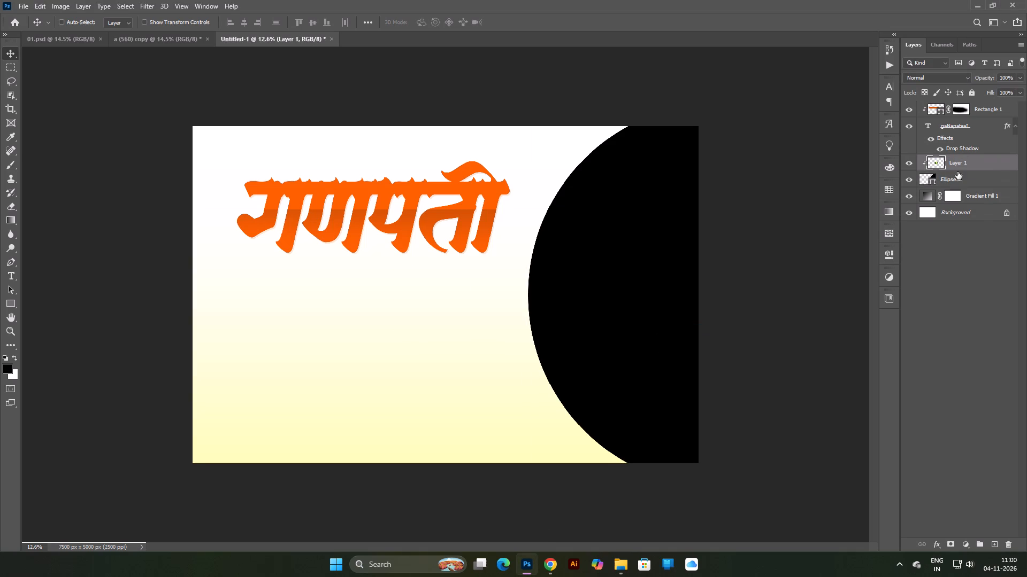
Scale the clipped banana image to about 507% and position it so the banana bunch fills the visible circle.
key("ctrl+t")
left_click_drag(460, 291, 588, 278)
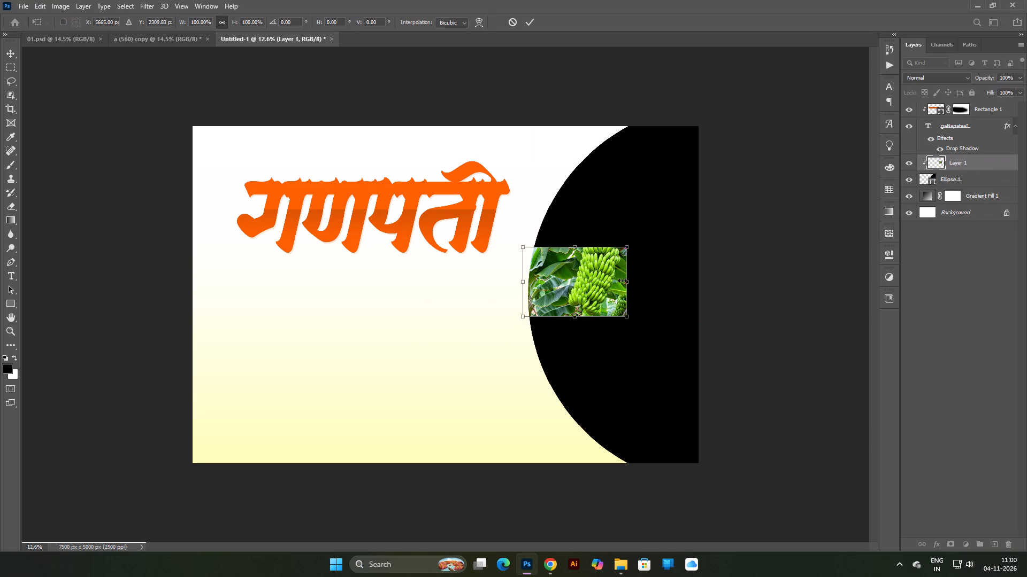
left_click_drag(623, 283, 829, 405, "alt")
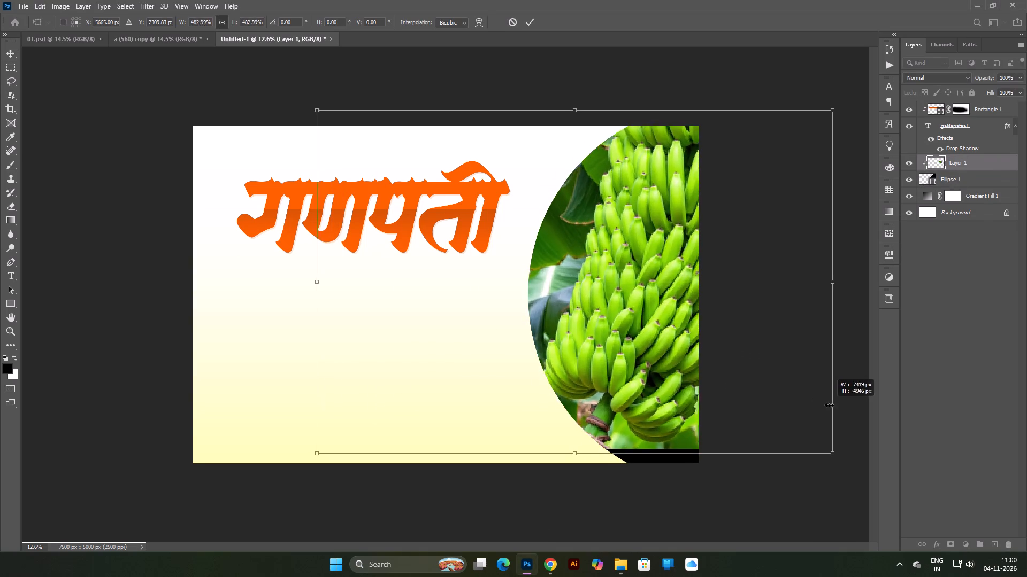
left_click_drag(829, 405, 833, 408, "alt")
left_click_drag(714, 356, 704, 371)
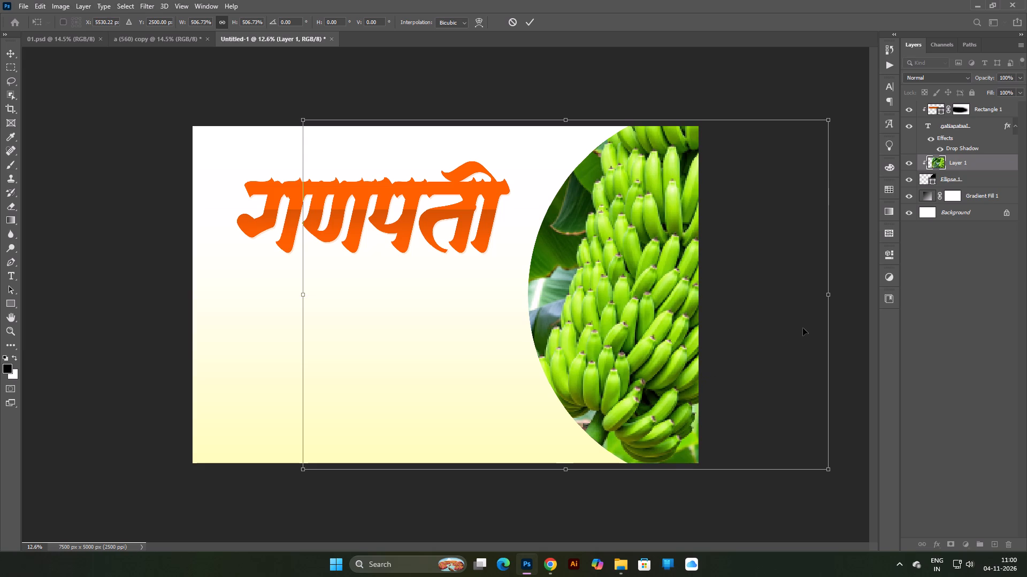
key("Return")
left_click(765, 238)
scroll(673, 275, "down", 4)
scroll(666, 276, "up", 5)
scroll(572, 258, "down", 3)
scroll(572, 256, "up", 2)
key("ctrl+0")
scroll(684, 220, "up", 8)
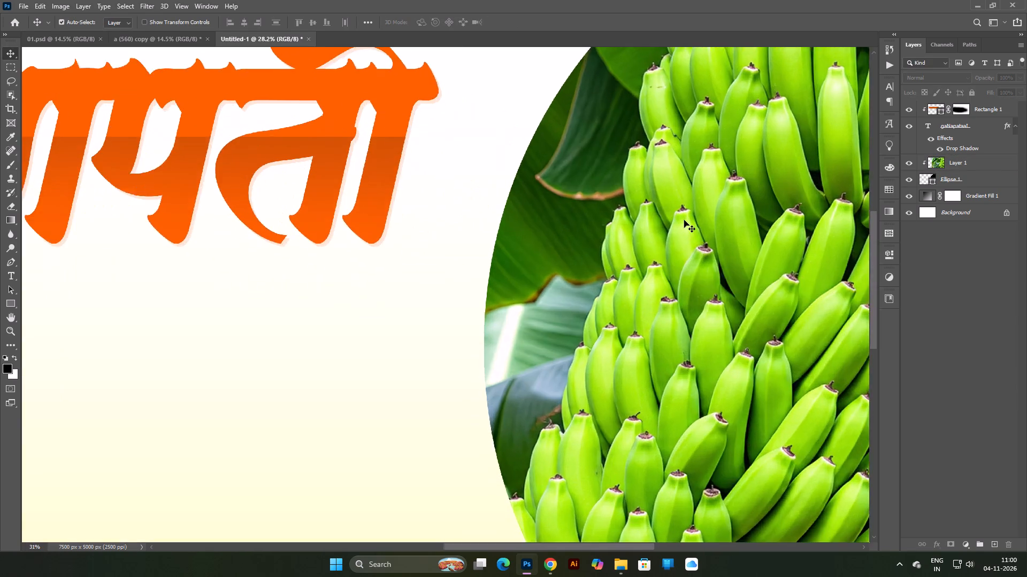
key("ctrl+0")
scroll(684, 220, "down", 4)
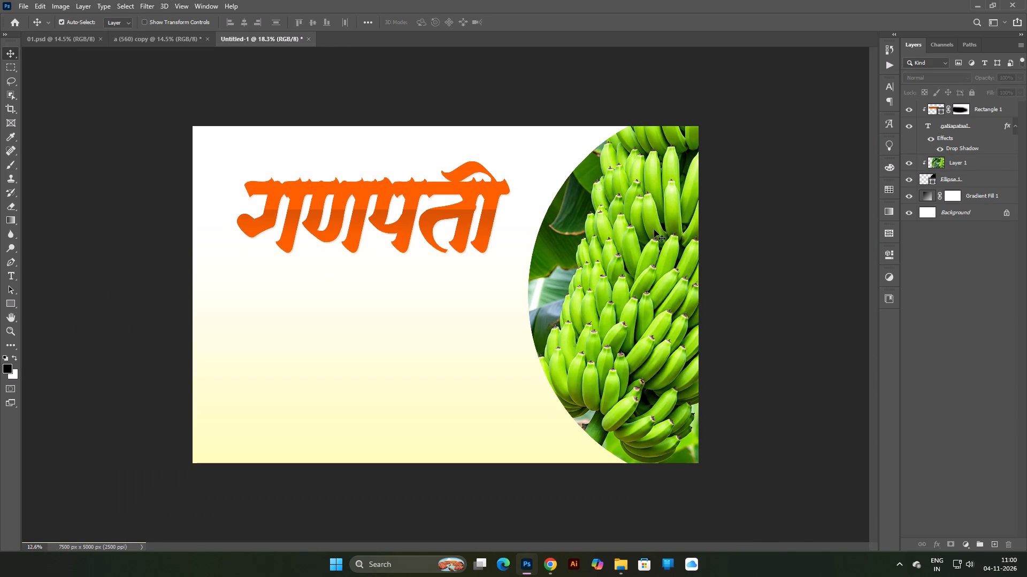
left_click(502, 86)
Start a new text layer in the lower middle of the canvas with the Anek Devanagari Bold font.
left_click(14, 276)
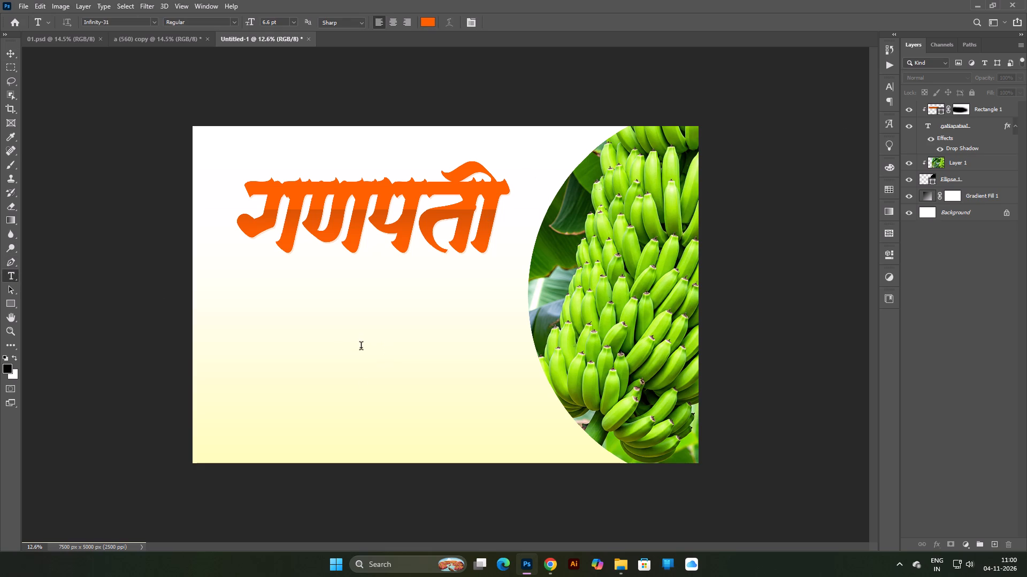
left_click(554, 469)
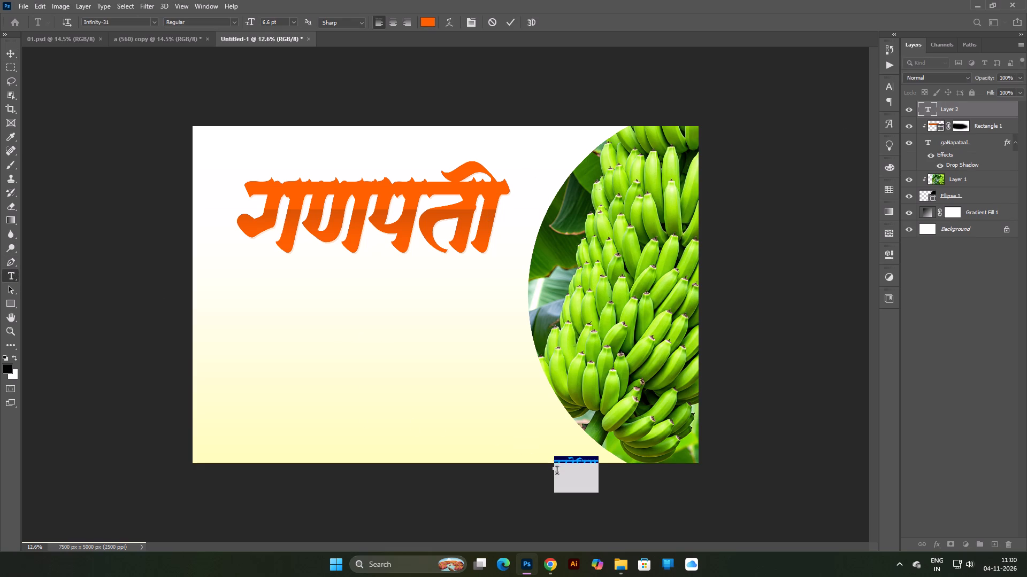
left_click_drag(622, 504, 447, 426)
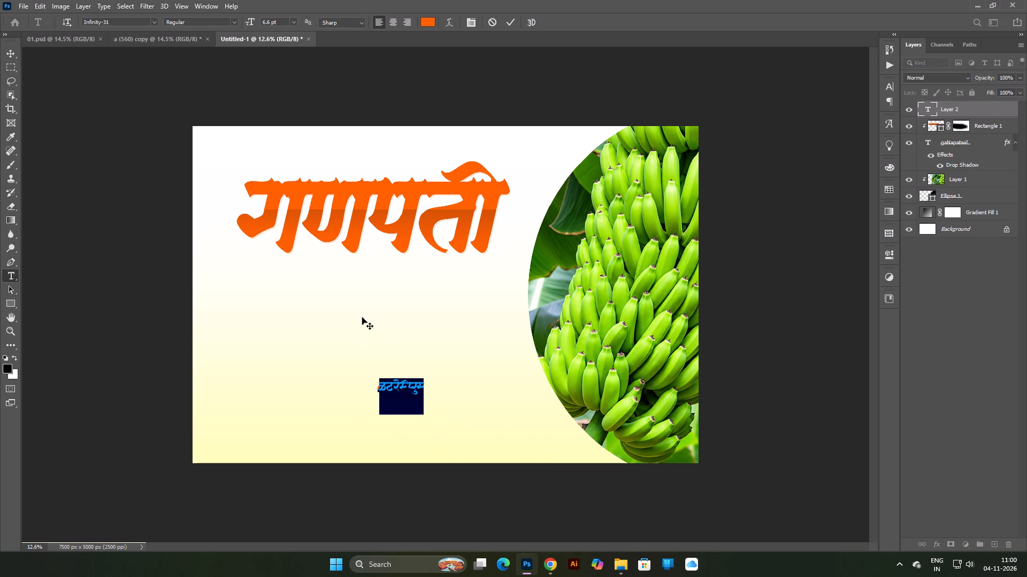
left_click(133, 22)
key("a")
key("BackSpace")
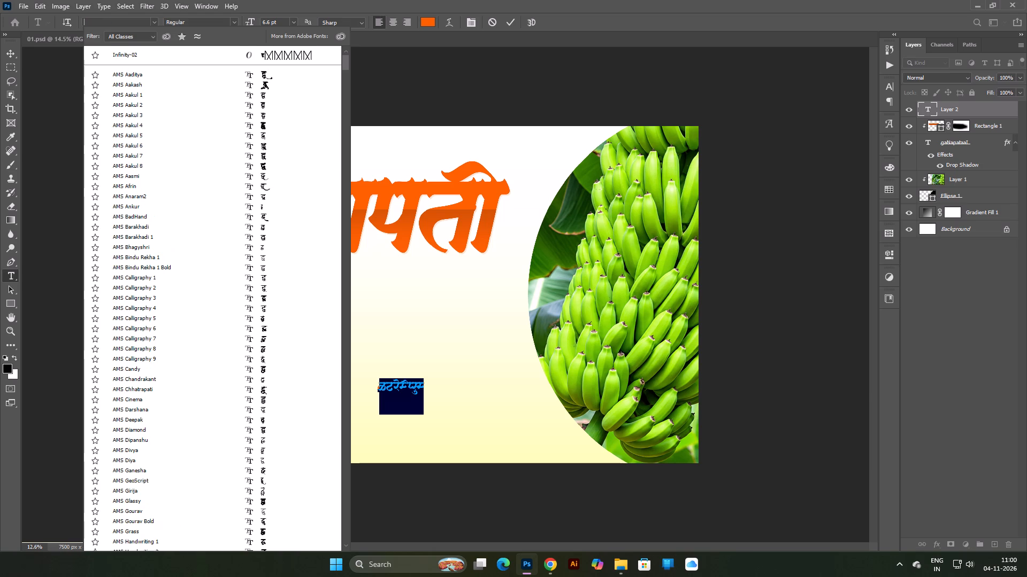
key("a")
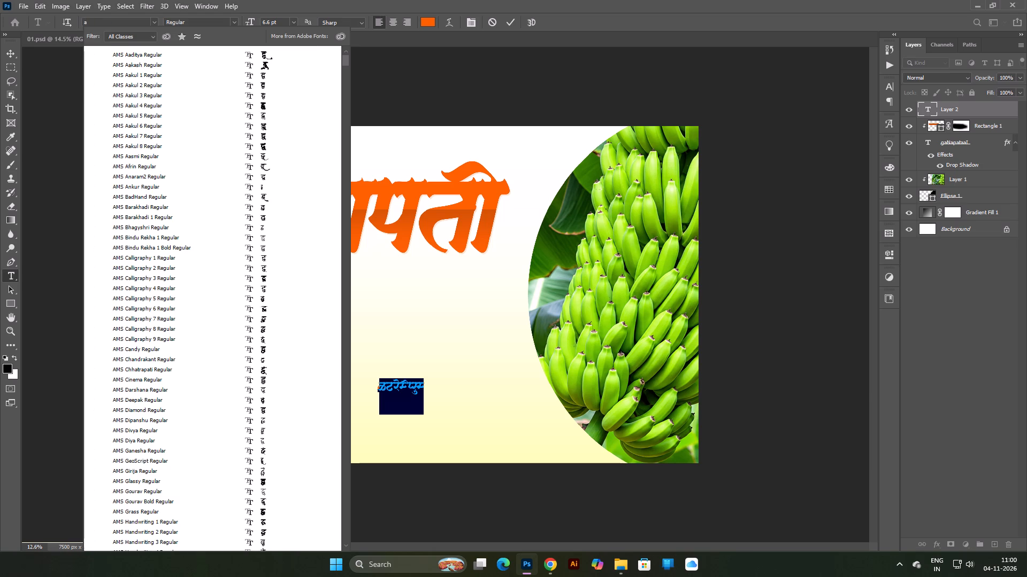
key("n")
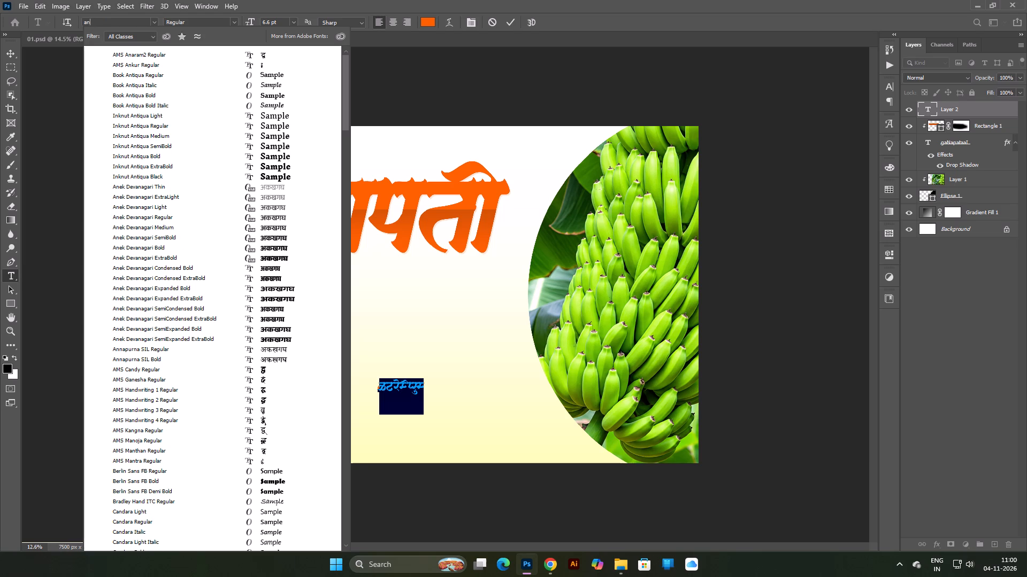
type("ek")
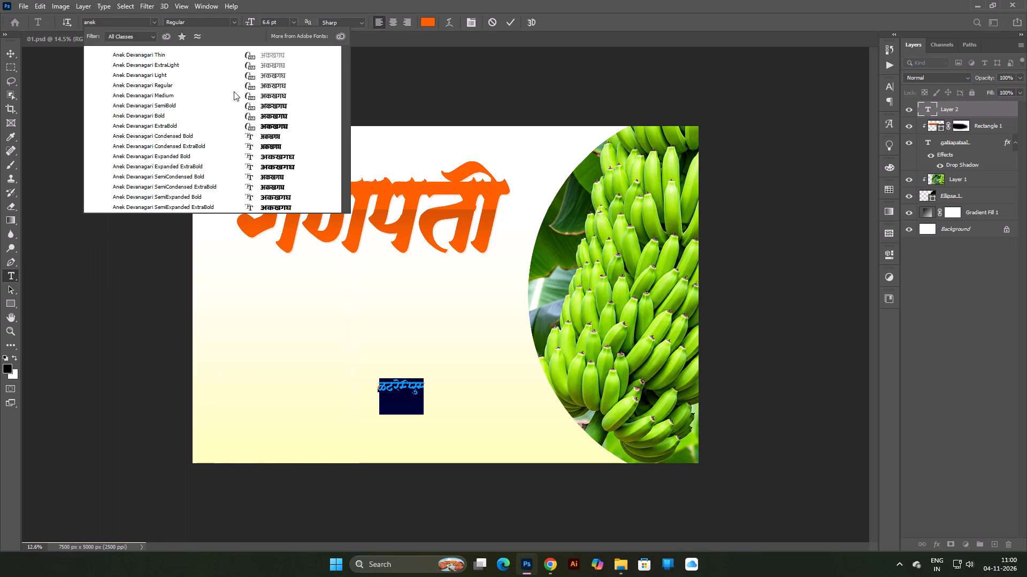
left_click(292, 113)
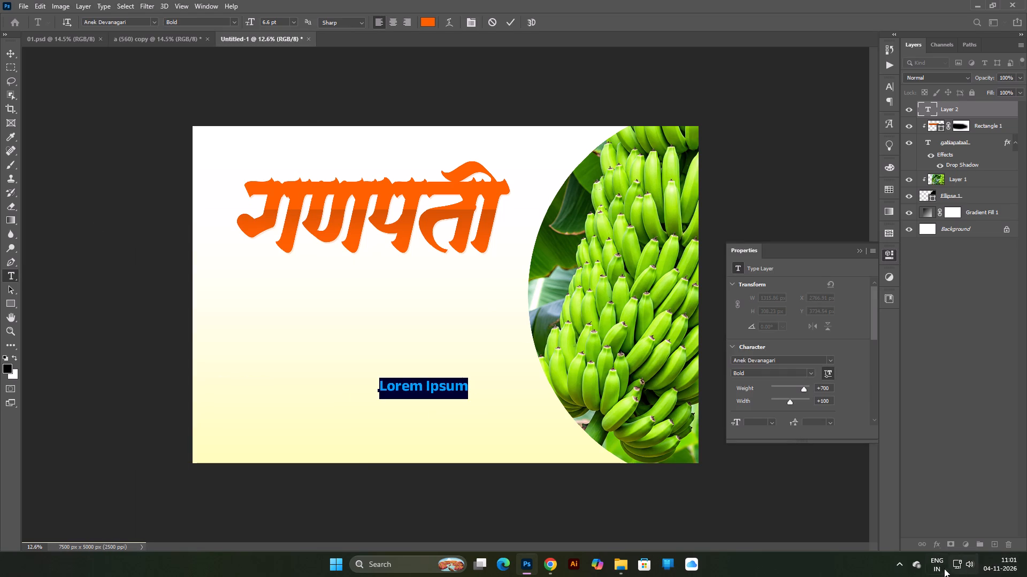
Switch the input language to Devanagari transliteration and enter the text केला एजन्सी.
left_click(940, 568)
left_click(884, 511)
type("kela")
key("space")
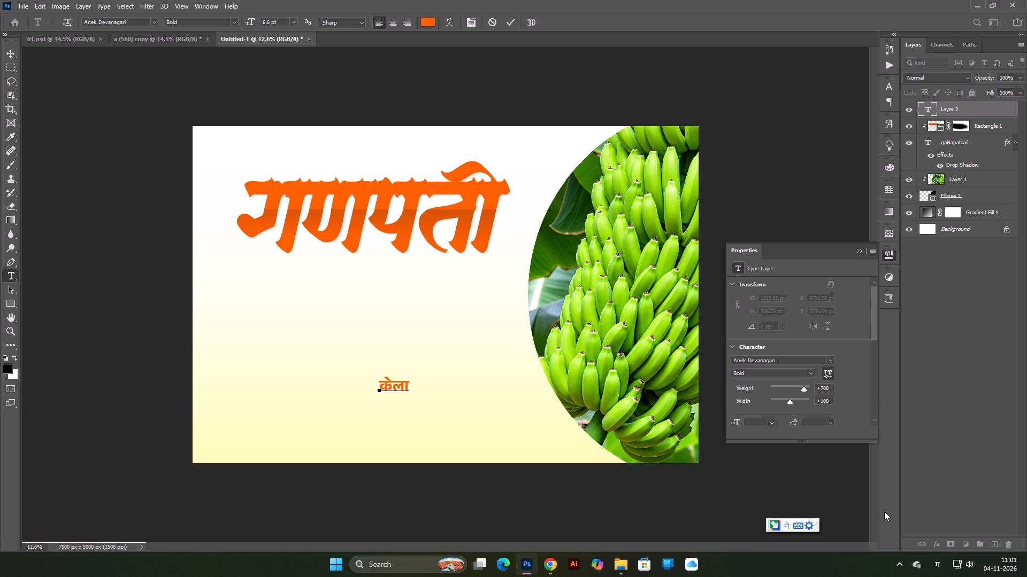
type("ye")
type("jans")
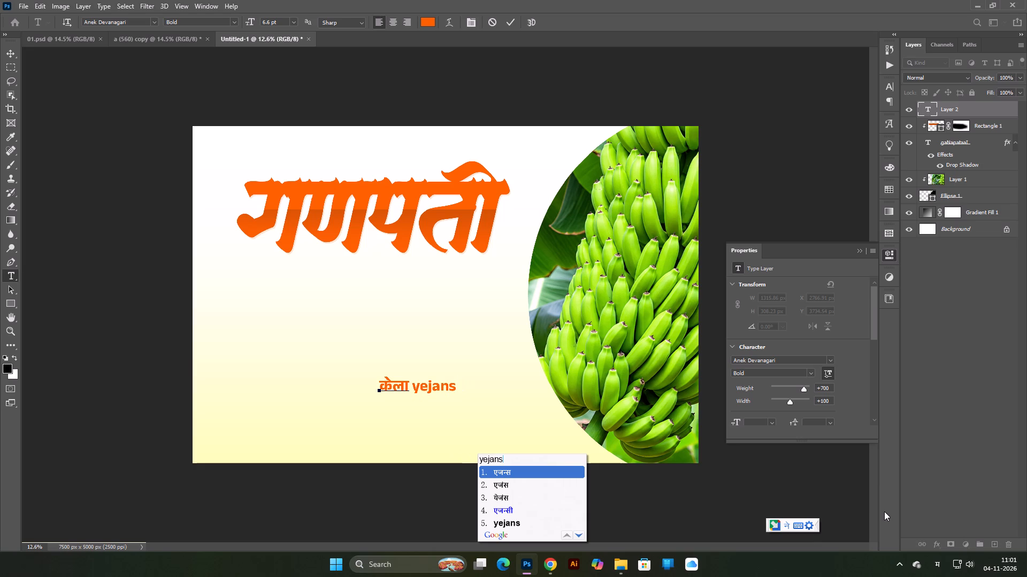
key("Down")
key("Down")
key("Down")
key("space")
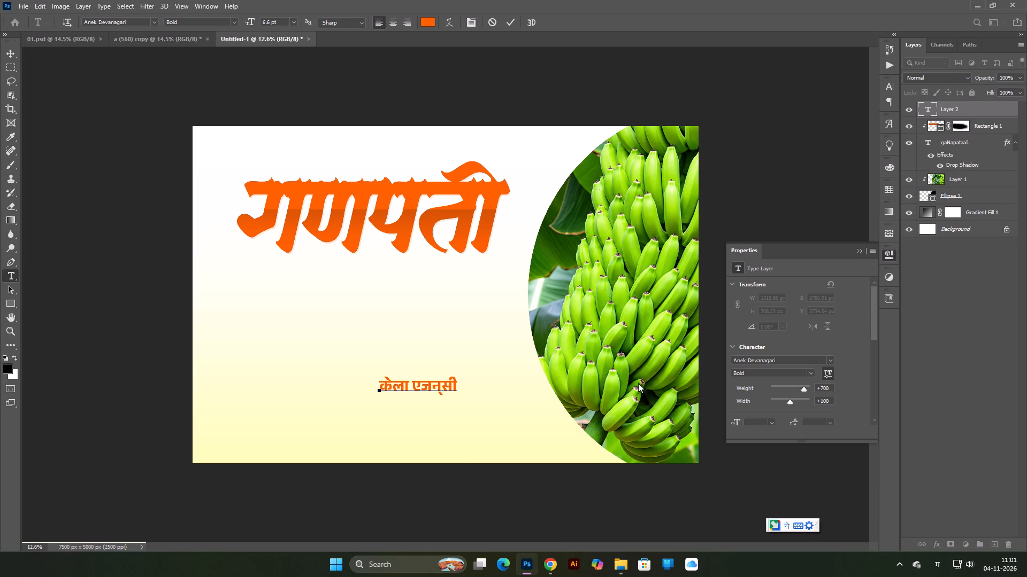
Apply World-Ready Layout to the whole केला एजन्सी text so its conjunct letters join.
triple_click(421, 392)
left_click(421, 392)
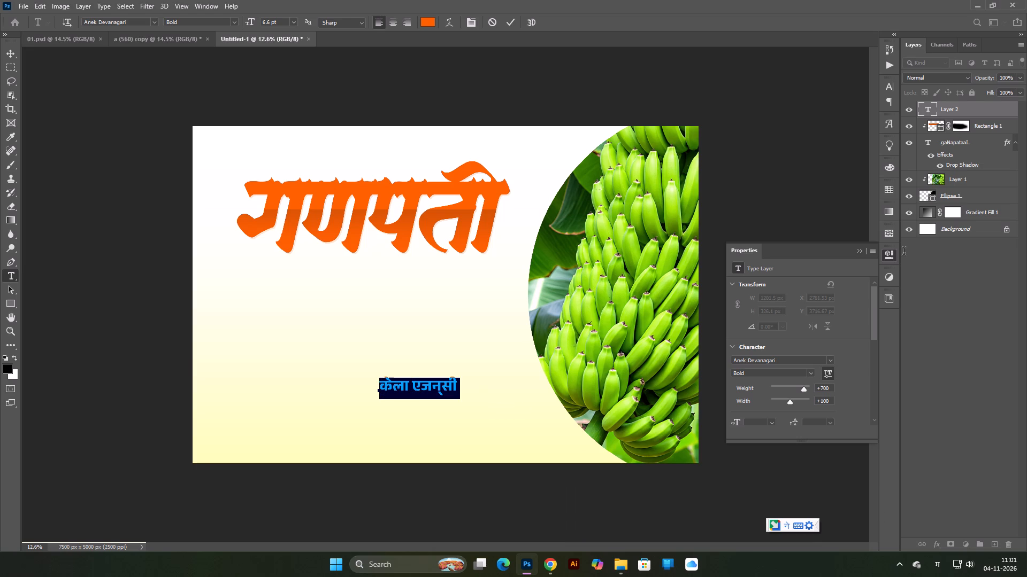
left_click(893, 104)
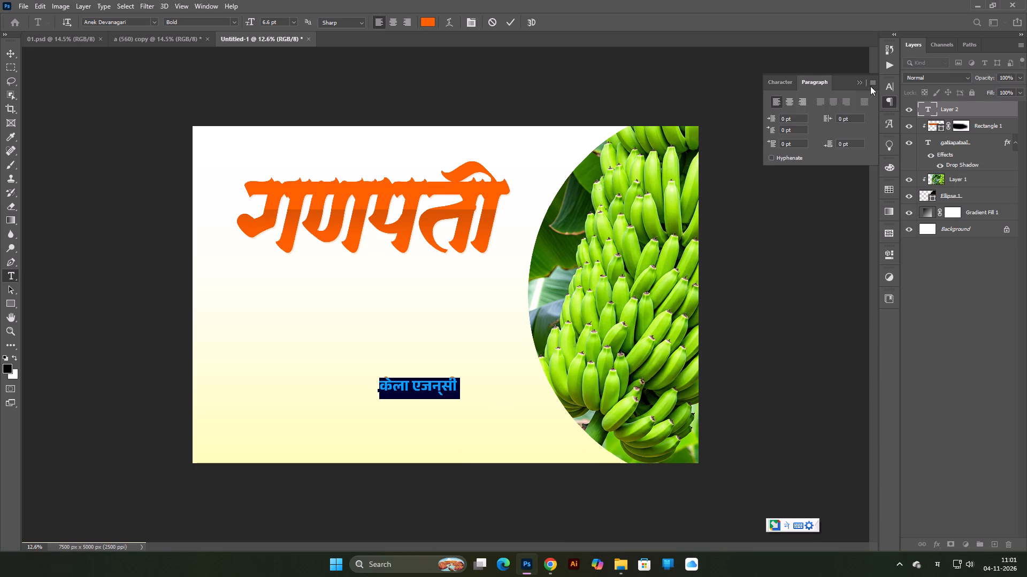
double_click(875, 82)
left_click(874, 83)
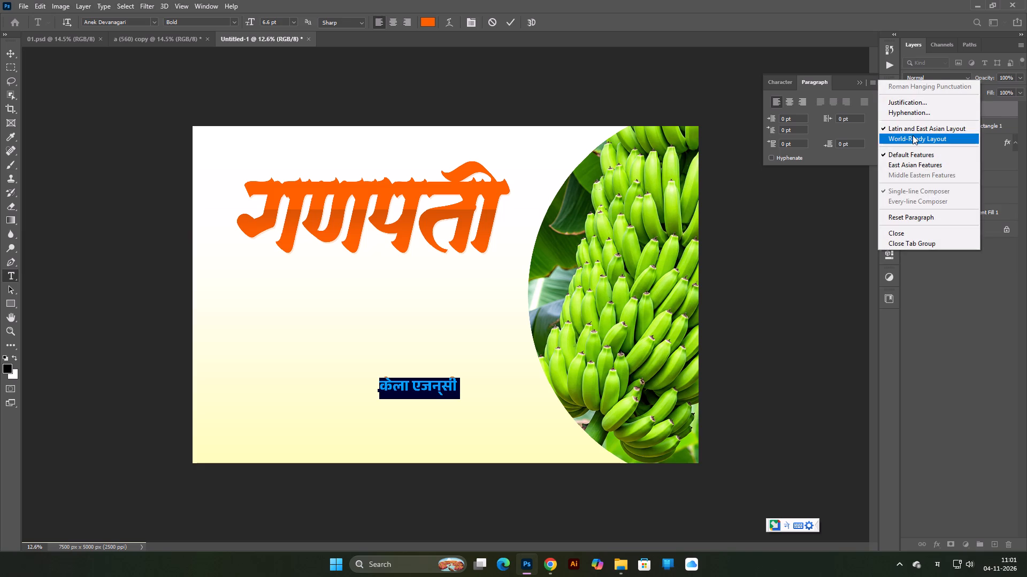
left_click(913, 135)
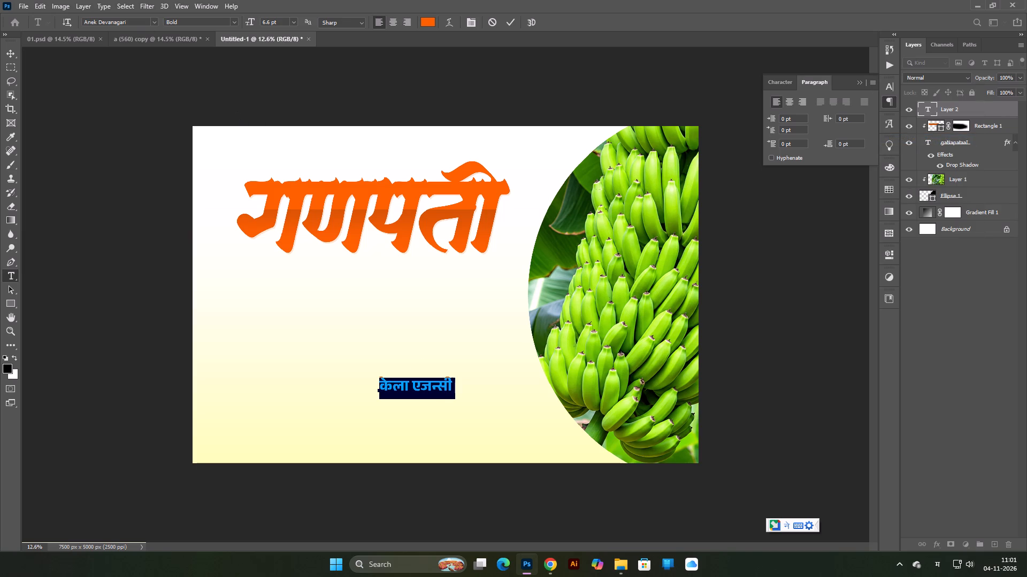
Change the केला एजन्सी text to Anek Devanagari Expanded Bold at 12 pt.
left_click(144, 22)
type("anek")
left_click(157, 92)
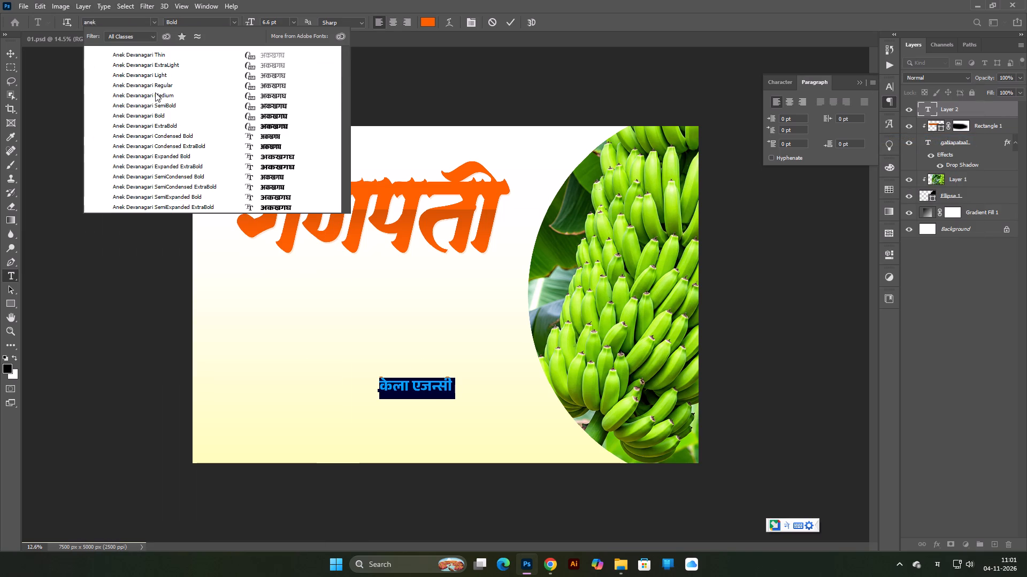
left_click(298, 155)
left_click(253, 26)
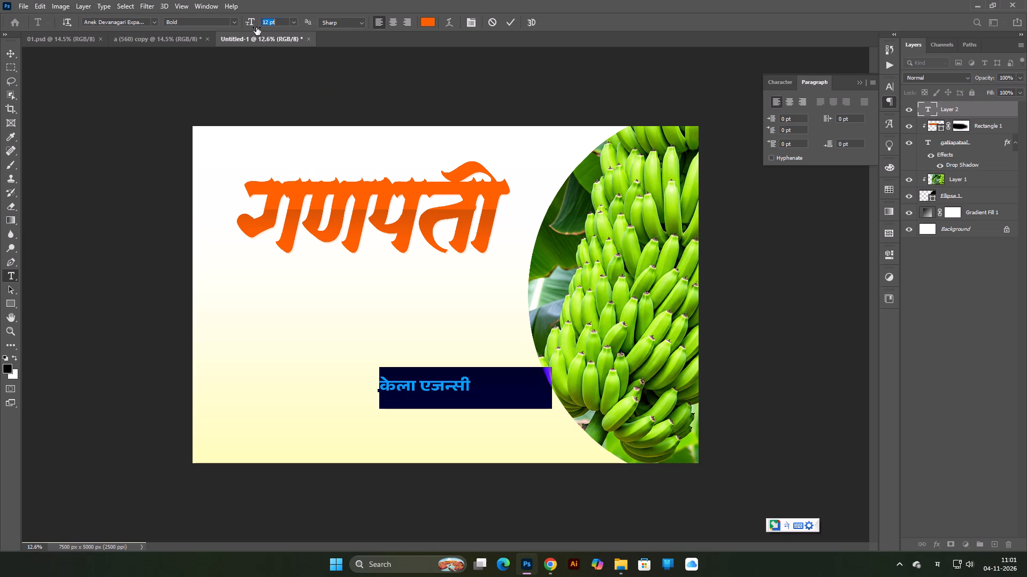
Commit the केला एजन्सी text and move it up about 713 px and left about 825 px, beneath the गणपती heading.
left_click(8, 53)
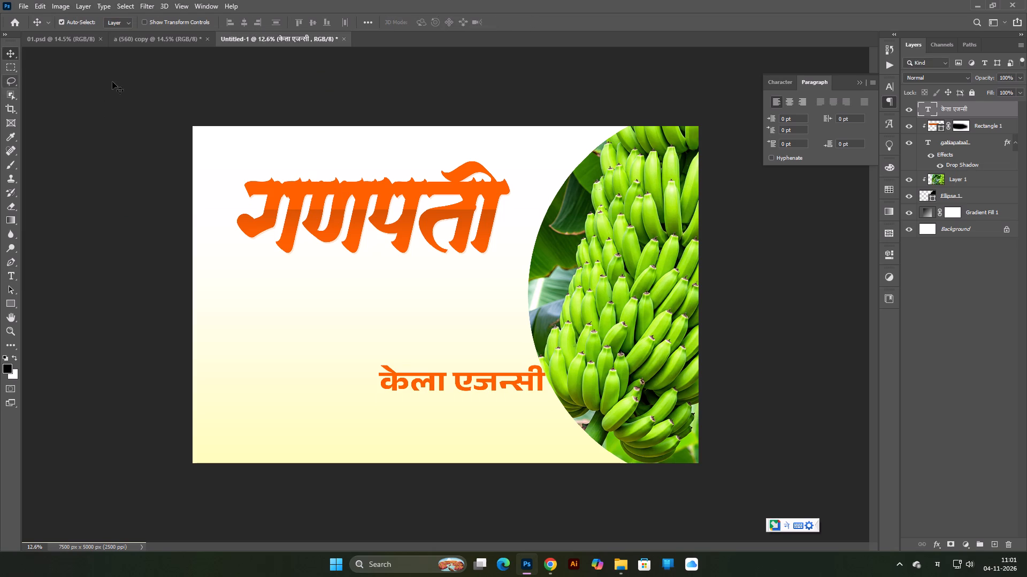
left_click_drag(463, 381, 408, 319)
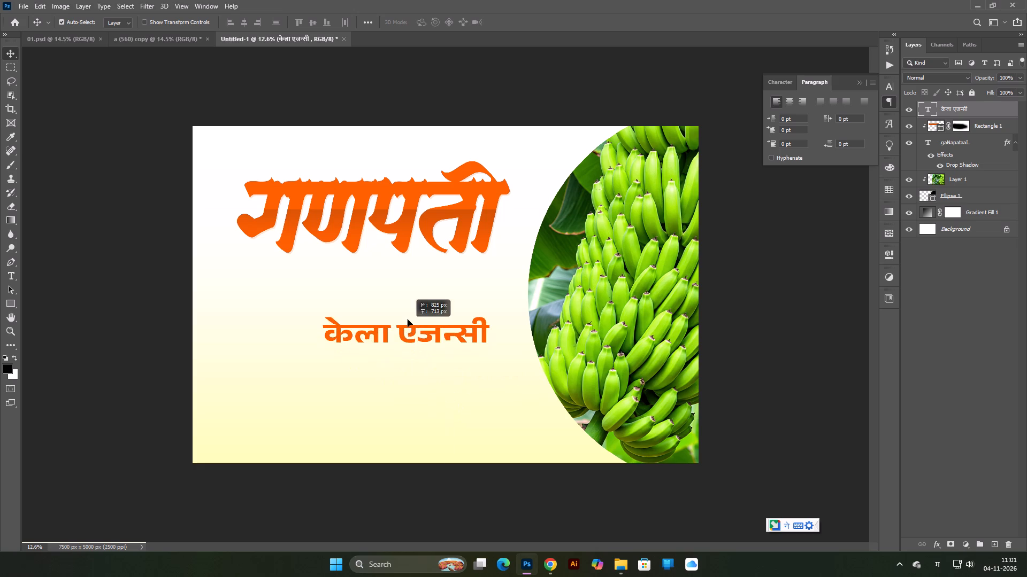
Move the केला एजन्सी text up until it sits close beneath the गणपती heading, leaving a small gap.
left_click_drag(408, 319, 410, 277)
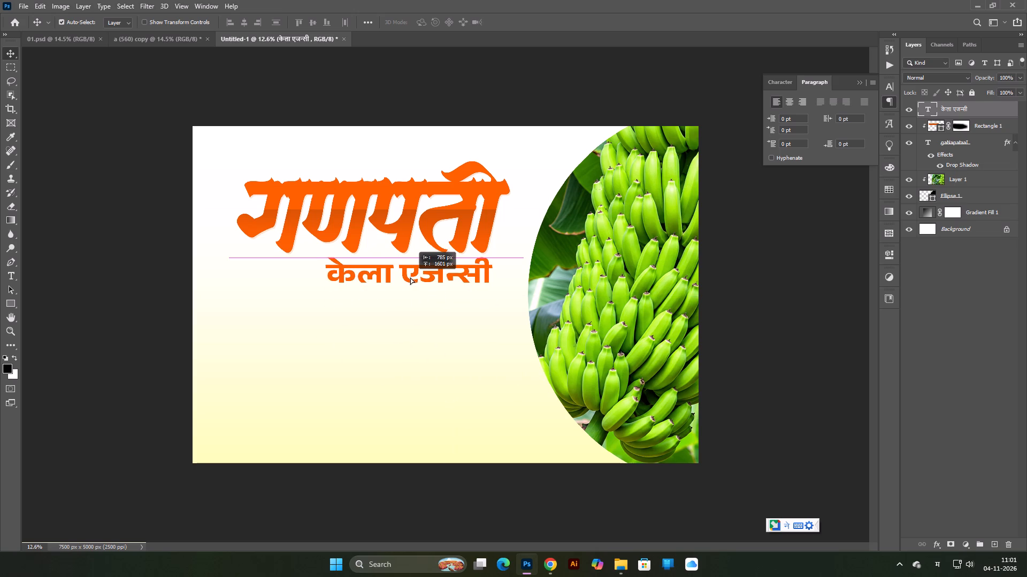
left_click_drag(410, 277, 410, 277)
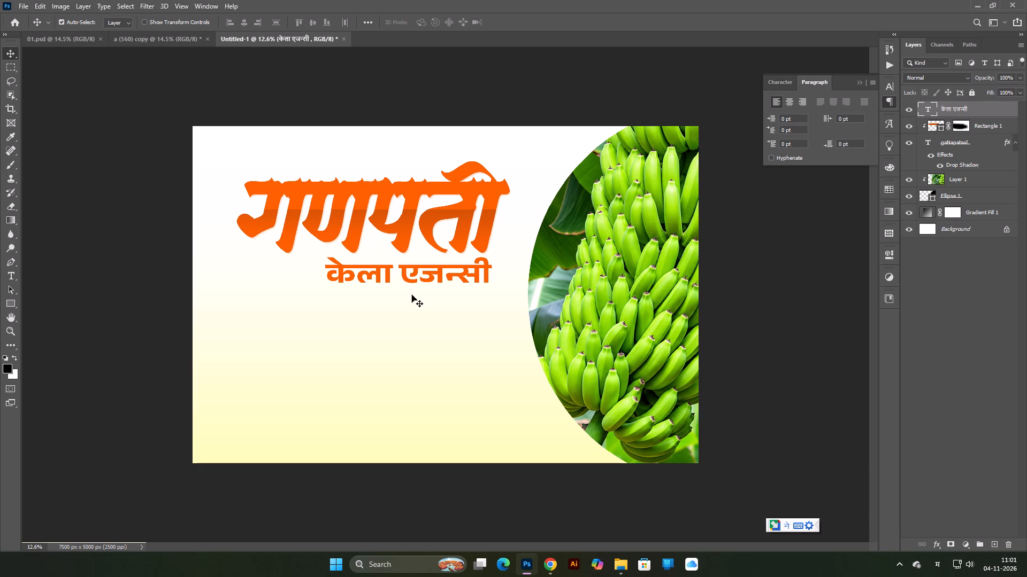
scroll(428, 278, "up", 6)
left_click_drag(437, 261, 430, 261)
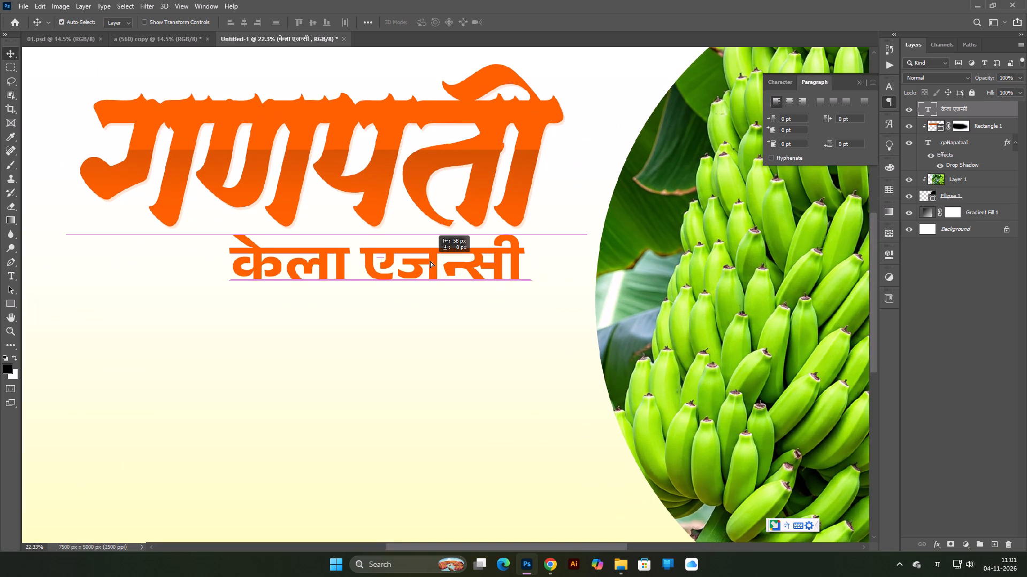
left_click_drag(430, 261, 430, 268)
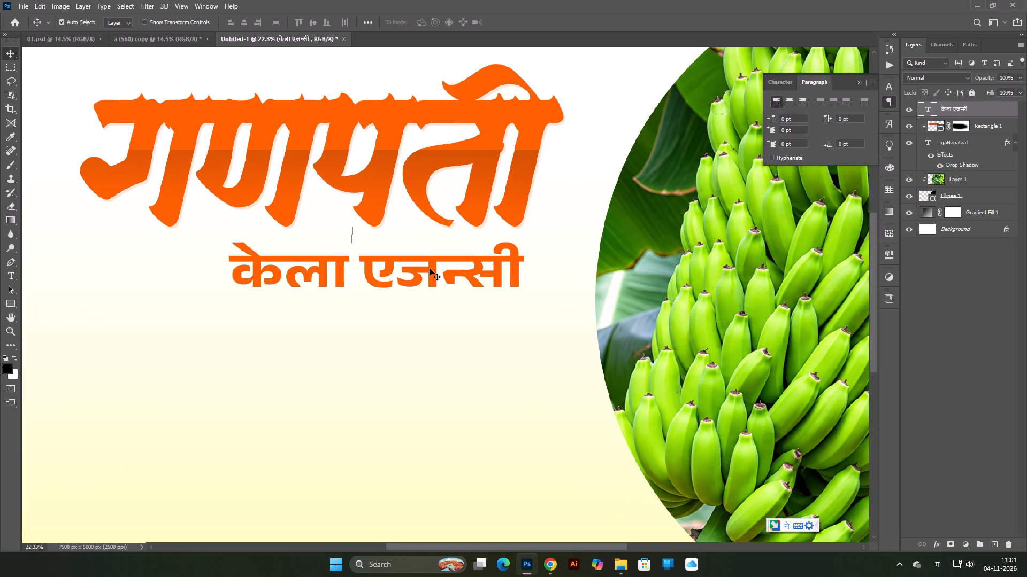
Recolour the whole केला एजन्सी text dark brown, #823609, and commit it.
double_click(430, 268)
scroll(430, 268, "down", 5)
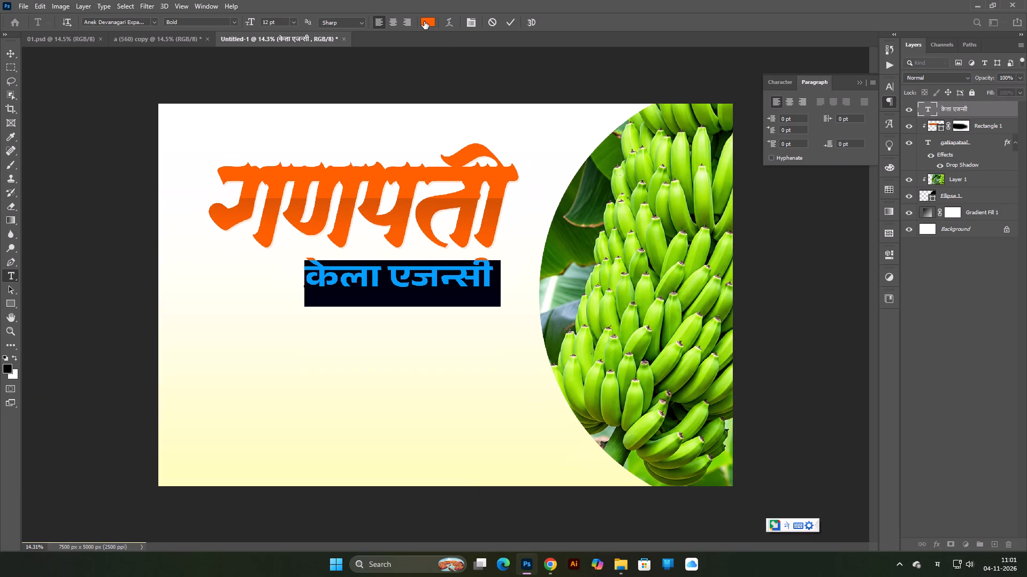
left_click(424, 21)
left_click(347, 221)
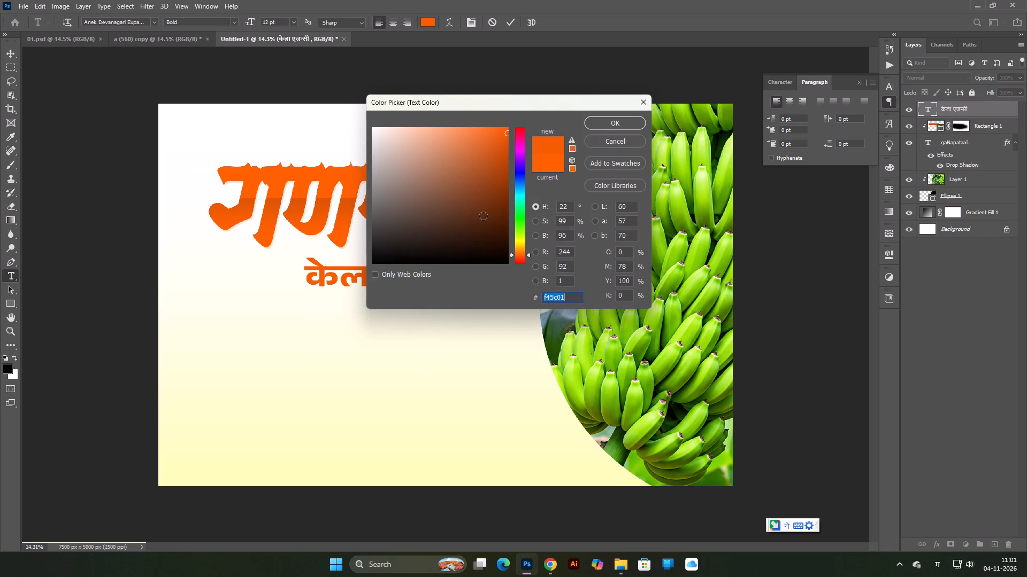
left_click(498, 194)
left_click(623, 122)
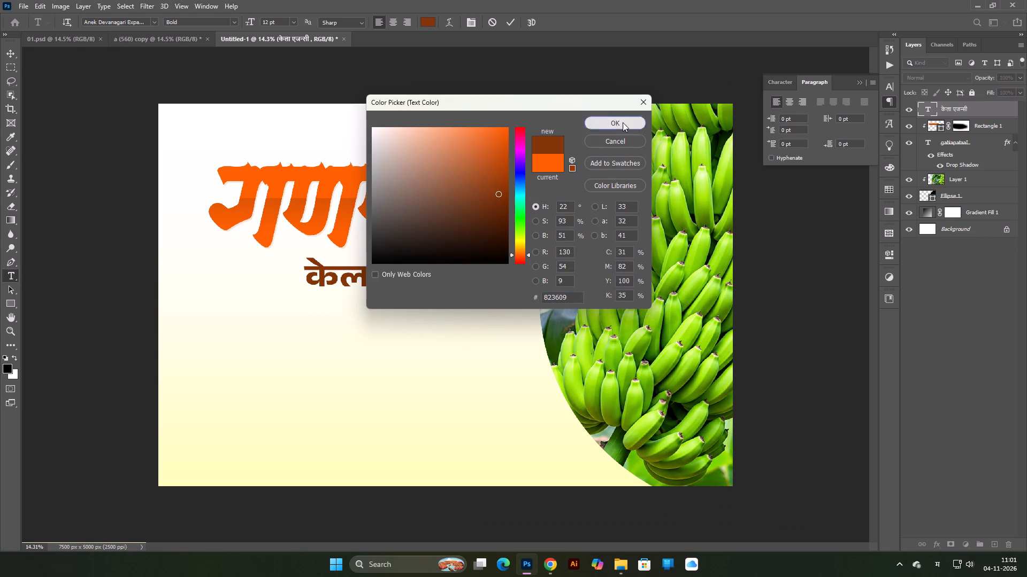
key("Return")
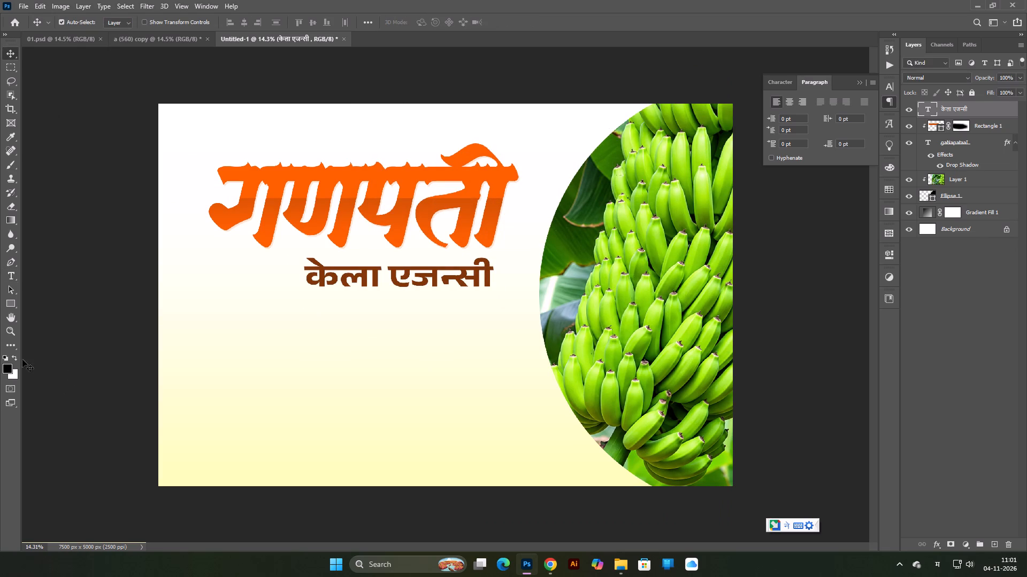
Draw a rectangle about 2851 by 323 px over the केला एजन्सी text and place its layer directly below that text layer.
left_click(9, 303)
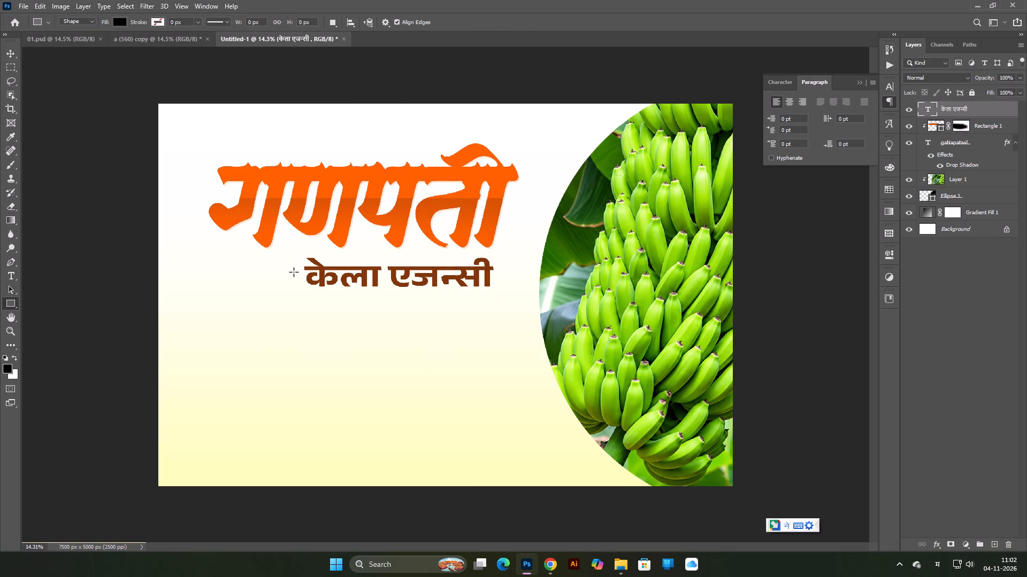
left_click_drag(289, 264, 499, 288)
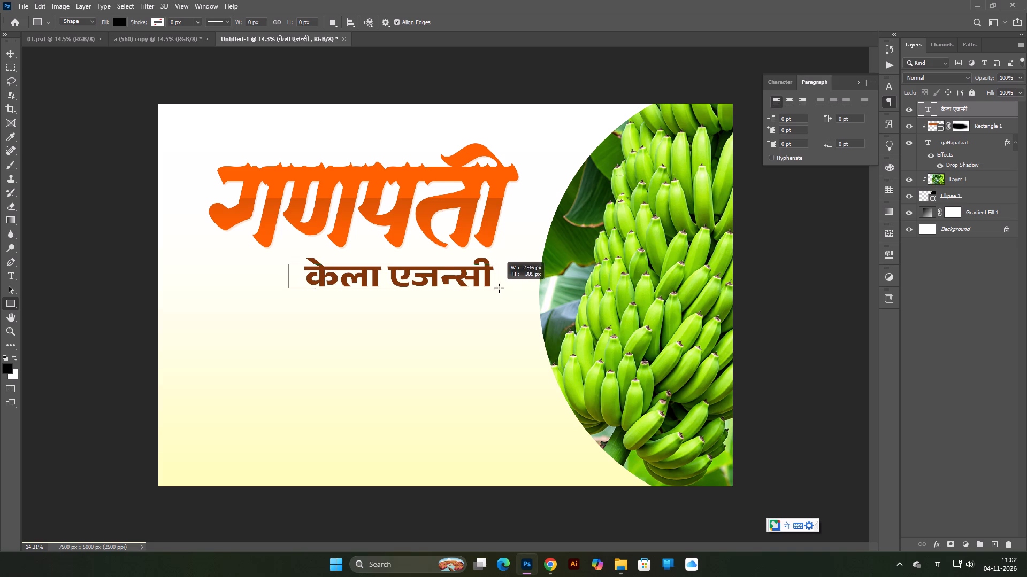
left_click_drag(499, 288, 507, 288)
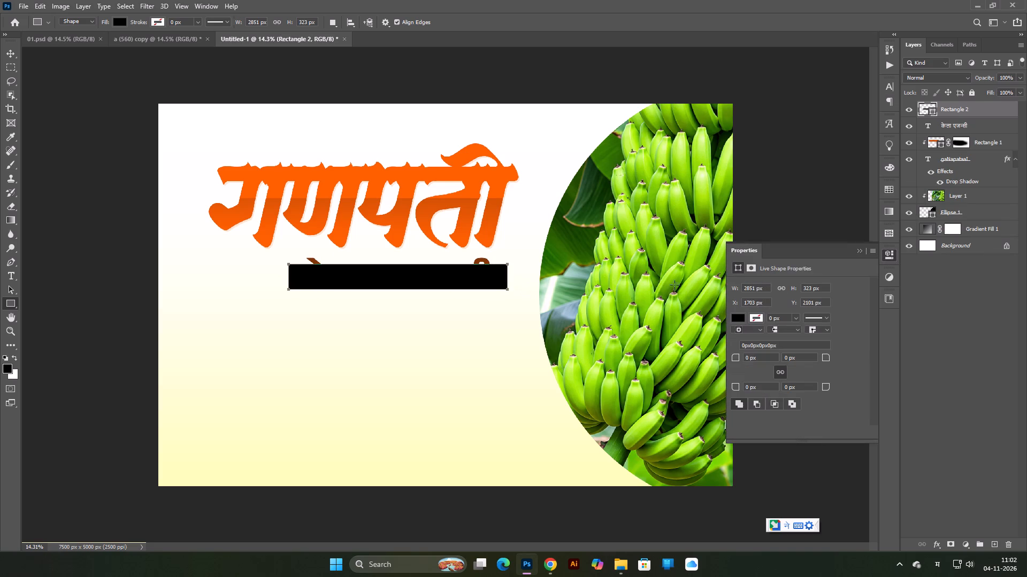
left_click(863, 250)
left_click_drag(967, 110, 969, 128)
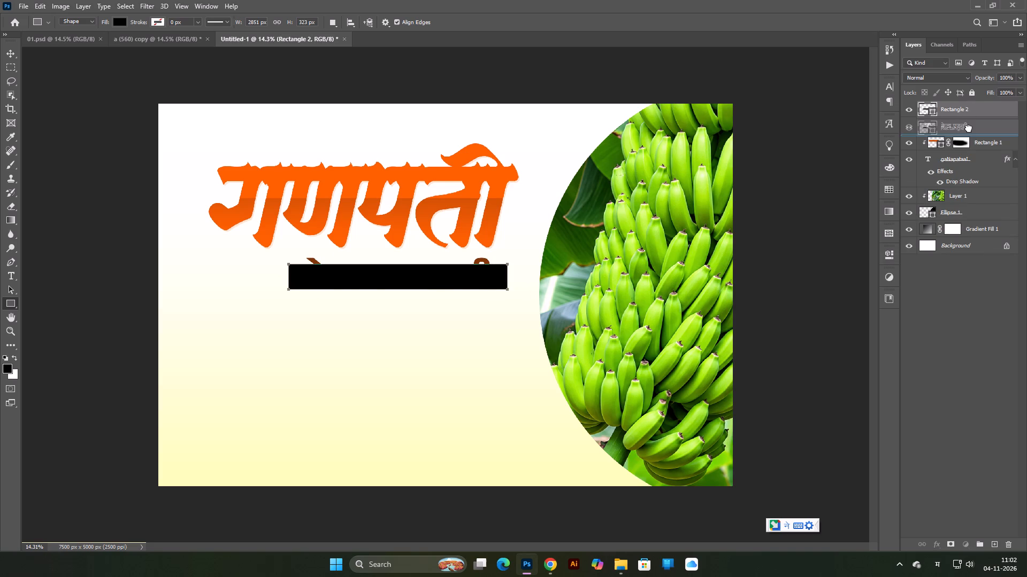
left_click_drag(969, 128, 969, 129)
Change the fill of the rectangle behind केला एजन्सी to light yellow, #fffb88.
double_click(931, 127)
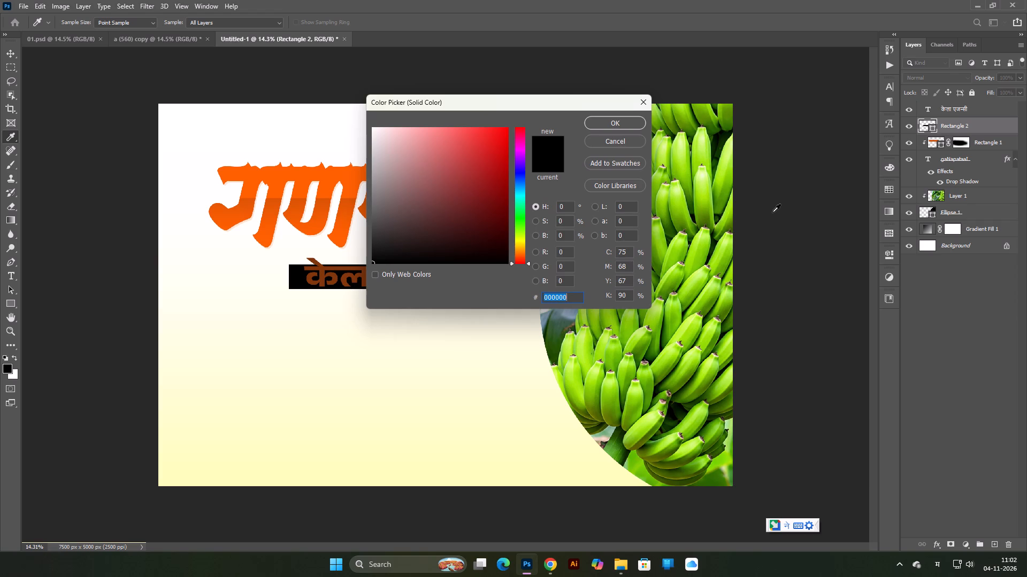
left_click(364, 355)
left_click_drag(417, 145, 421, 135)
left_click_drag(423, 134, 428, 131)
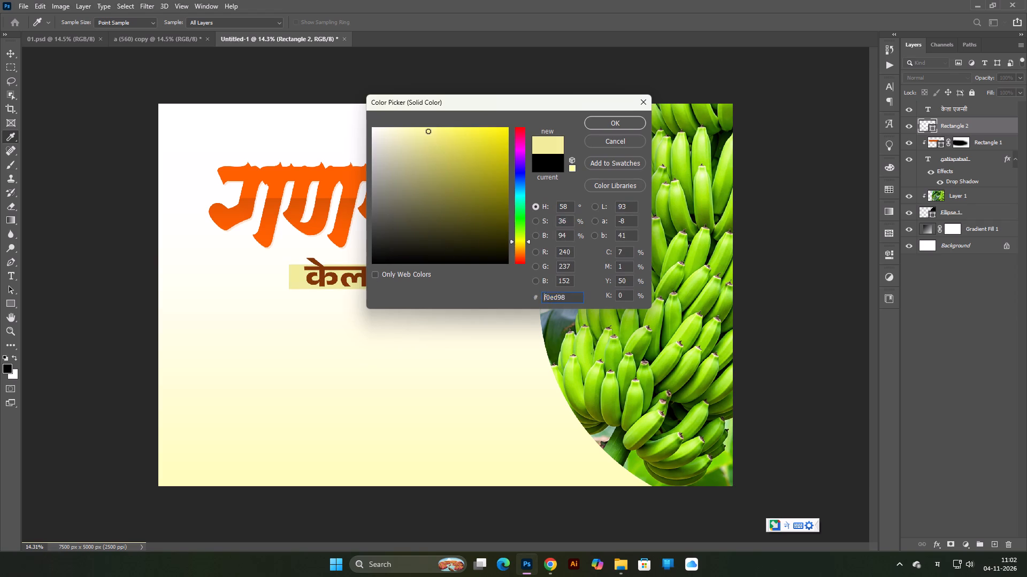
left_click_drag(428, 131, 430, 130)
left_click(434, 129)
left_click_drag(421, 127, 417, 126)
left_click(415, 126)
left_click(407, 124)
left_click(411, 135)
left_click_drag(412, 135, 435, 102)
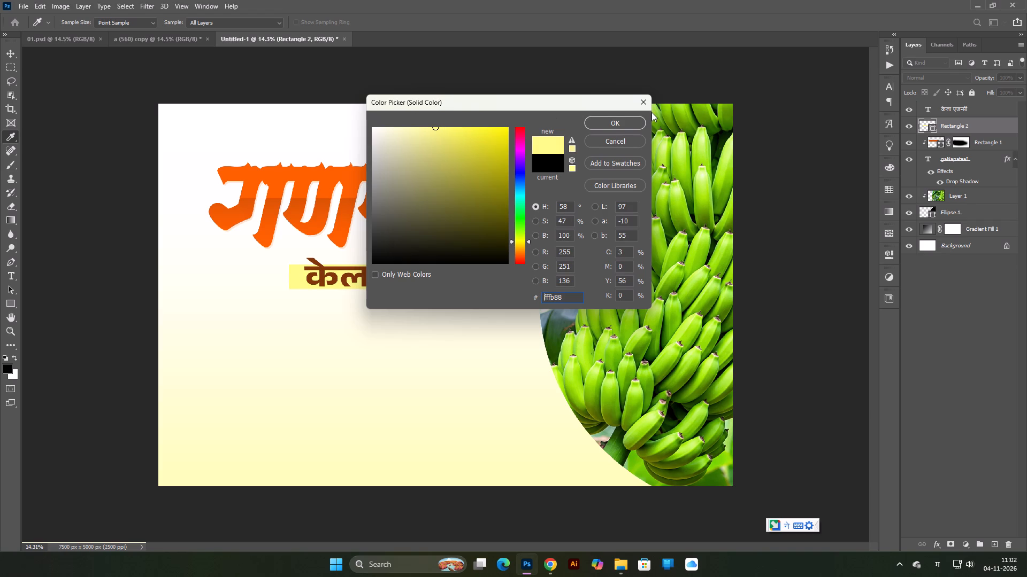
left_click(613, 115)
left_click(614, 120)
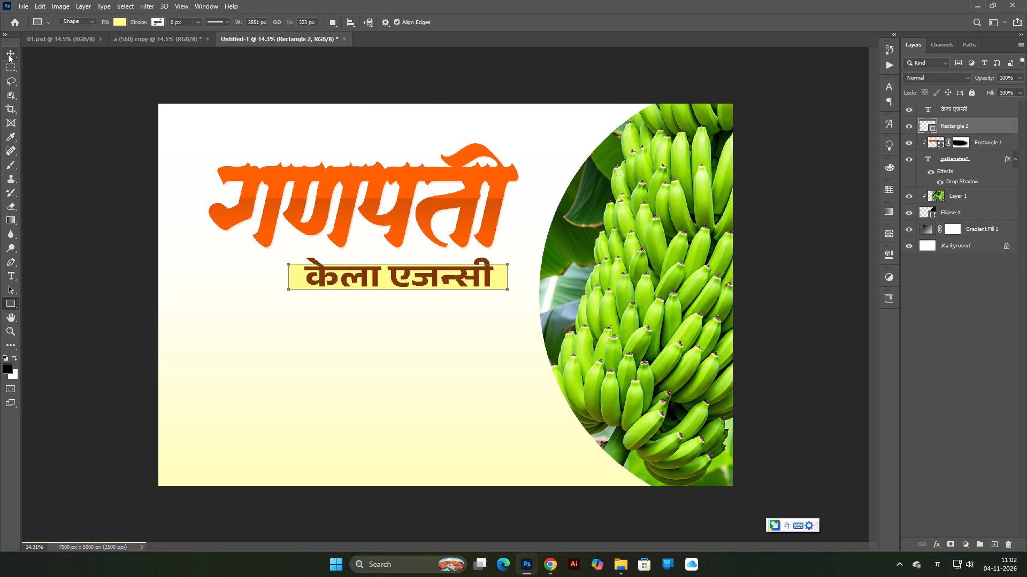
Nudge the yellow rectangle up slightly to centre it better behind the केला एजन्सी text.
left_click(7, 53)
key("Up")
key("Up")
left_click(501, 282)
key("Up")
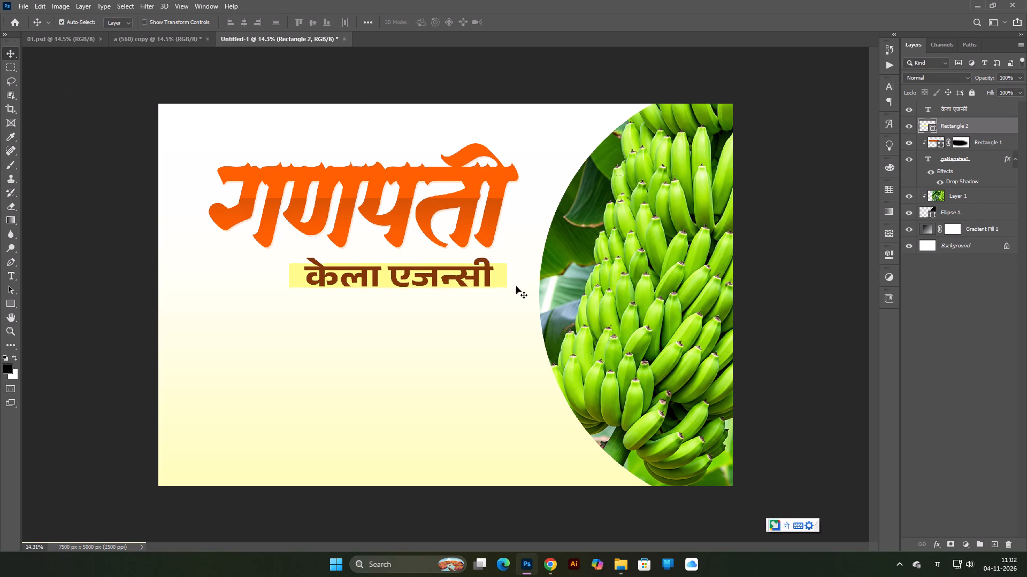
key("Down")
scroll(485, 271, "down", 1)
scroll(485, 270, "up", 2)
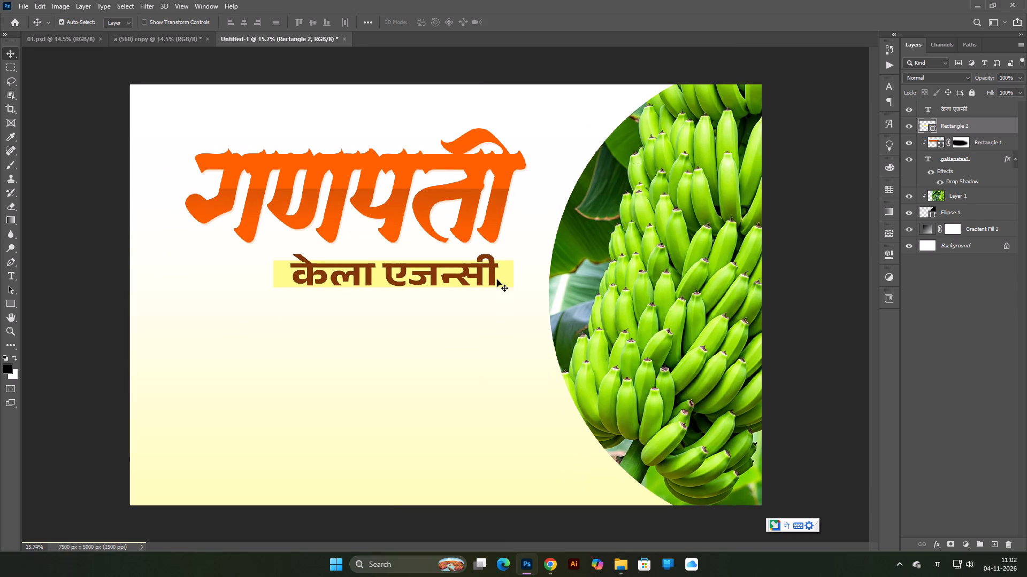
Apply a perspective transform to the yellow rectangle, widening its bottom edge symmetrically into a trapezoid with about 26° side slant.
left_click(504, 277)
key("ctrl+t")
left_click_drag(513, 287, 512, 286, "ctrl+alt")
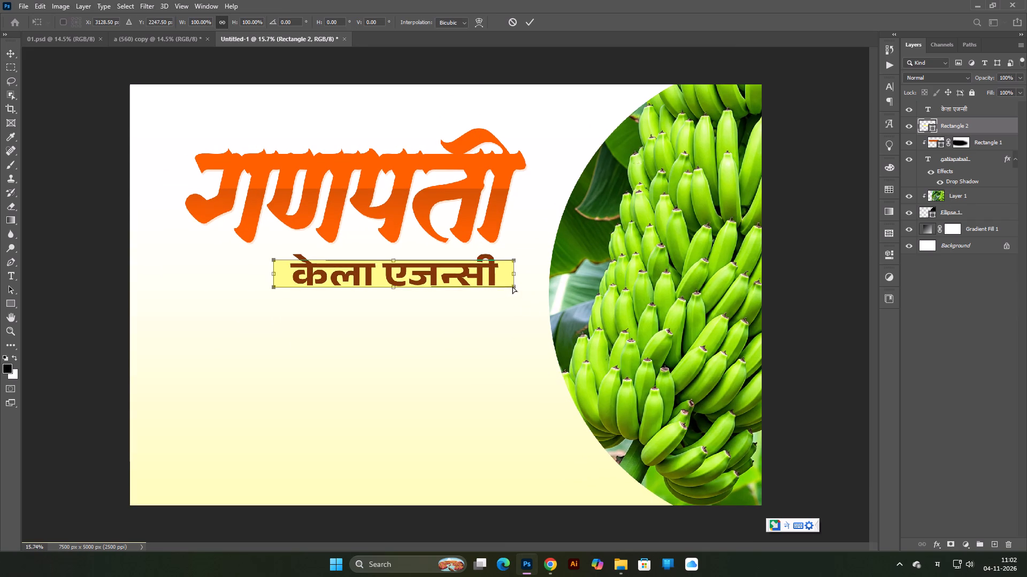
left_click_drag(512, 286, 497, 277, "ctrl+alt")
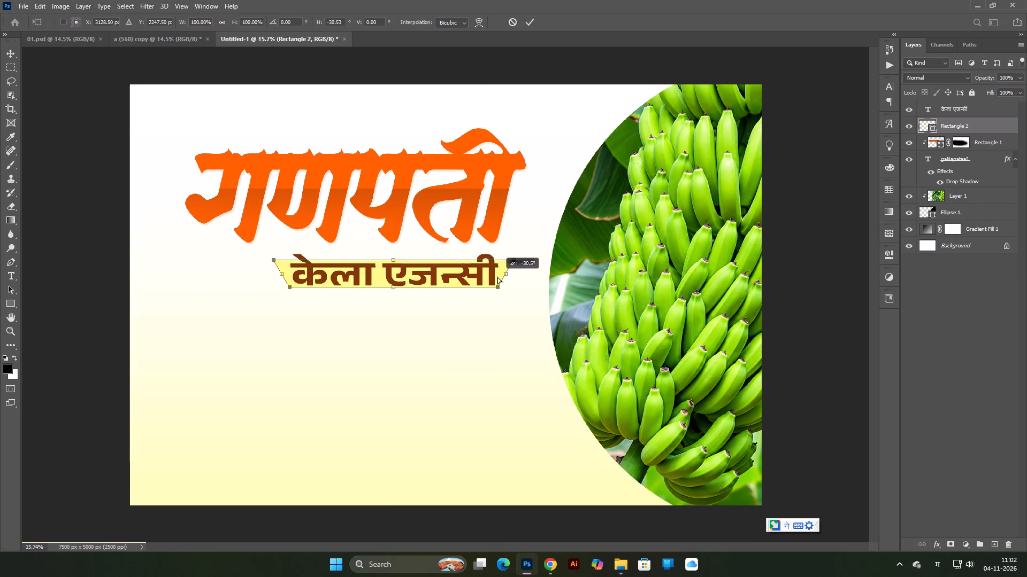
left_click_drag(497, 277, 495, 278, "ctrl+alt")
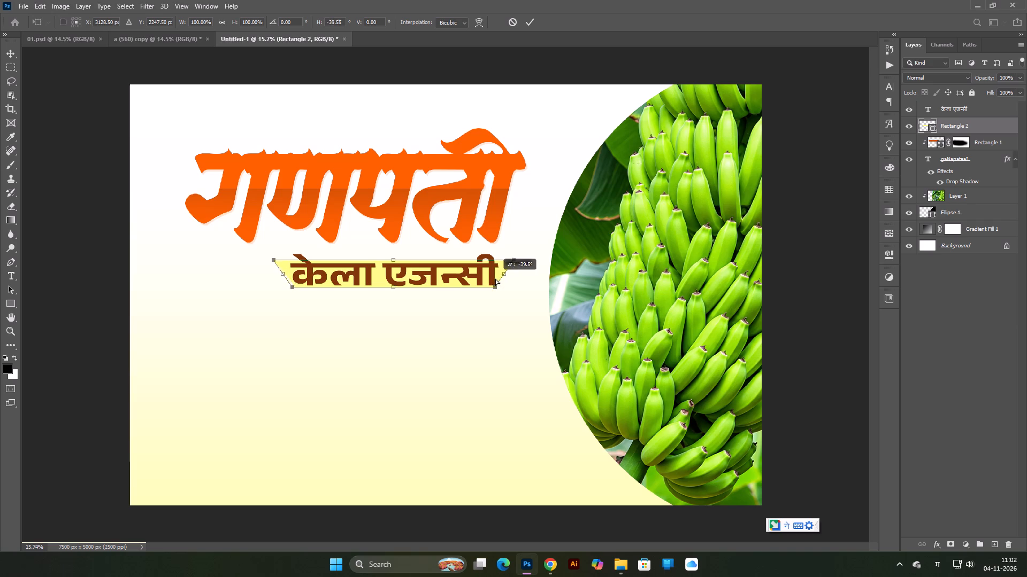
left_click_drag(495, 278, 527, 282, "ctrl+alt")
left_click(527, 282, "ctrl+alt+shift")
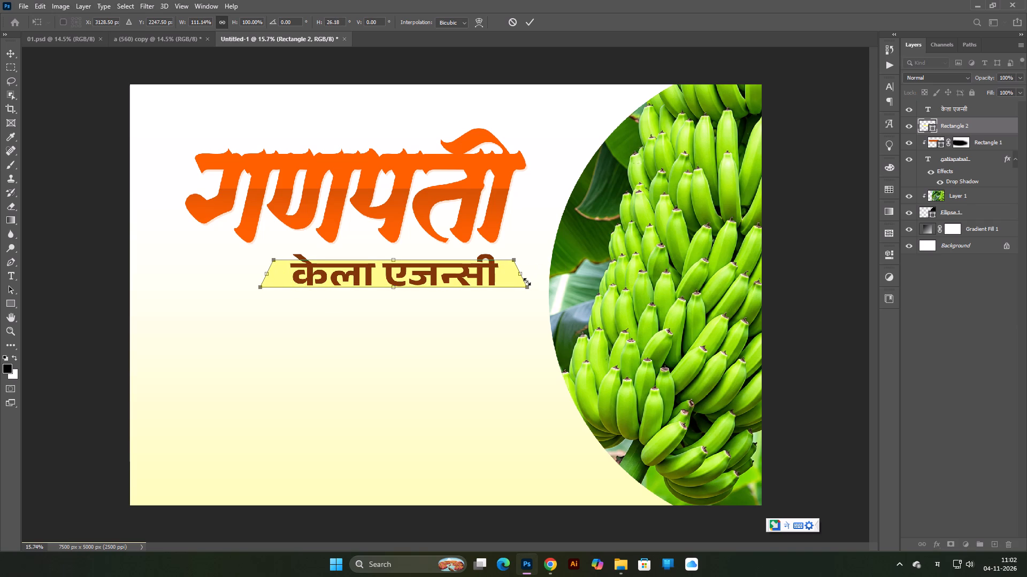
scroll(527, 281, "down", 4)
key("Return")
left_click(531, 116)
scroll(517, 137, "down", 5)
scroll(478, 188, "up", 4)
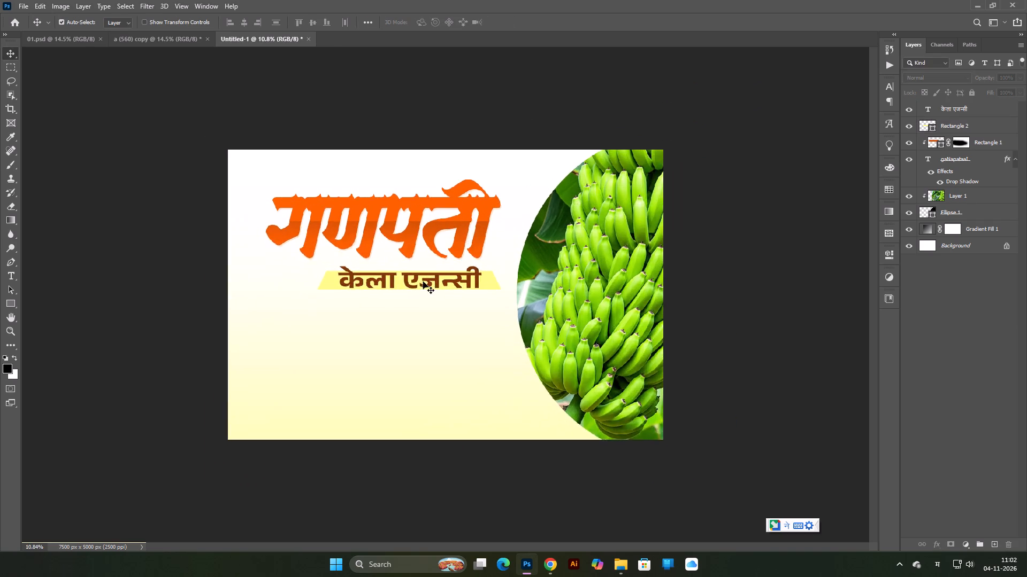
Move the केला एजन्सी text and its yellow trapezoid together slightly left and up beneath the गणपती heading.
scroll(423, 282, "up", 9)
key("space")
key("space")
key("space")
key("space")
left_click_drag(392, 279, 536, 279)
left_click(540, 276)
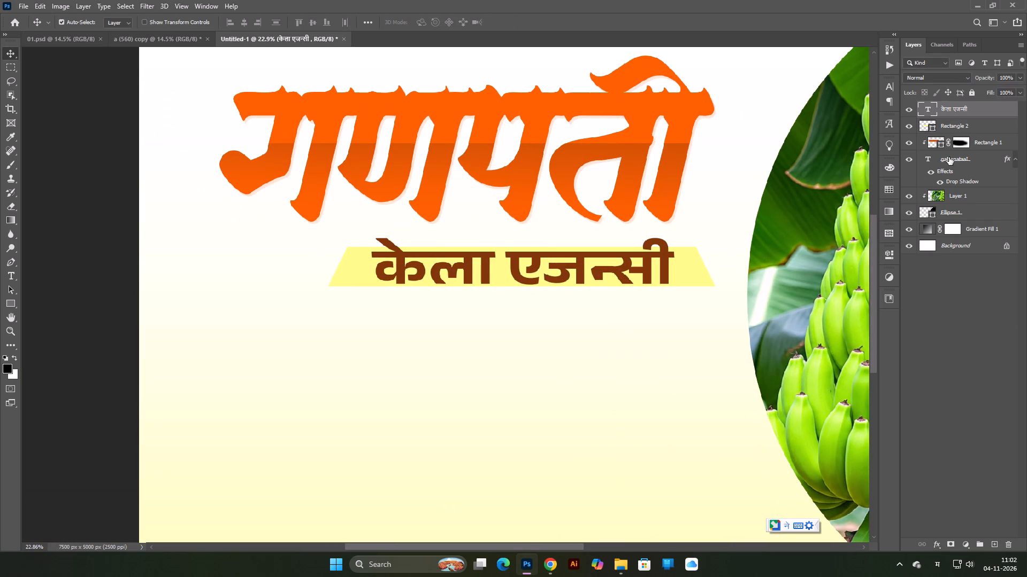
left_click(964, 125, "shift")
left_click_drag(591, 269, 538, 261)
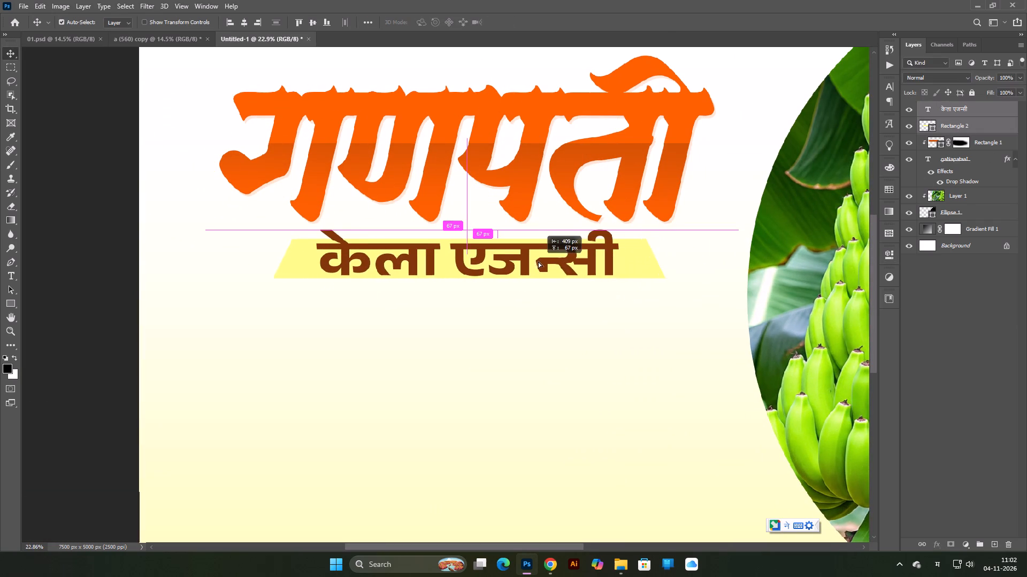
left_click_drag(538, 261, 573, 263)
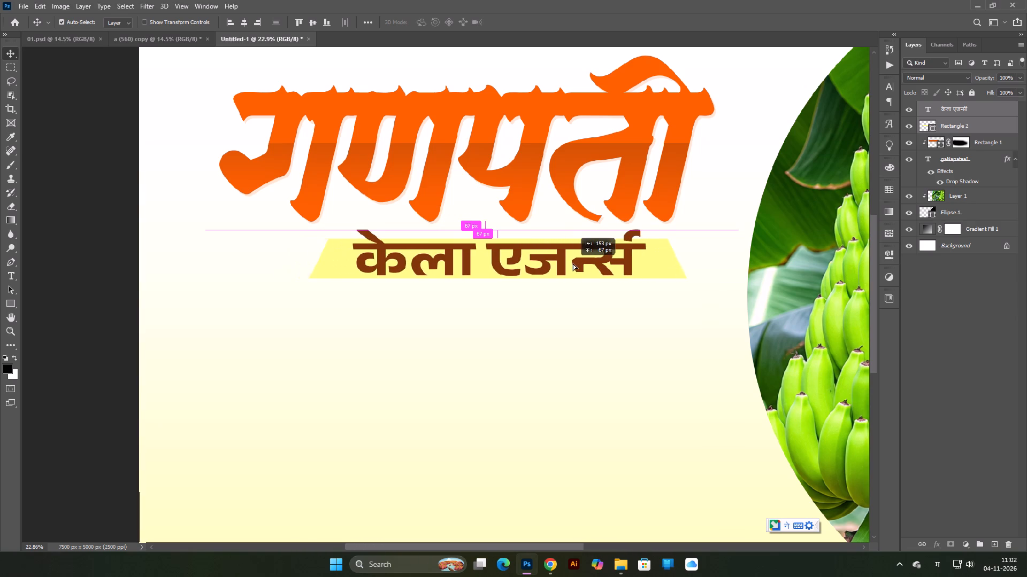
left_click_drag(573, 263, 574, 266)
scroll(573, 264, "down", 4)
key("Up")
key("Up")
scroll(501, 204, "down", 4)
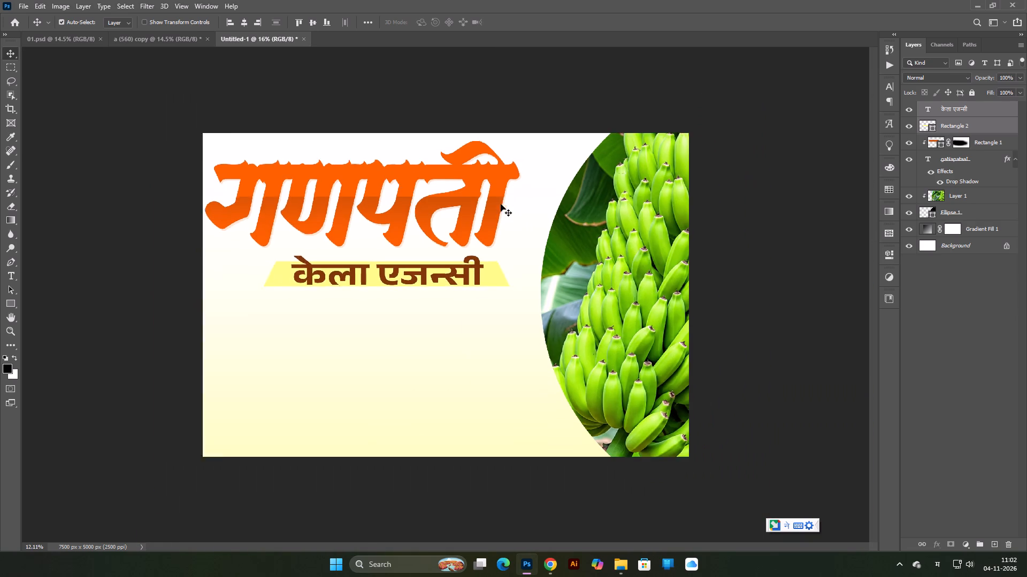
left_click(526, 112)
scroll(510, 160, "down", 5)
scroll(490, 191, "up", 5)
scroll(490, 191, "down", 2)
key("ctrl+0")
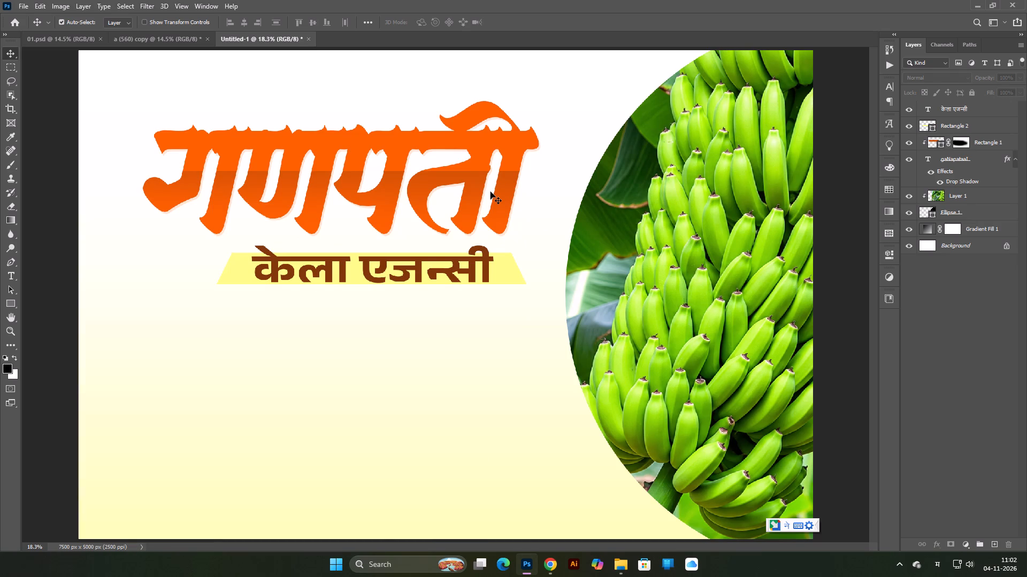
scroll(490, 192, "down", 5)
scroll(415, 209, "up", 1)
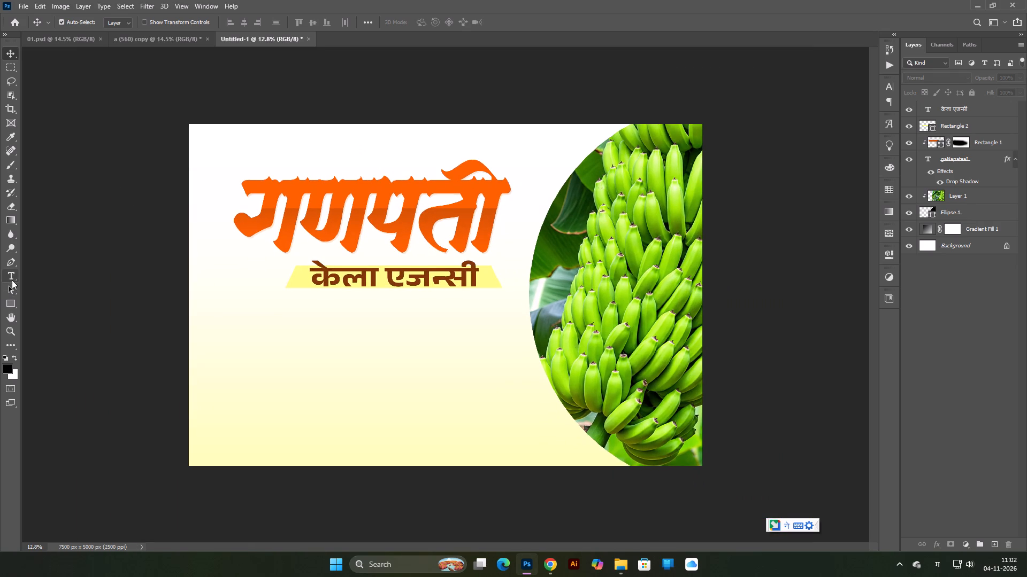
Start a new text line in the empty area below the subtitle, set in Baloo 2 Regular at 12 pt.
left_click(12, 275)
left_click(606, 493)
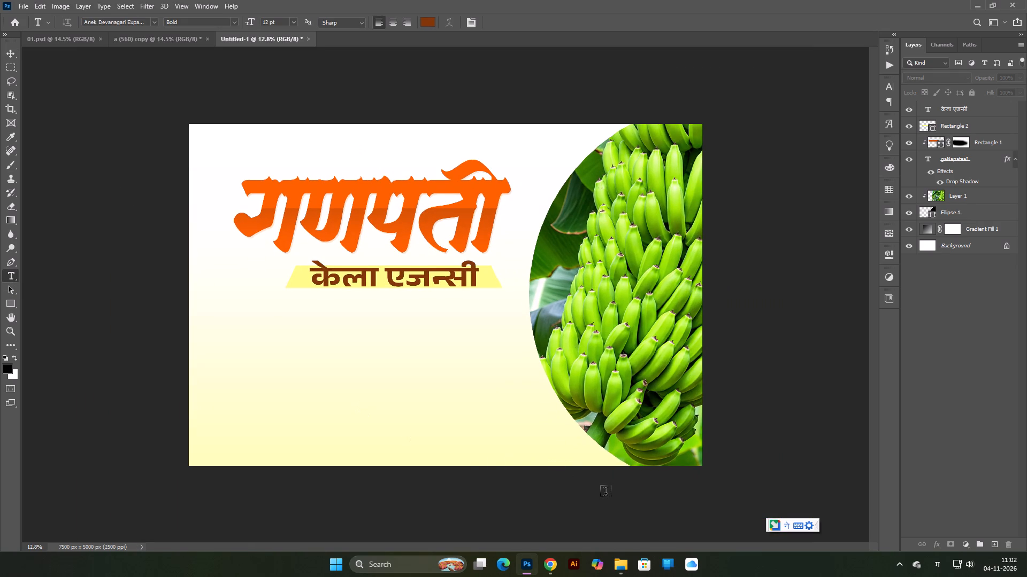
left_click_drag(662, 523, 371, 434)
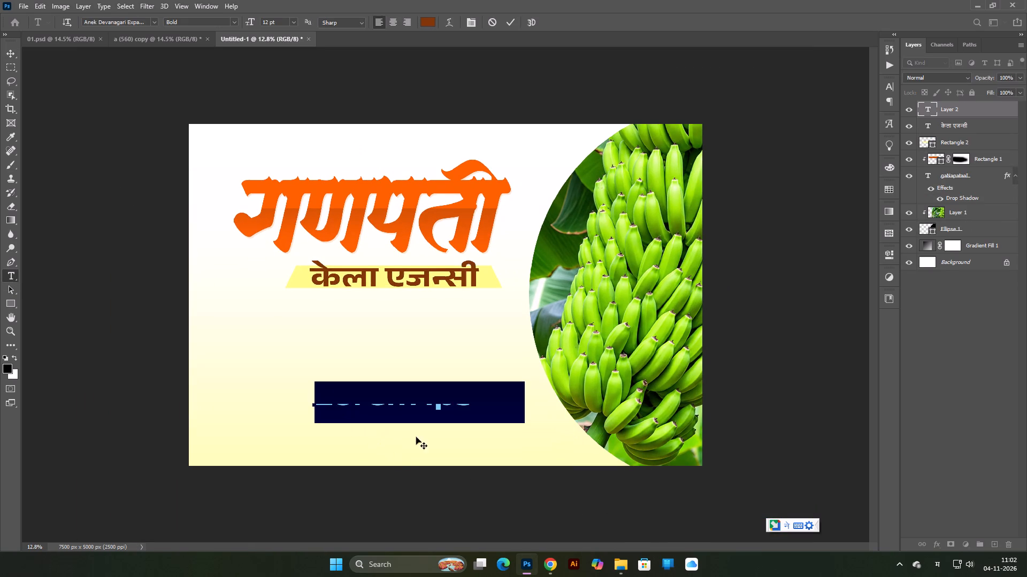
left_click(149, 21)
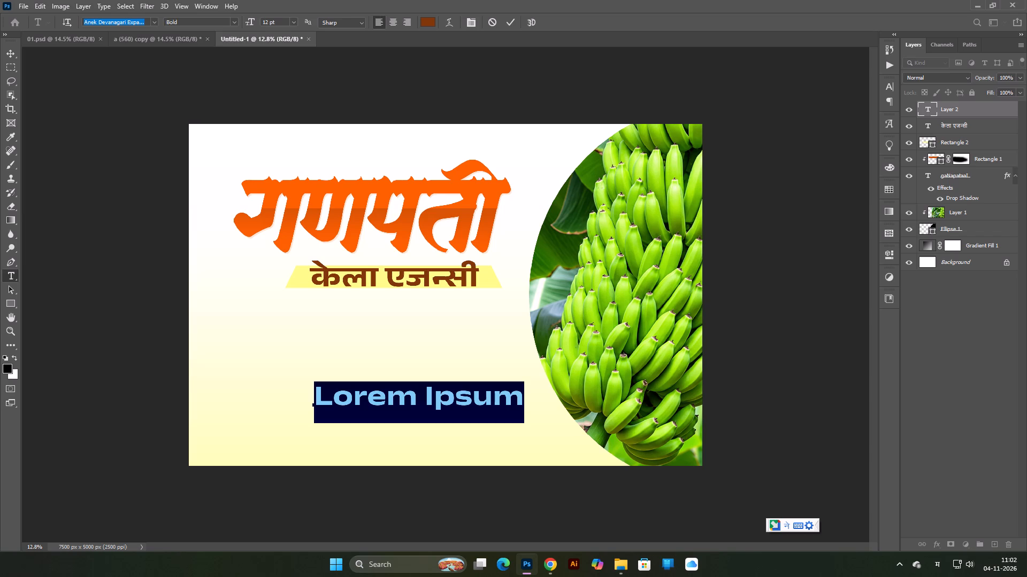
type("balo")
left_click(170, 90)
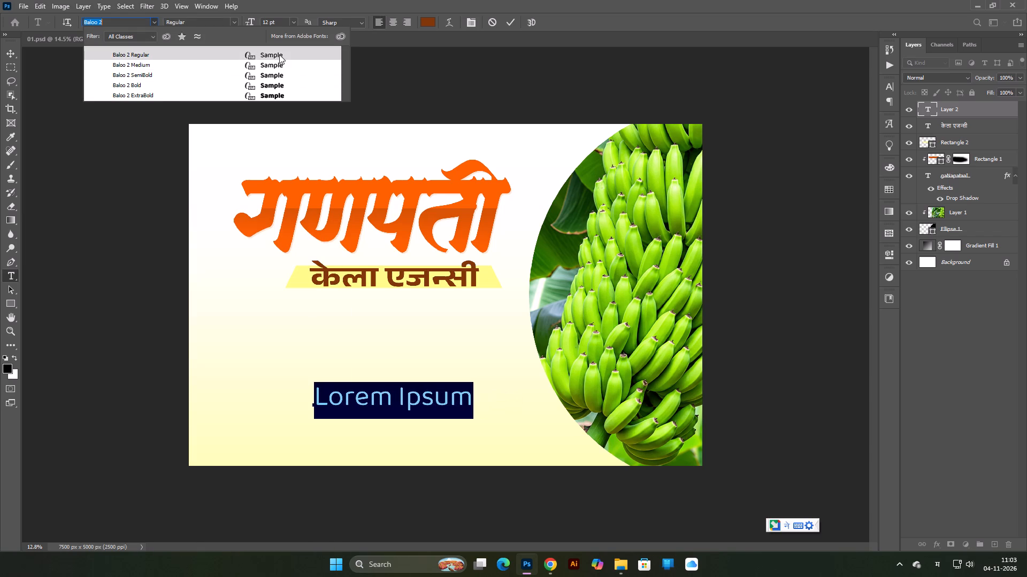
left_click(279, 54)
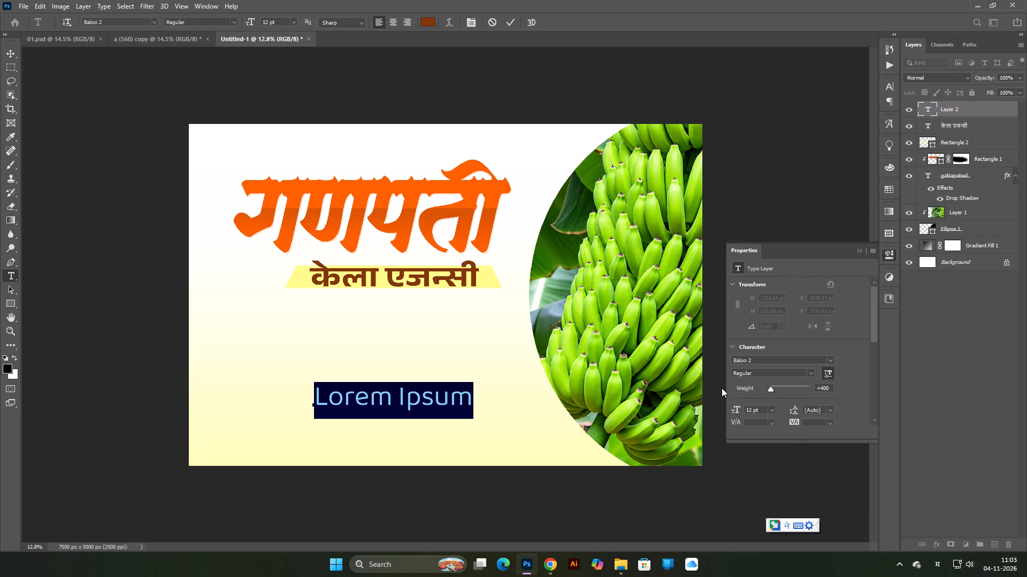
Enter श्री राम समर्थ in the new text line, using the correctly joined form of श्री.
type("shree")
key("space")
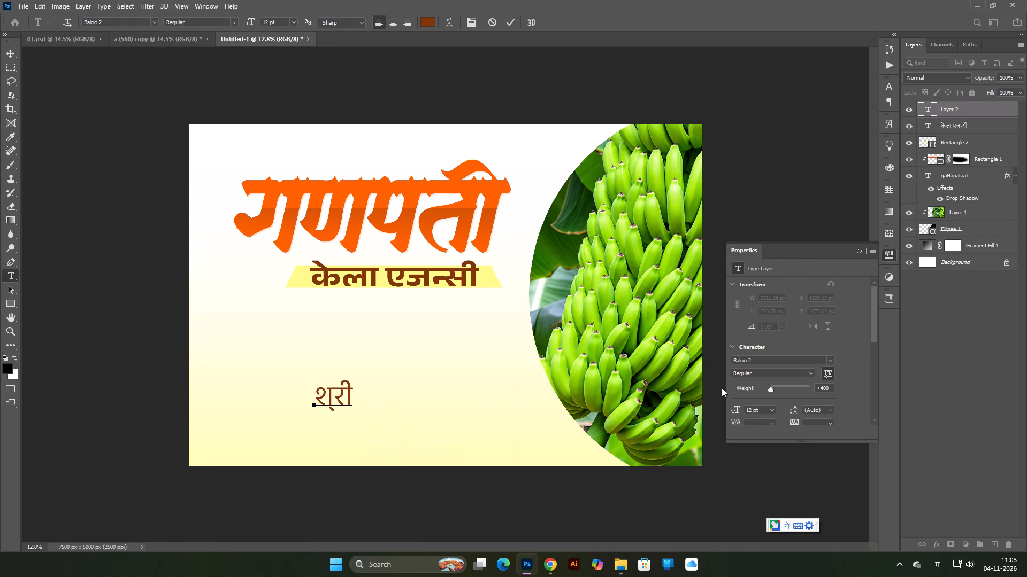
scroll(722, 388, "up", 1)
triple_click(327, 404)
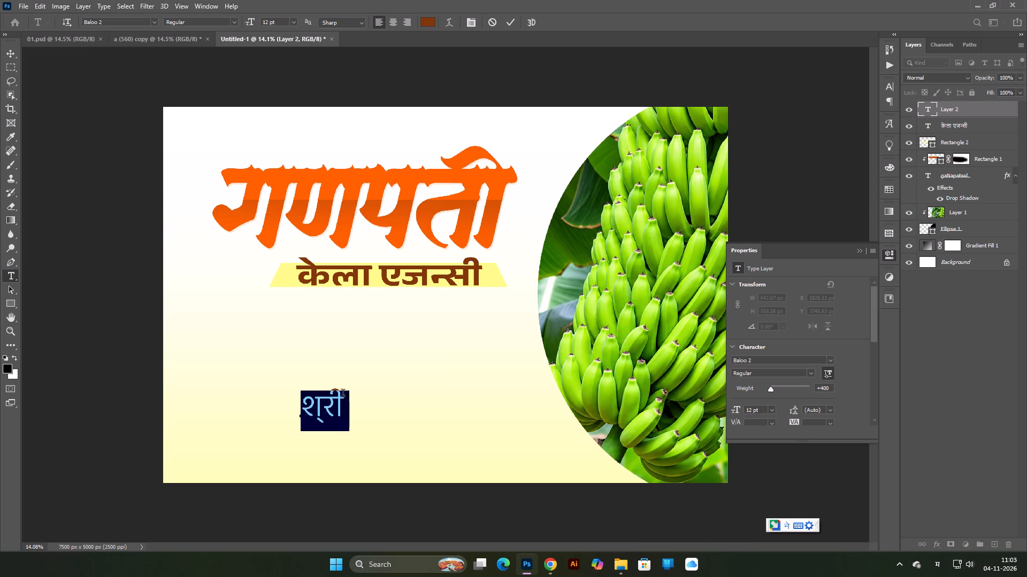
left_click(892, 103)
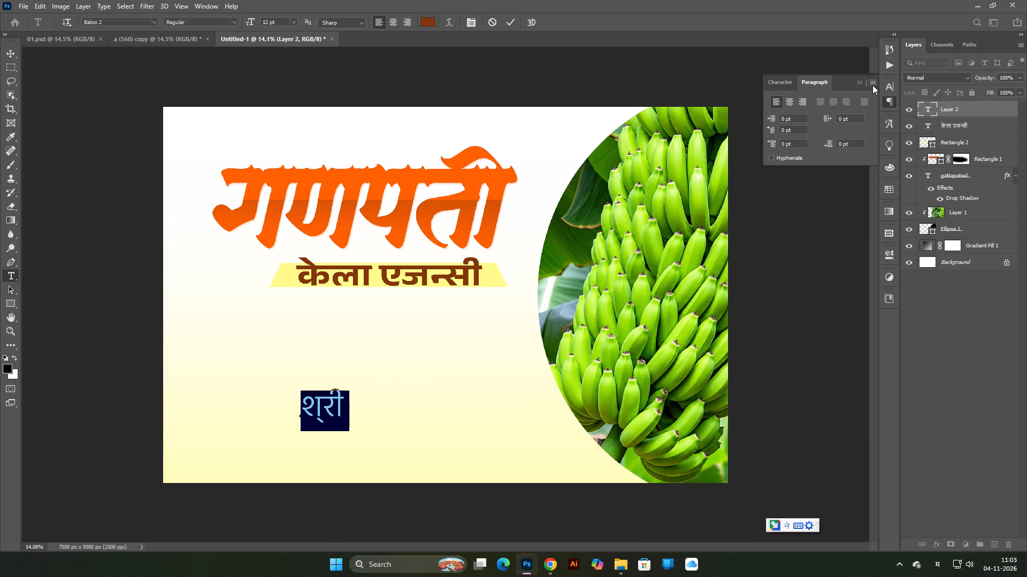
left_click(872, 84)
left_click(895, 142)
double_click(336, 411)
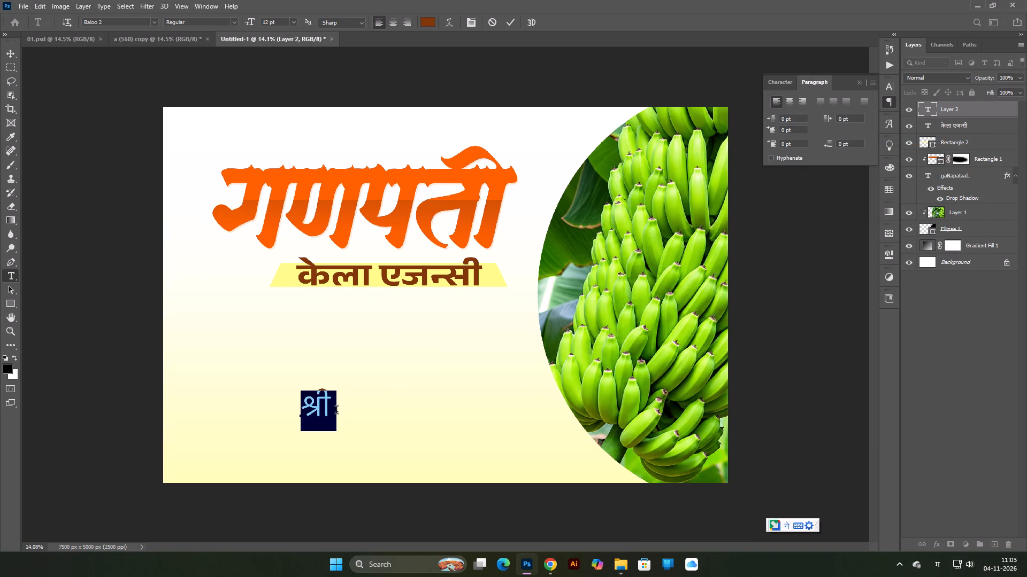
left_click(336, 411)
type("ram samarth")
key("space")
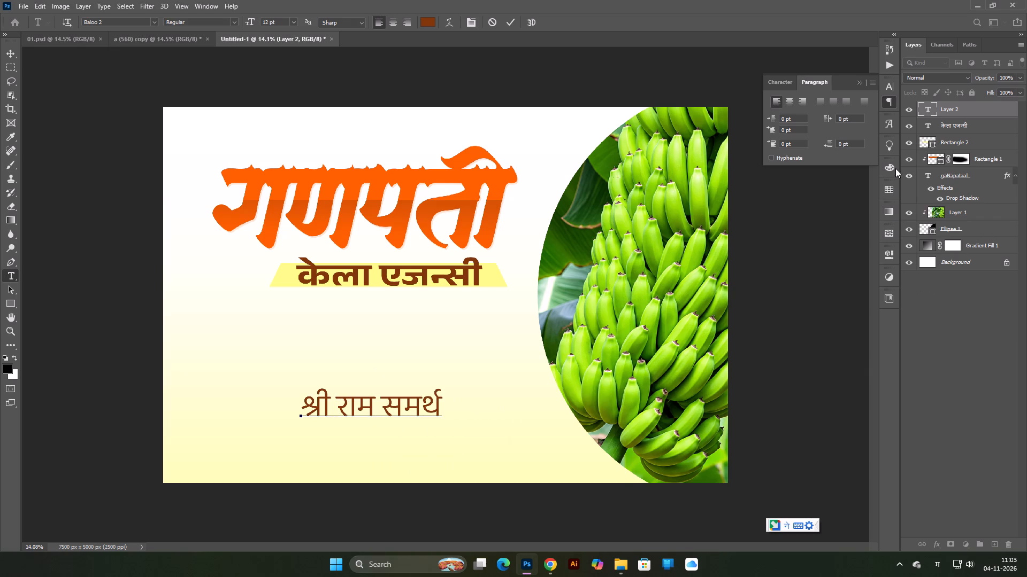
Open the Baloo 2 glyph set with the cursor after समर्थ, and enlarge the glyph window and its previews.
left_click(891, 120)
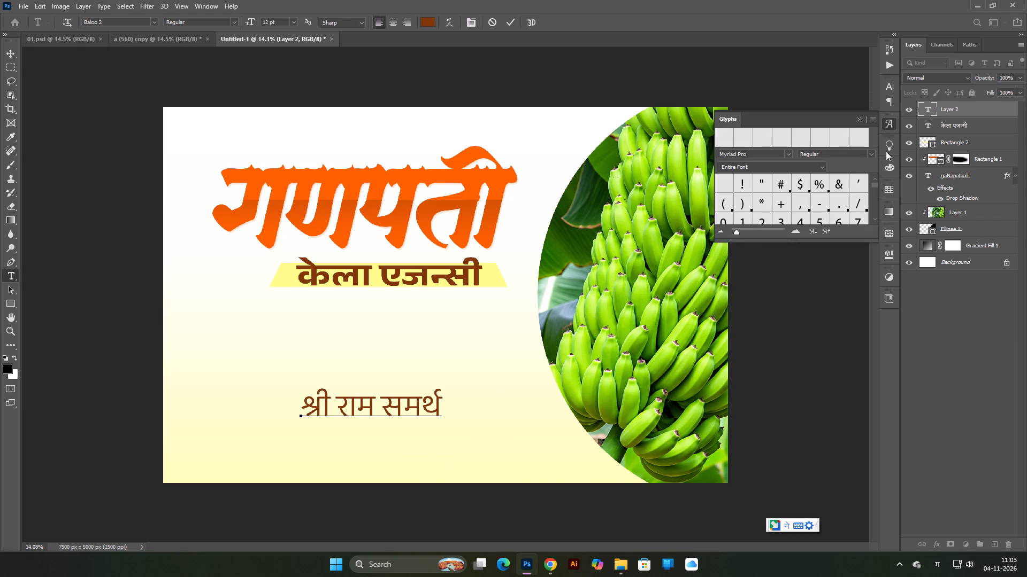
left_click_drag(772, 241, 767, 349)
left_click_drag(796, 240, 797, 266)
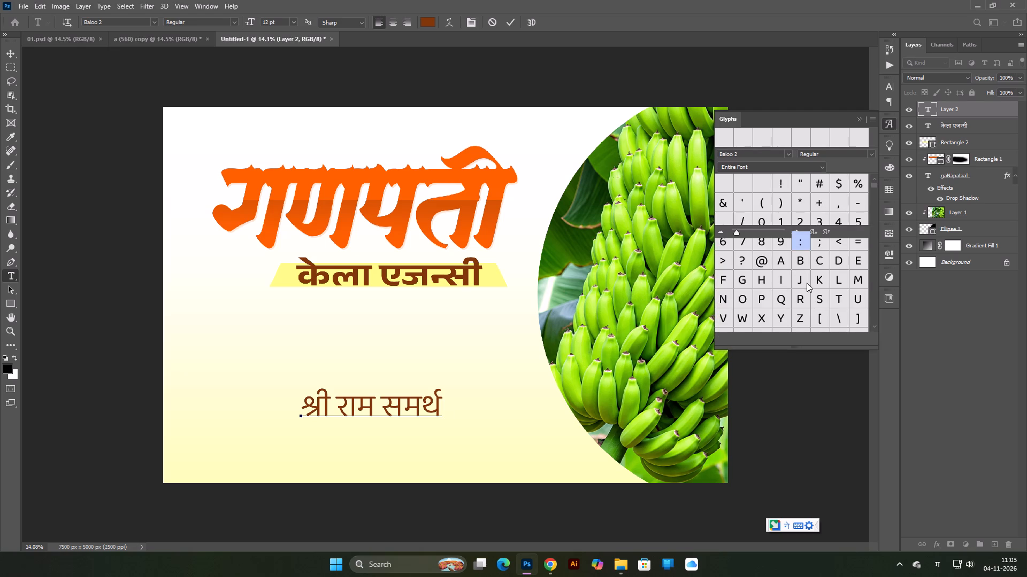
triple_click(425, 411)
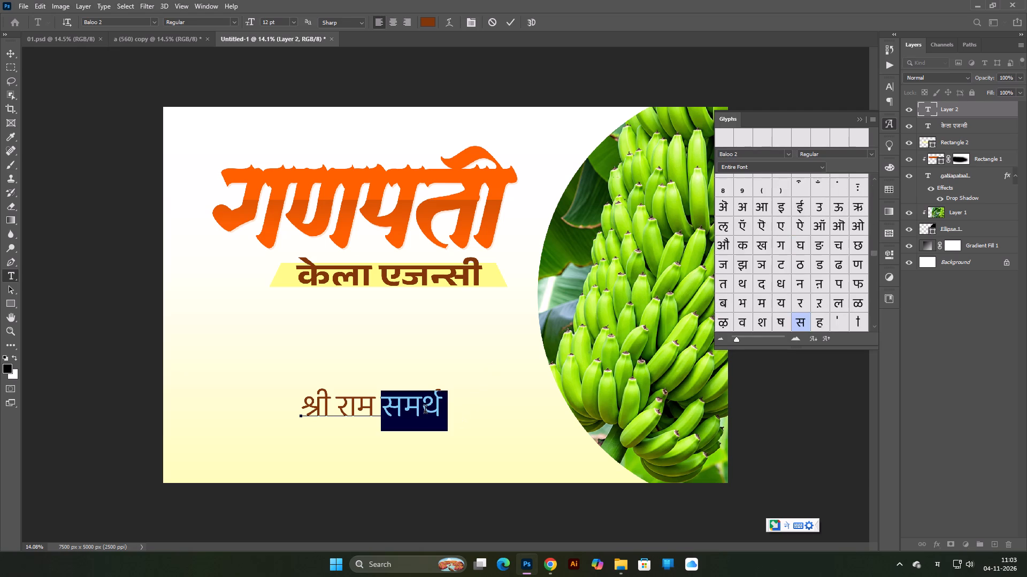
left_click(425, 411)
left_click(445, 408)
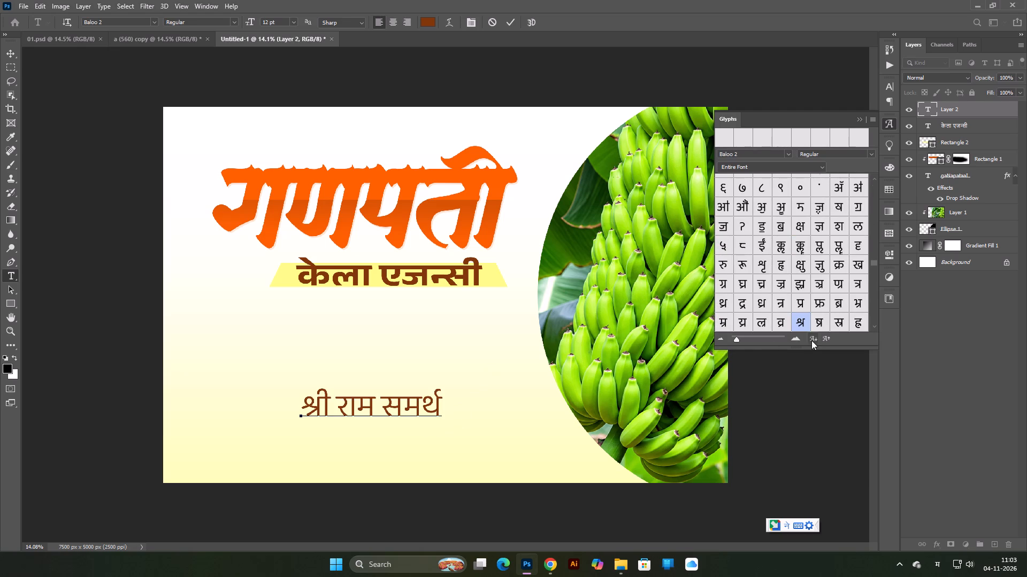
left_click(817, 337)
double_click(824, 339)
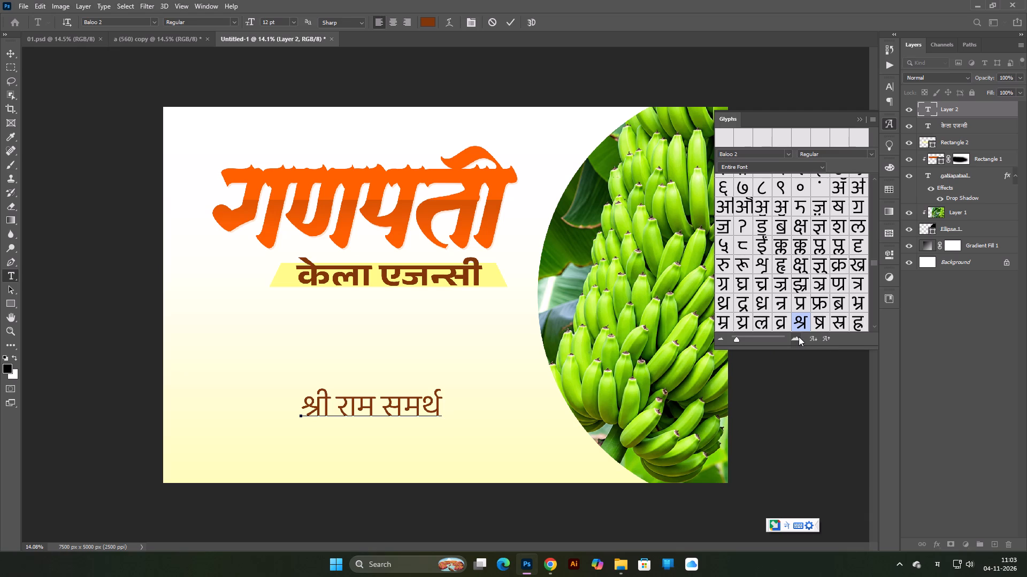
triple_click(799, 337)
double_click(721, 338)
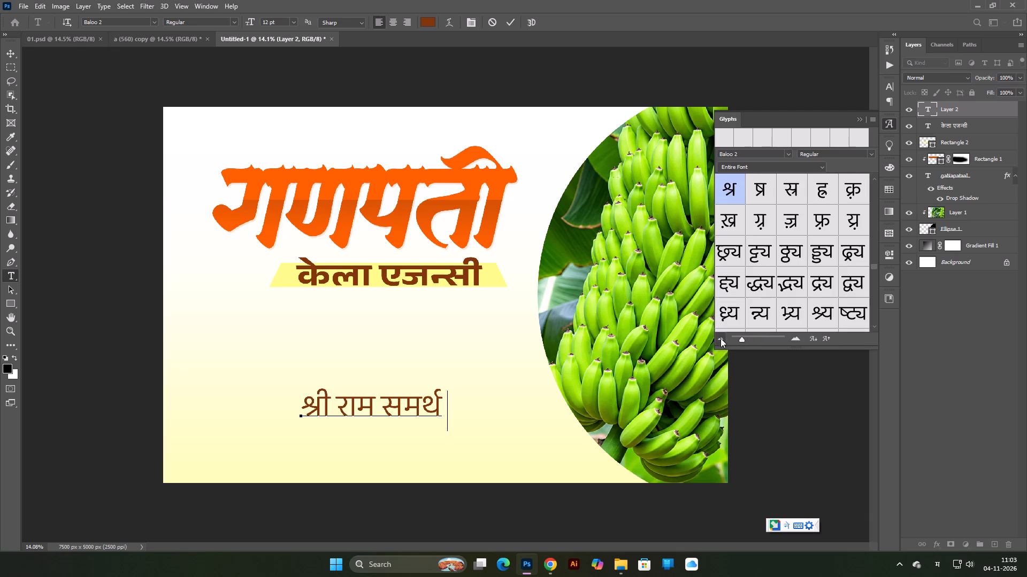
left_click_drag(715, 349, 620, 459)
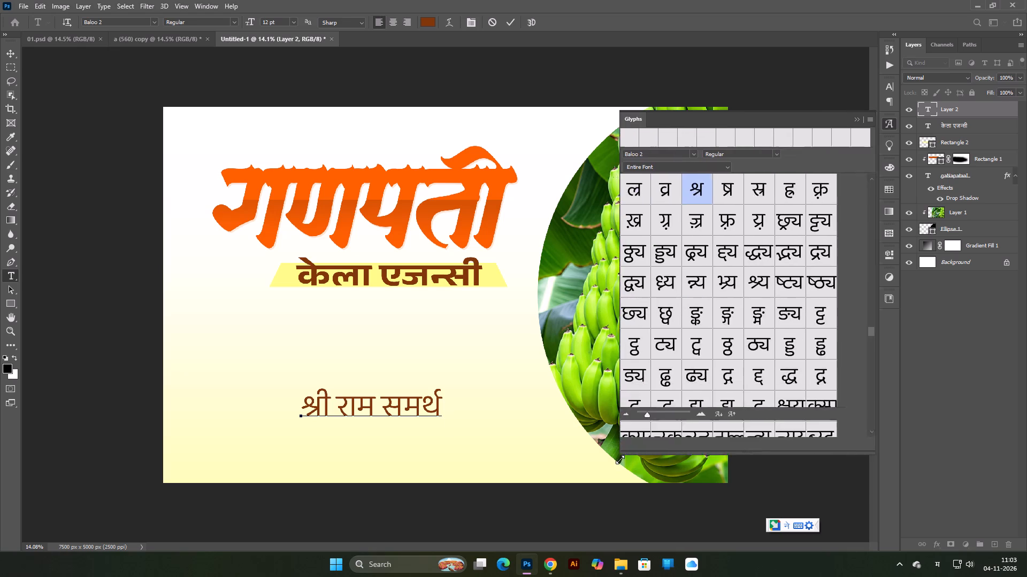
left_click_drag(620, 459, 613, 455)
left_click(696, 448)
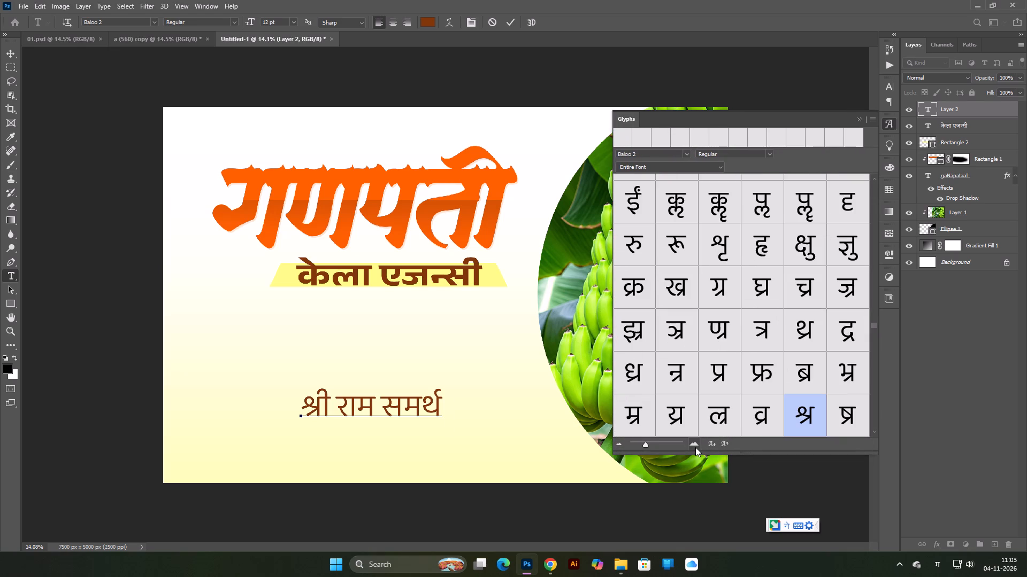
left_click(695, 447)
Find the double danda ॥ among the Baloo 2 glyphs and insert it after समर्थ.
scroll(730, 363, "down", 6)
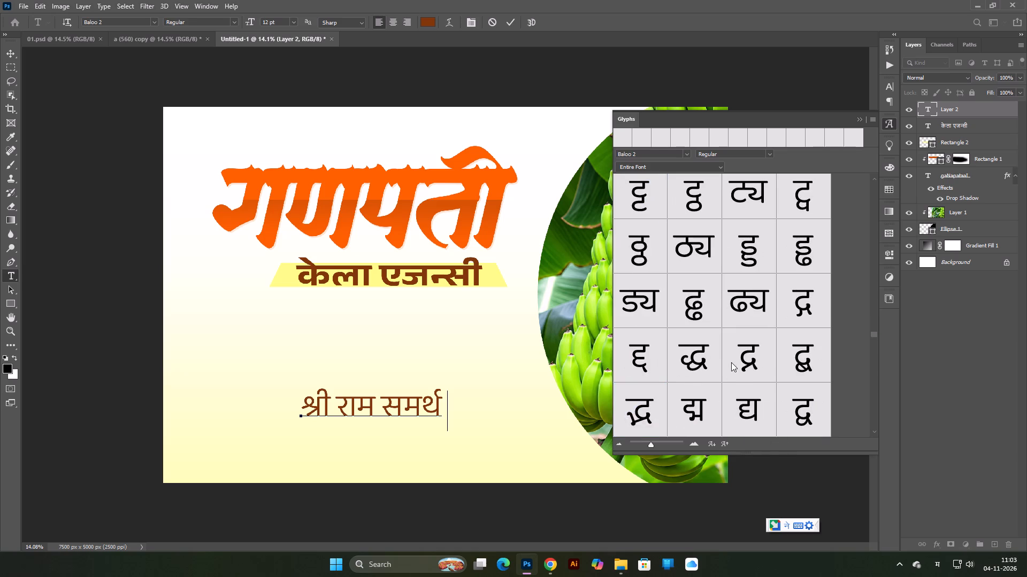
scroll(731, 362, "up", 19)
scroll(732, 367, "down", 4)
scroll(732, 367, "up", 4)
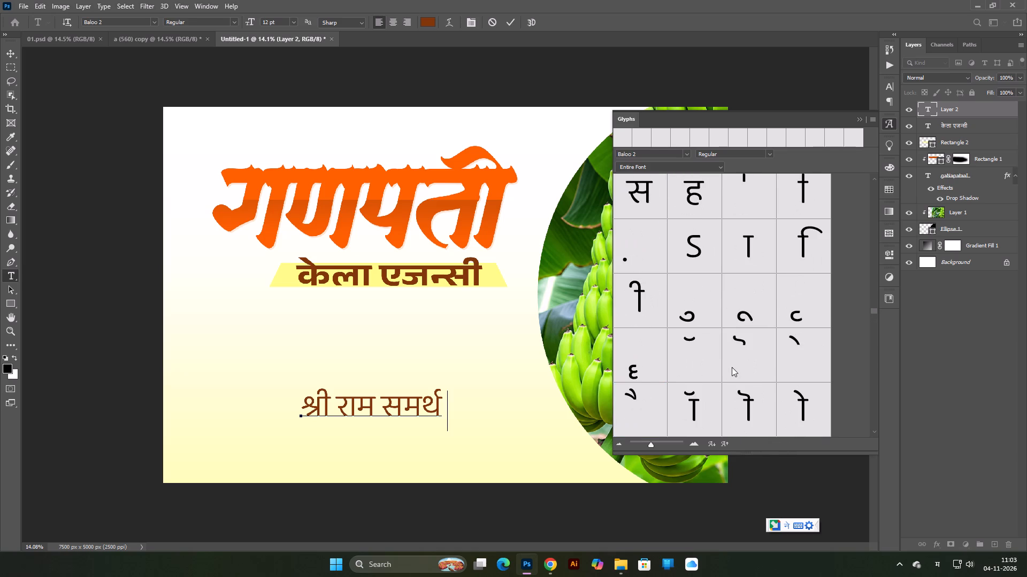
scroll(732, 367, "down", 5)
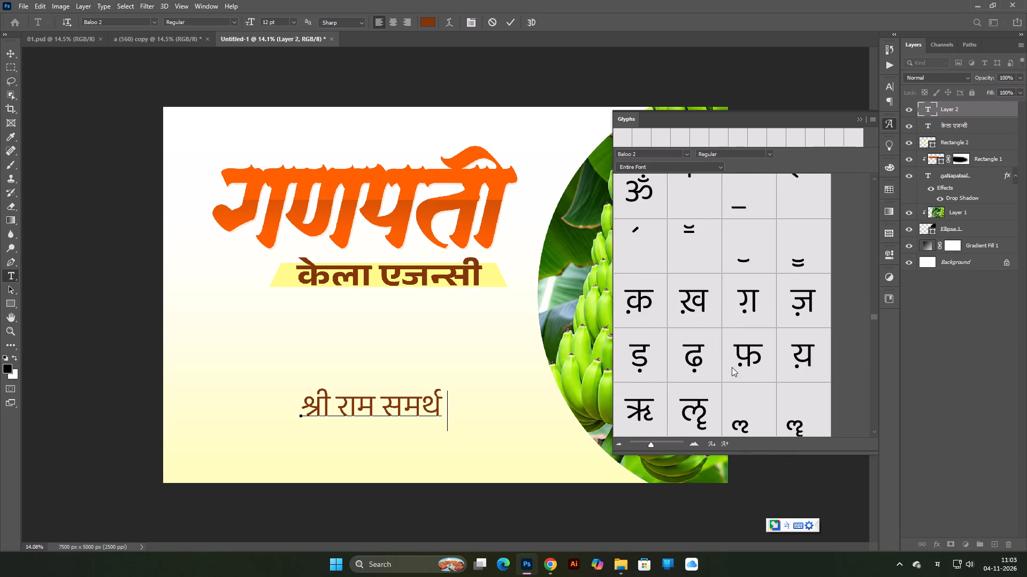
double_click(703, 359)
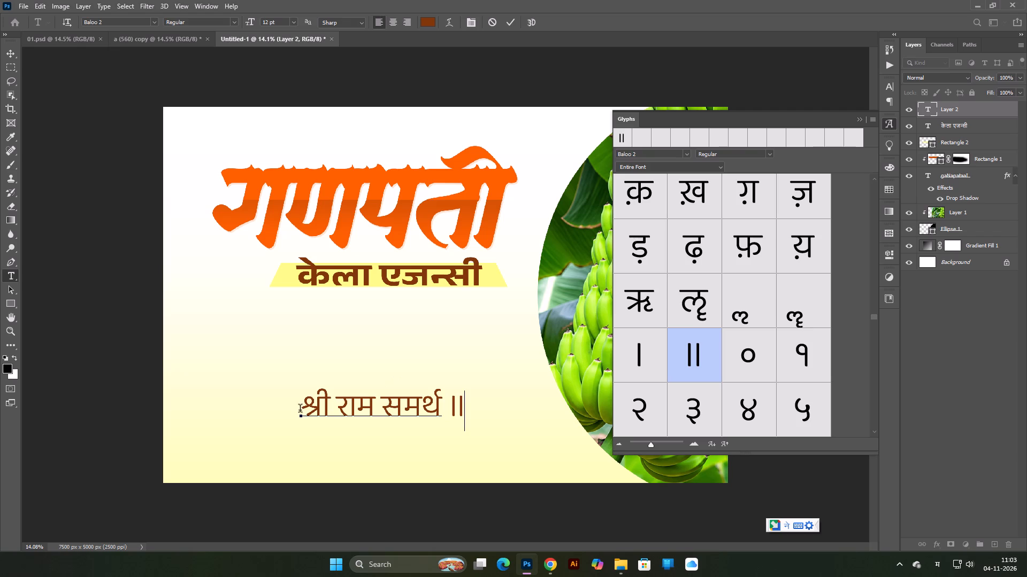
Insert a matching ॥ and a space before श्री, then finish editing the text.
left_click(297, 410)
left_click(303, 408)
double_click(696, 356)
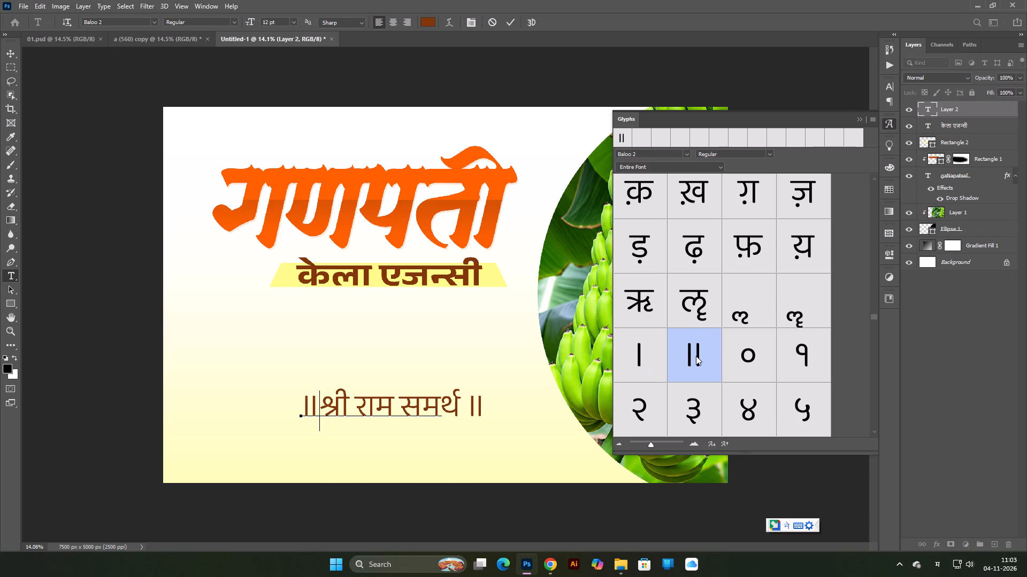
key("space")
left_click(856, 120)
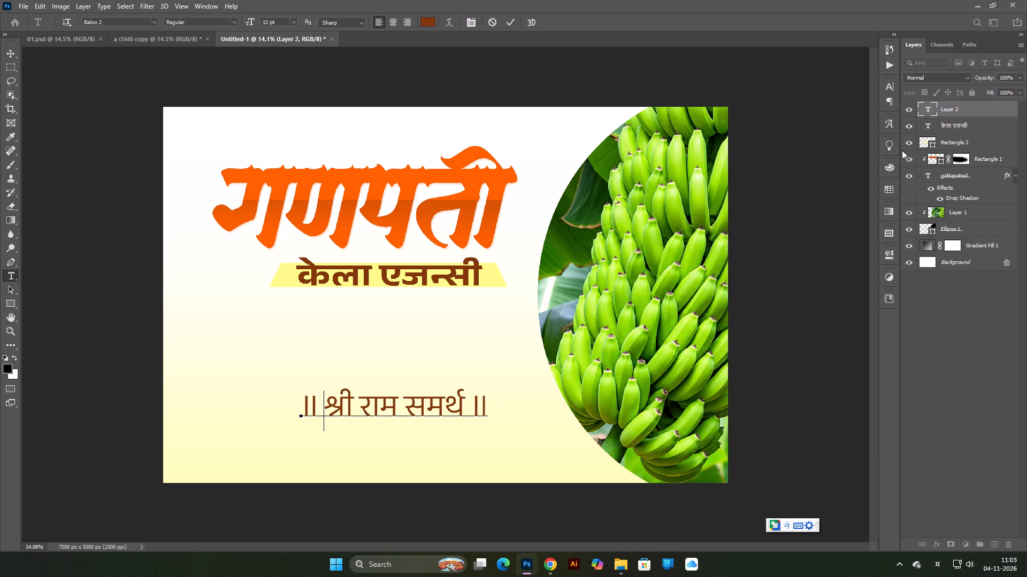
key("Return")
Move the ॥ श्री राम समर्थ ॥ text above the गणपती heading and scale it proportionally to about 49%.
left_click(10, 54)
key("ctrl+t")
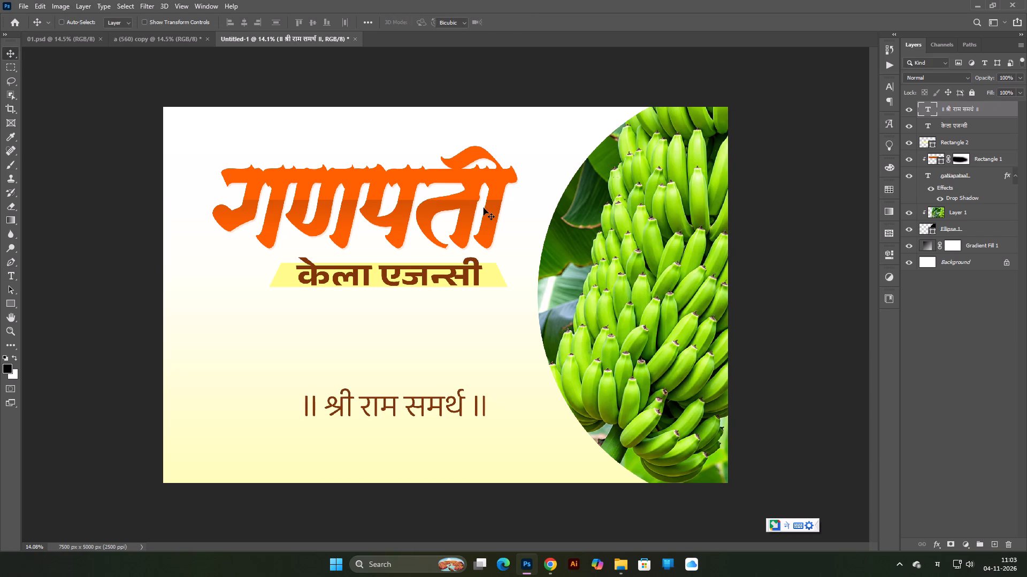
left_click_drag(442, 404, 419, 136)
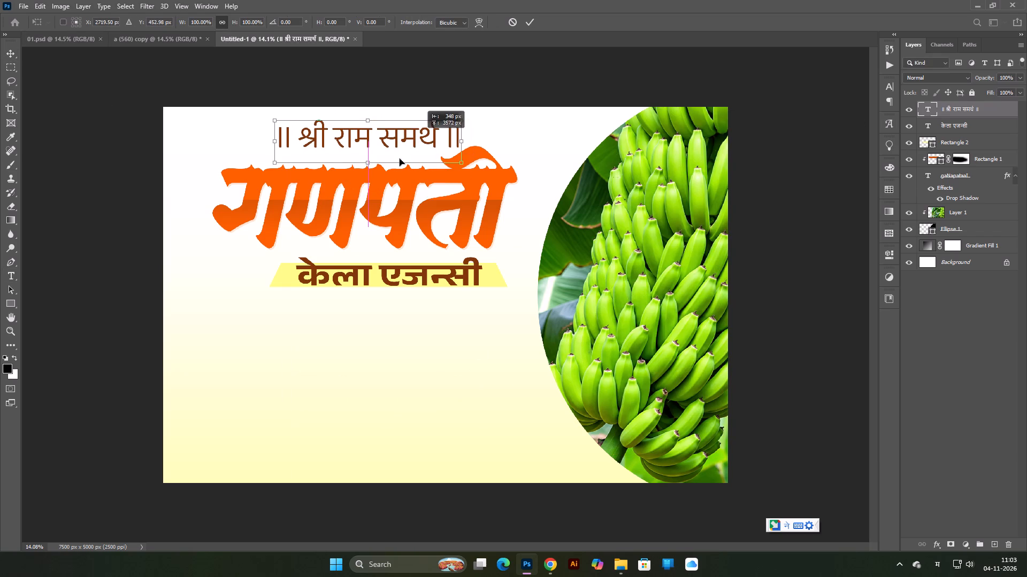
left_click_drag(369, 163, 369, 142)
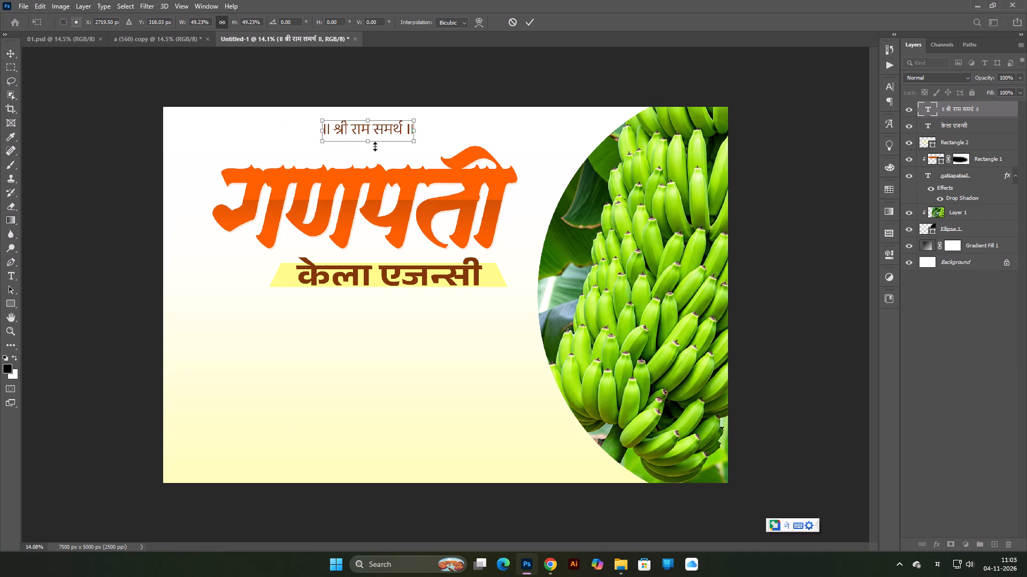
left_click(6, 52)
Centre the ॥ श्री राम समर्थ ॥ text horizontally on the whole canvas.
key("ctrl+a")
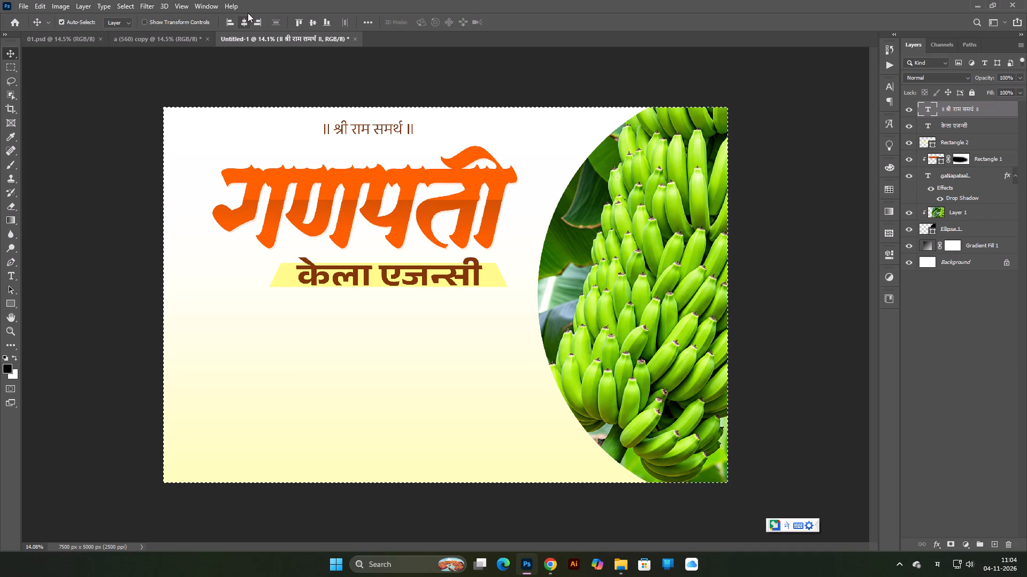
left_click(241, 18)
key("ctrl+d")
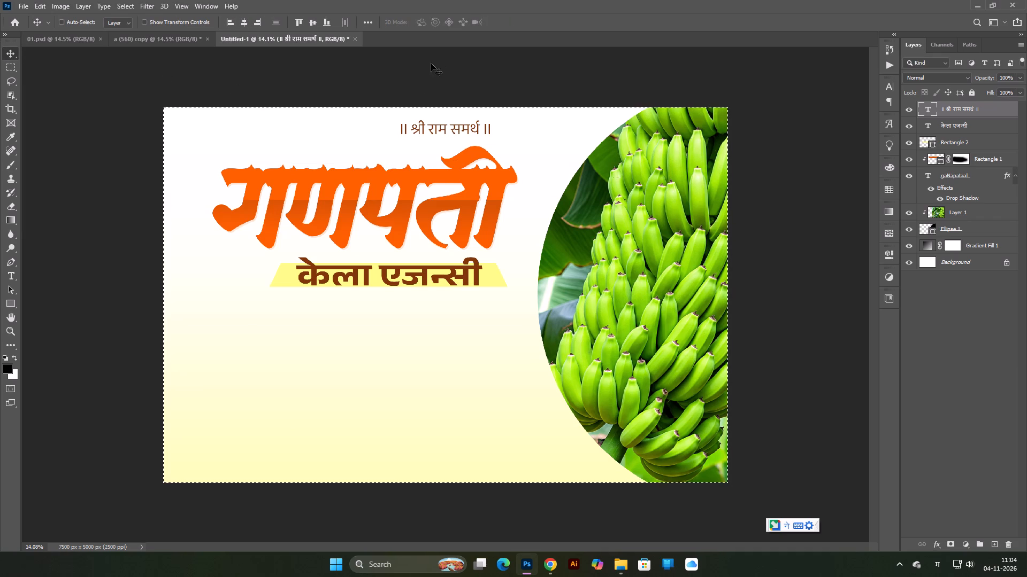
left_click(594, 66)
Move the ॥ श्री राम समर्थ ॥ text left so it sits centred just above the गणपती heading.
left_click_drag(455, 125, 401, 124)
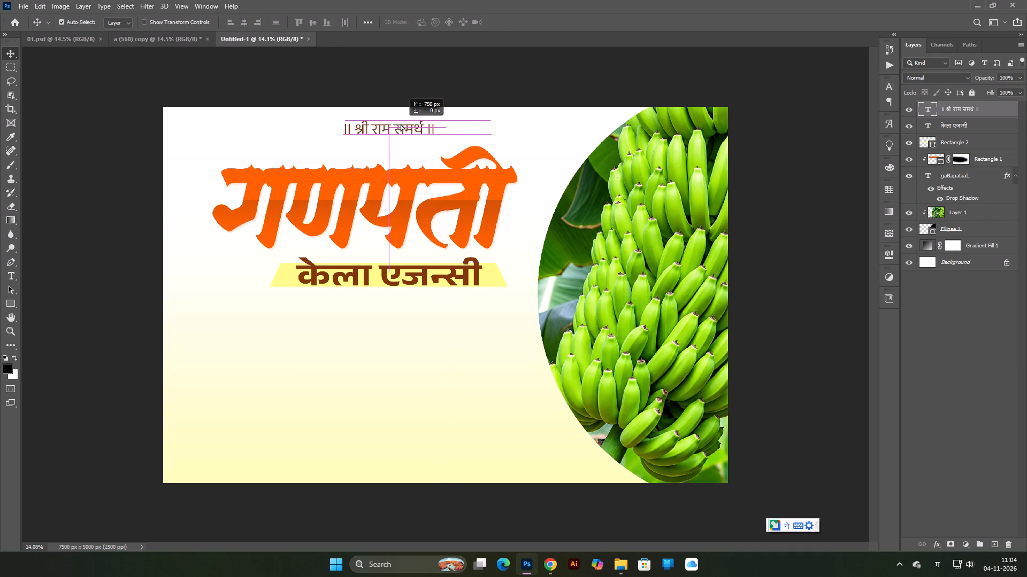
left_click_drag(401, 124, 376, 122)
key("Return")
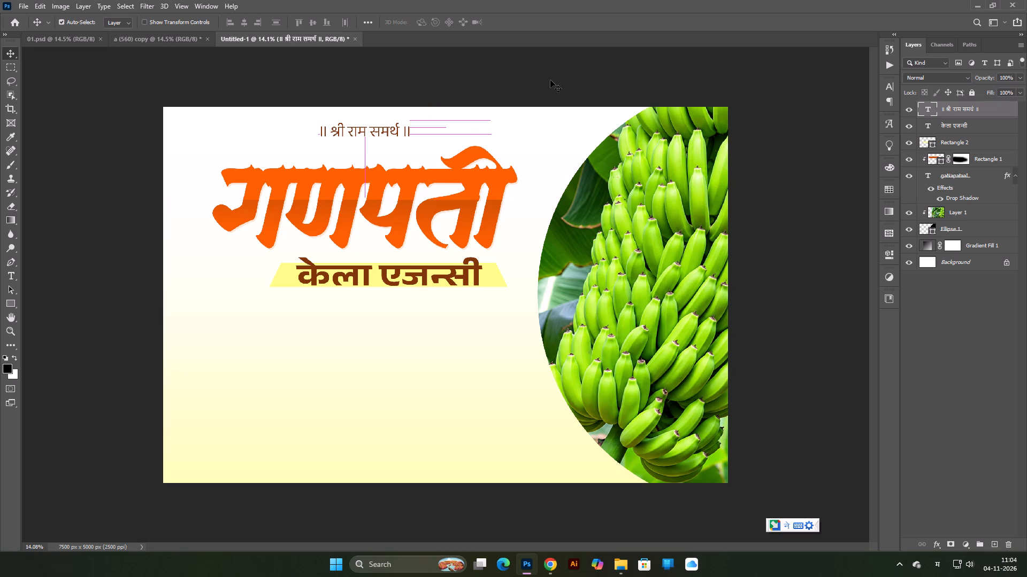
left_click(550, 80)
Recolour the ॥ श्री राम समर्थ ॥ text from brown to a dark orange slightly deeper than the heading.
scroll(464, 89, "down", 4)
scroll(443, 93, "up", 13)
key("space")
key("space")
key("space")
key("space")
left_click_drag(350, 90, 486, 152)
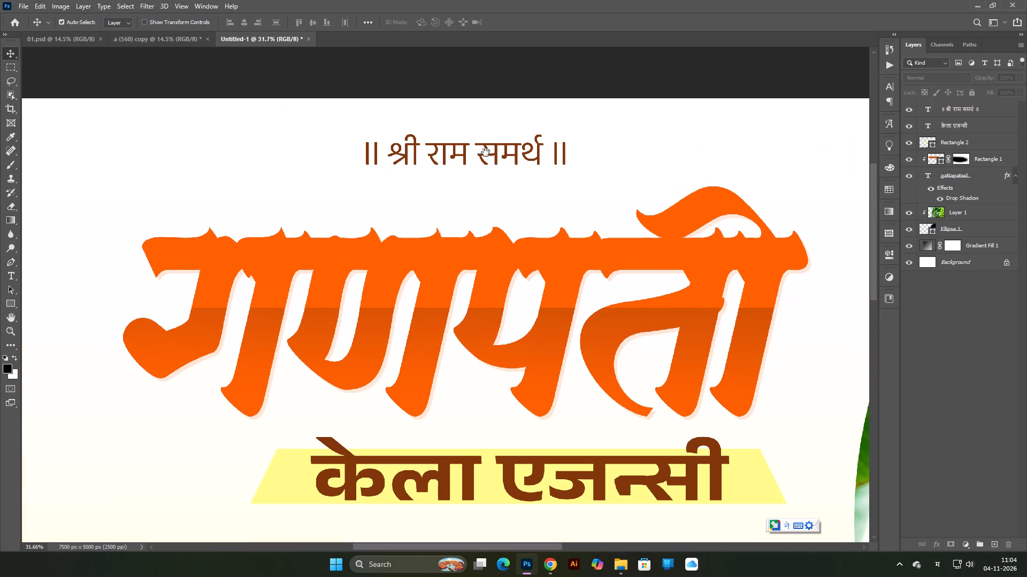
left_click(464, 148)
double_click(464, 146)
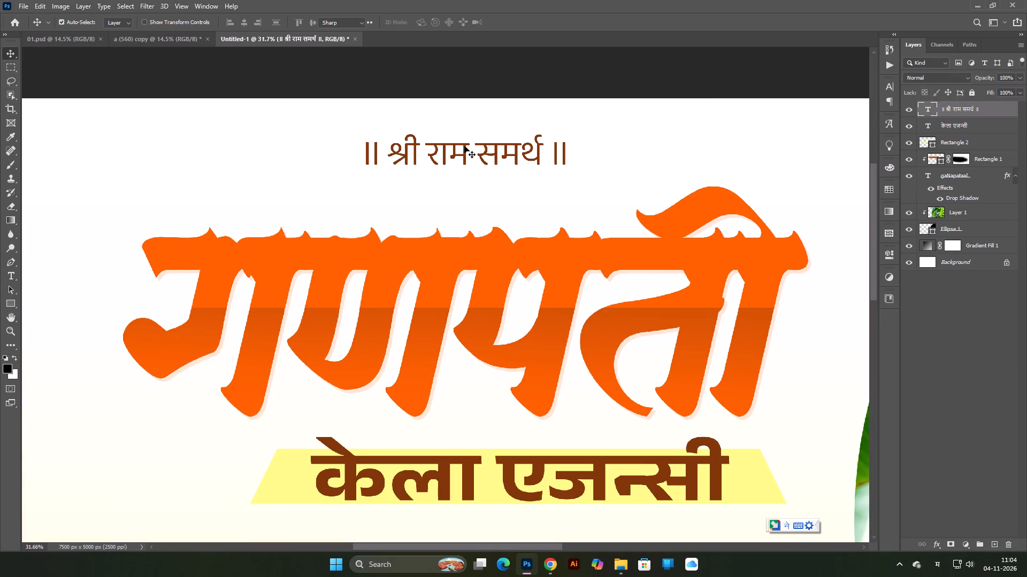
left_click(428, 22)
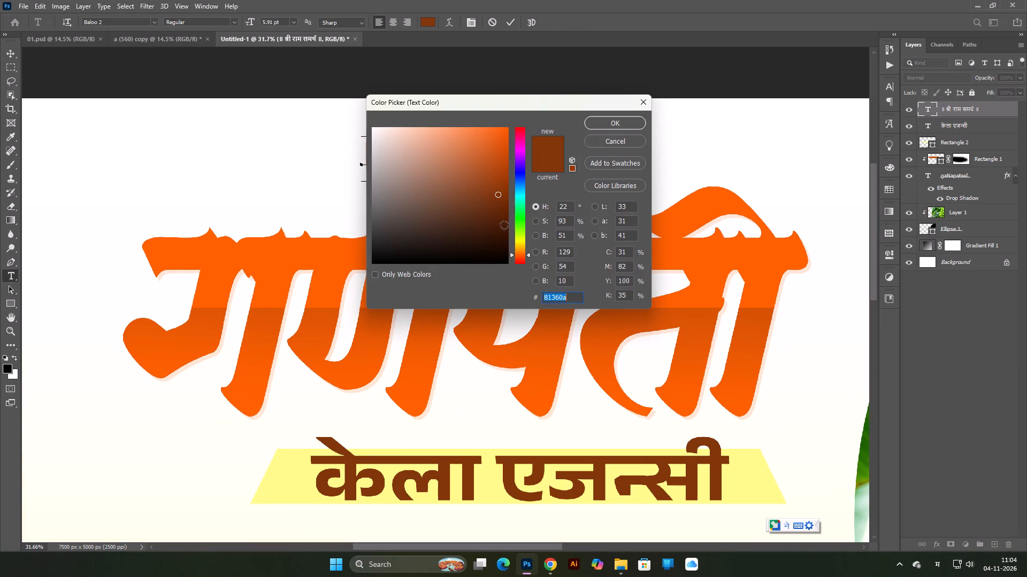
left_click_drag(485, 194, 568, 90)
left_click_drag(527, 106, 693, 192)
left_click(666, 232)
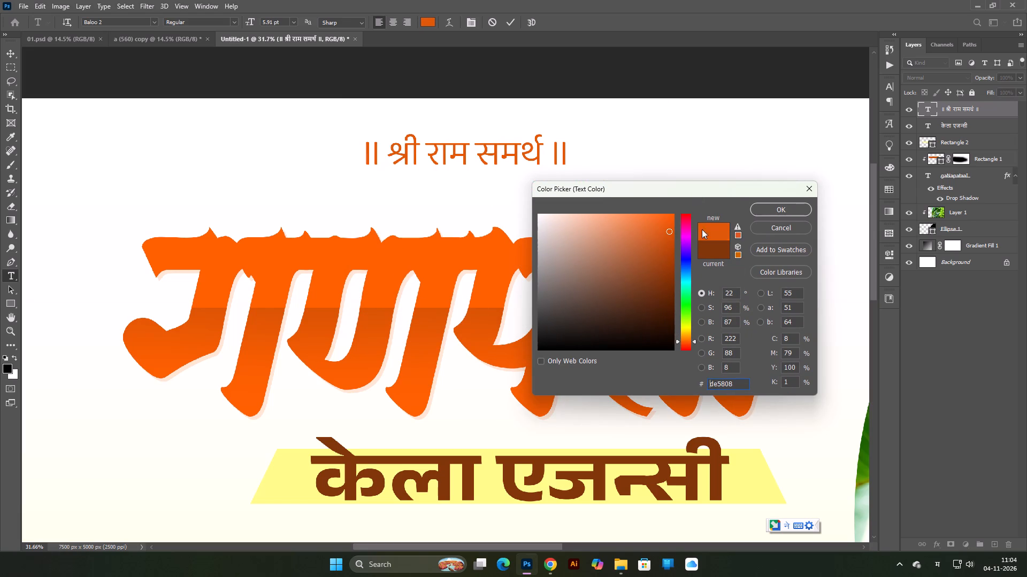
left_click_drag(661, 246, 685, 249)
left_click(796, 209)
key("Return")
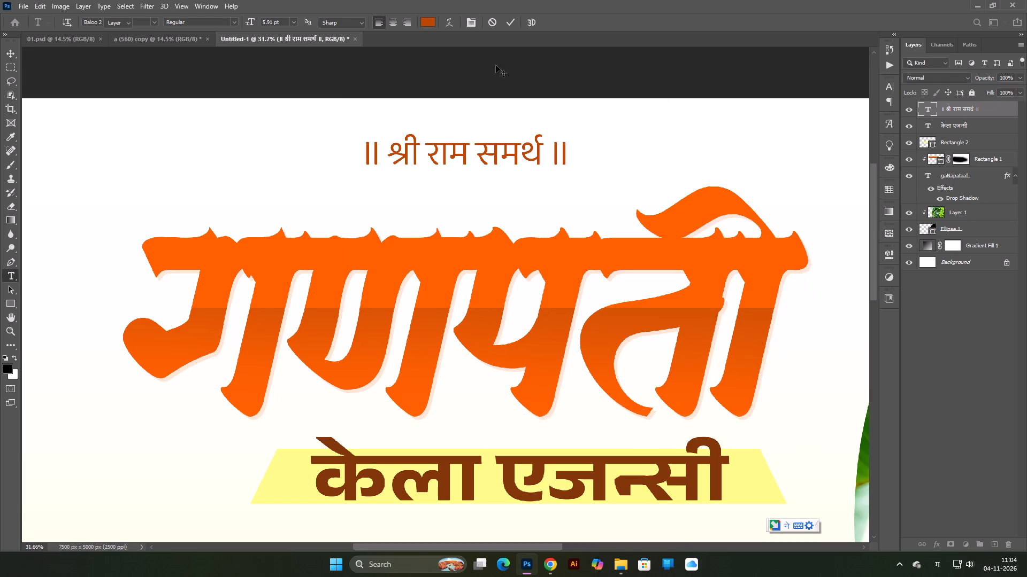
left_click(549, 71)
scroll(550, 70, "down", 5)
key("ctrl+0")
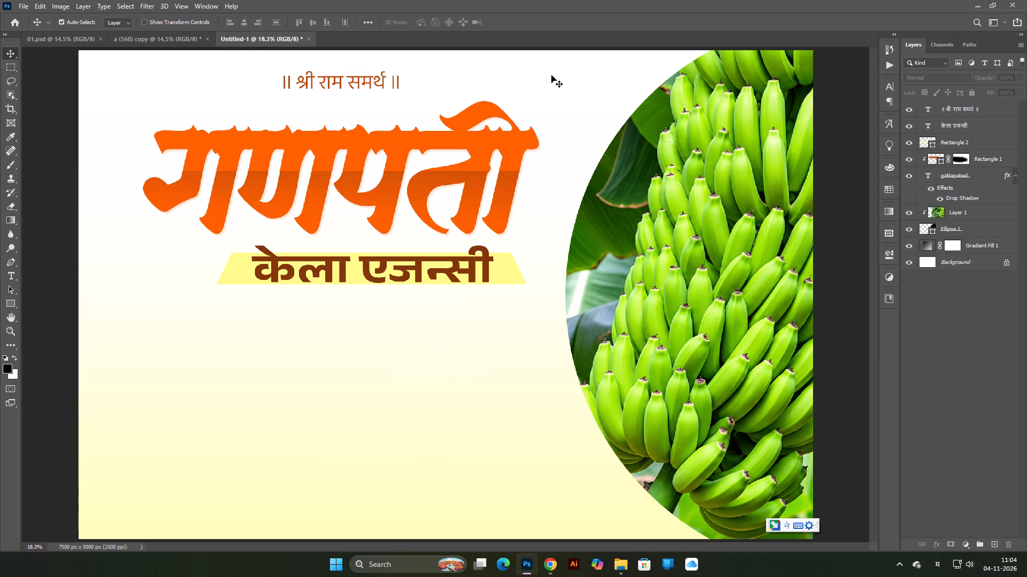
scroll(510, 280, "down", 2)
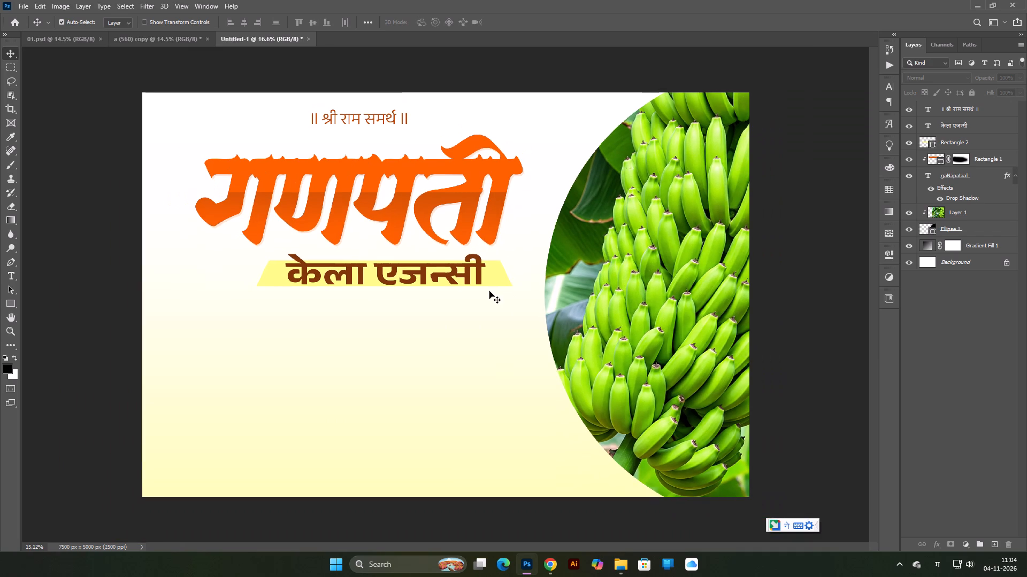
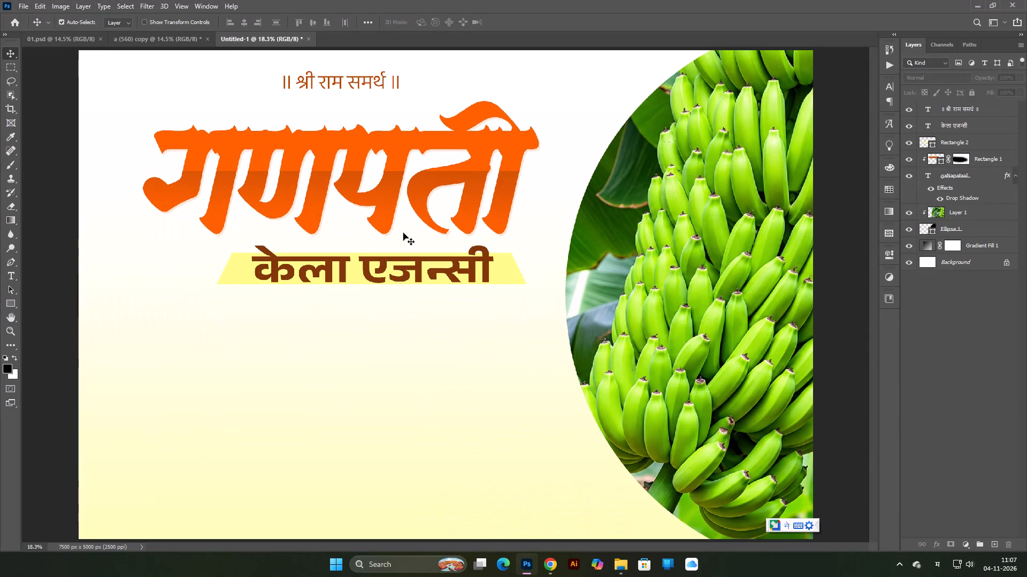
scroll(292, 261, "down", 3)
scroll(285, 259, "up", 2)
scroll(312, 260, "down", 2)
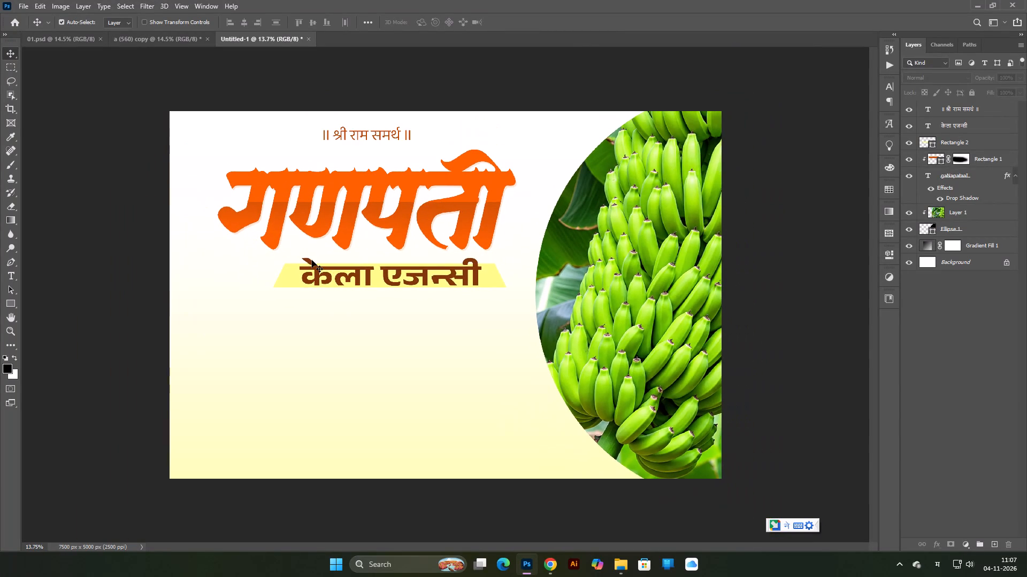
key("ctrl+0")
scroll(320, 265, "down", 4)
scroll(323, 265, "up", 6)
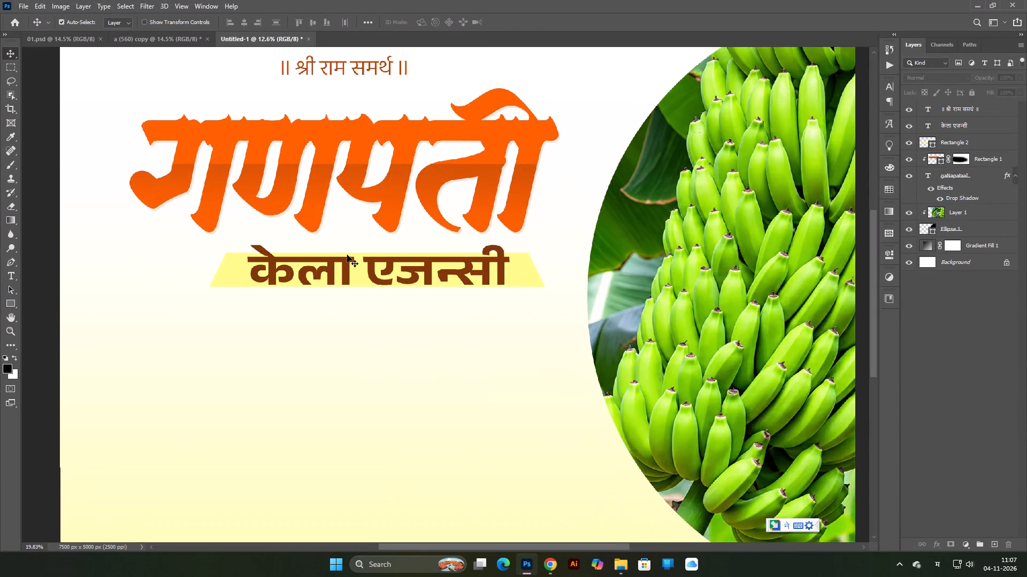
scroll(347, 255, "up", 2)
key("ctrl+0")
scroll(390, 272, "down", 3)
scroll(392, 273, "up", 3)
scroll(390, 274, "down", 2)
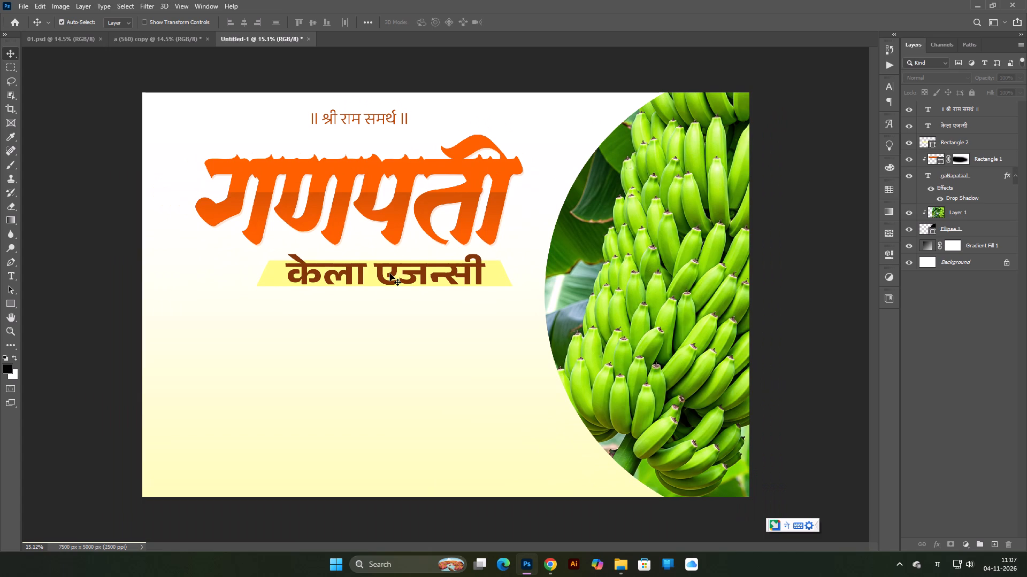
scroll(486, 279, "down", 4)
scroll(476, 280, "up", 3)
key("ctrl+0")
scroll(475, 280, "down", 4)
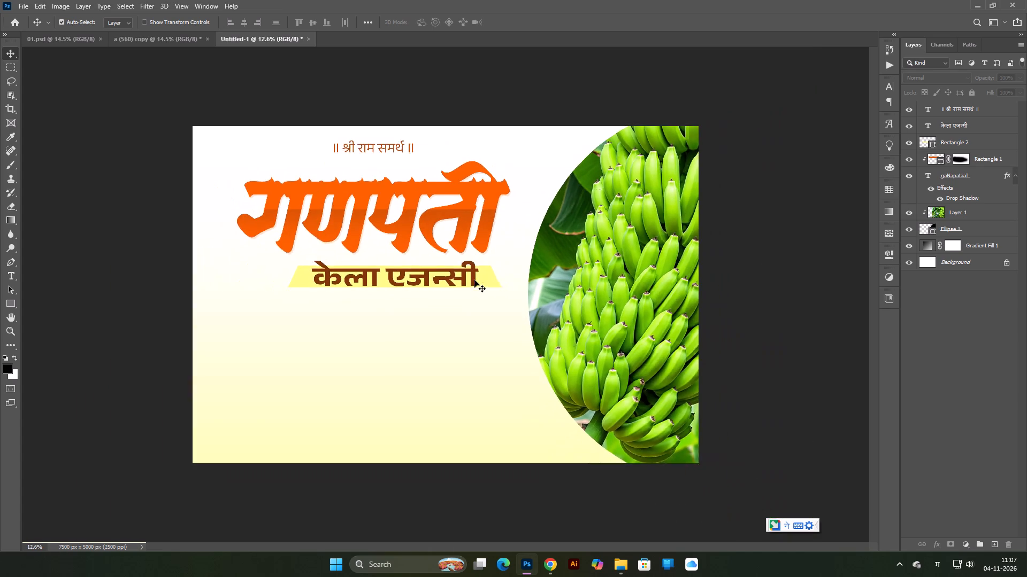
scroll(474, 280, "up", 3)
Draw a black rectangle about 4375 x 973 px below the केला एजन्सी band, stacked above the ॥ श्री राम समर्थ ॥ layer.
left_click(982, 105)
scroll(511, 203, "down", 5)
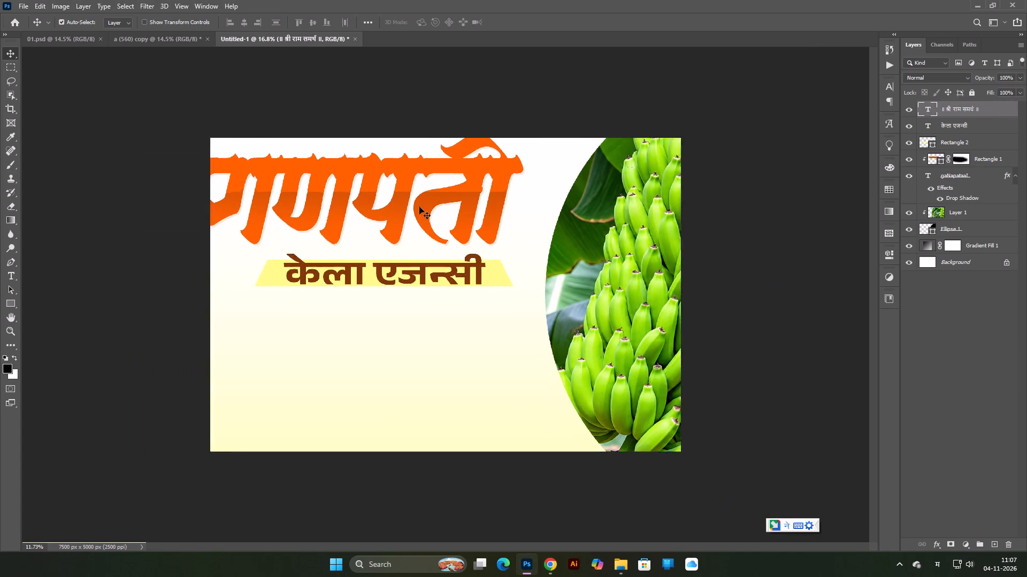
scroll(427, 219, "up", 3)
left_click_drag(8, 305, 17, 315)
left_click(64, 304)
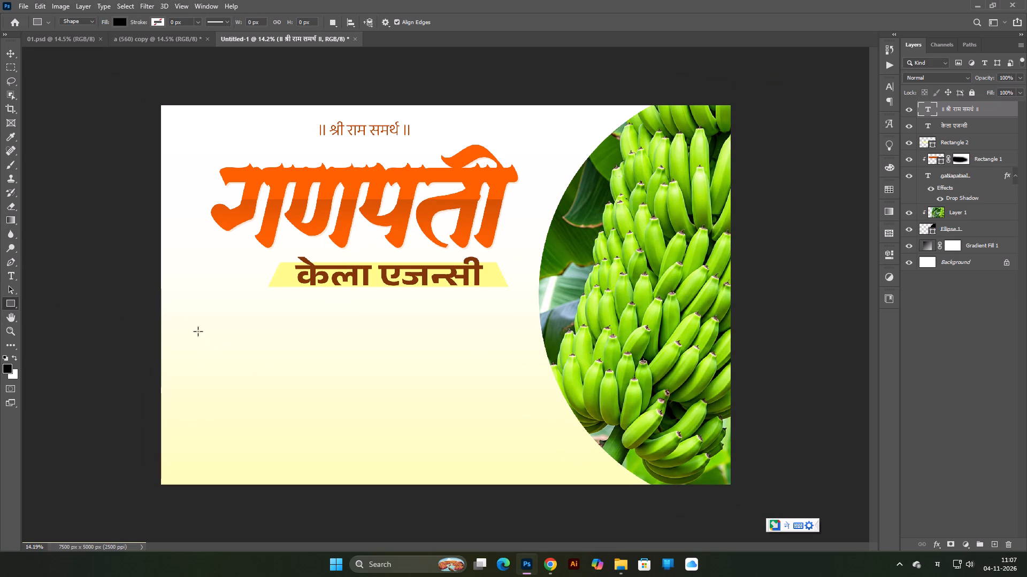
left_click_drag(186, 303, 512, 379, "shift")
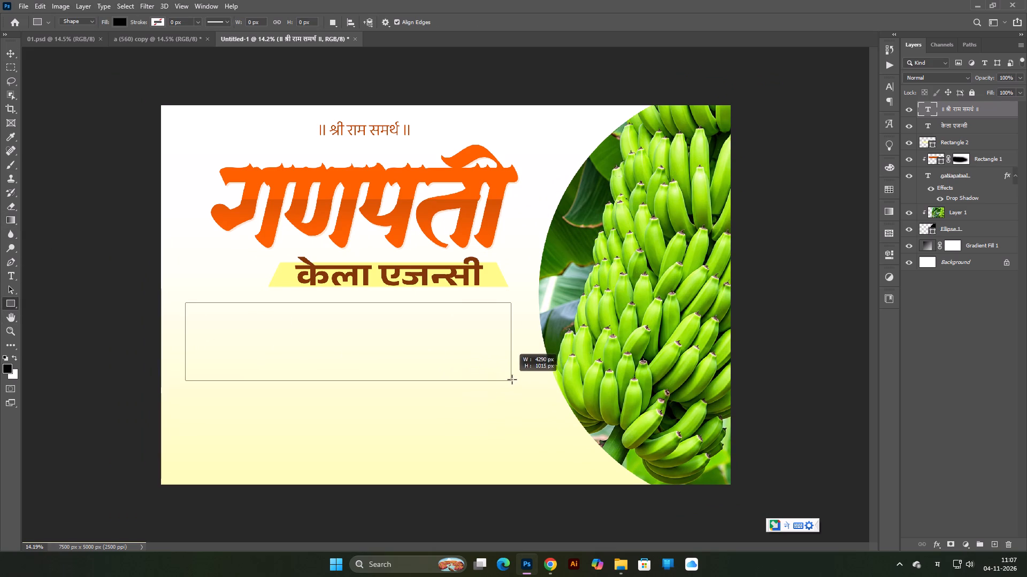
left_click_drag(512, 379, 517, 376, "shift")
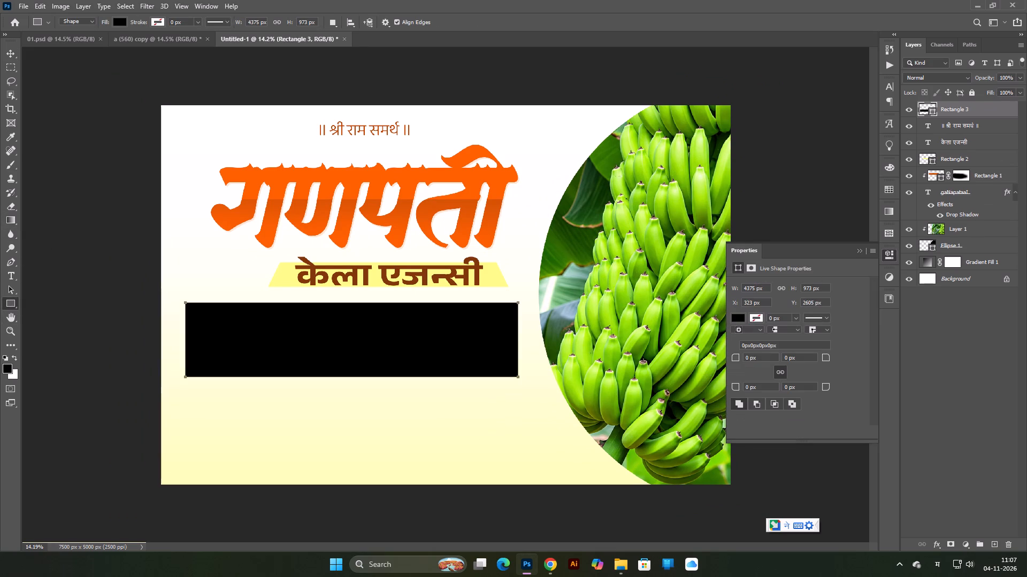
Round all four corners of the black rectangle to a radius of about 260 px.
left_click_drag(737, 359, 876, 383)
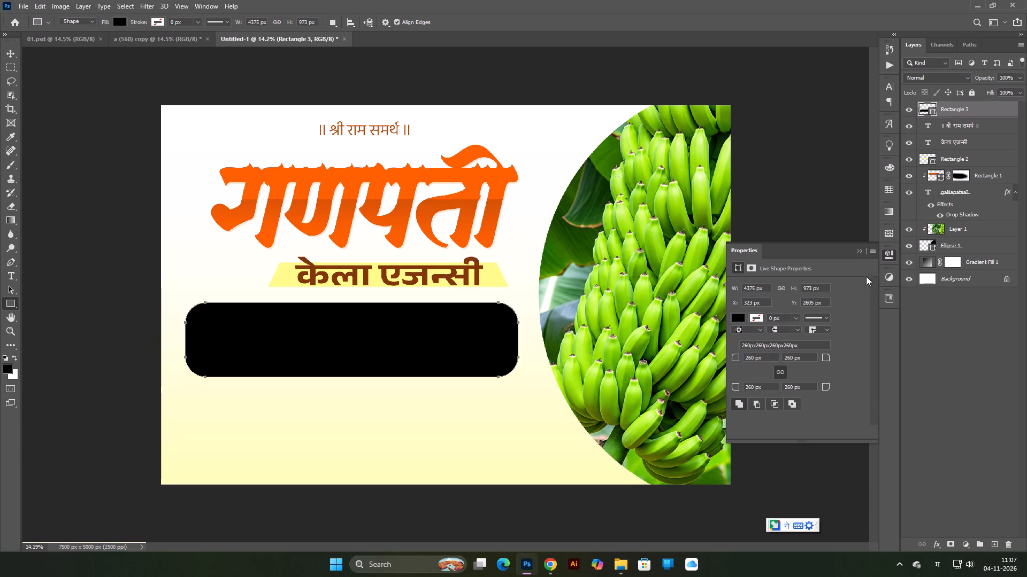
left_click(861, 249)
Move the black rounded rectangle slightly right and down, about 23 px across, keeping it just below the केला एजन्सी band.
left_click(10, 48)
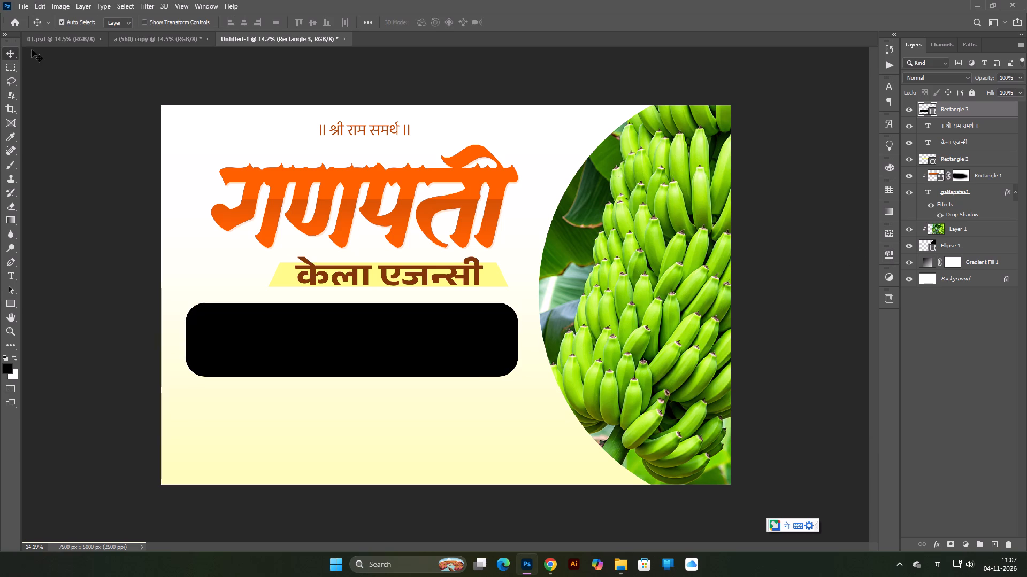
left_click(32, 50)
scroll(195, 96, "down", 5)
scroll(284, 158, "up", 6)
key("space")
key("space")
key("space")
key("space")
left_click_drag(350, 353, 437, 331)
left_click_drag(425, 337, 439, 352)
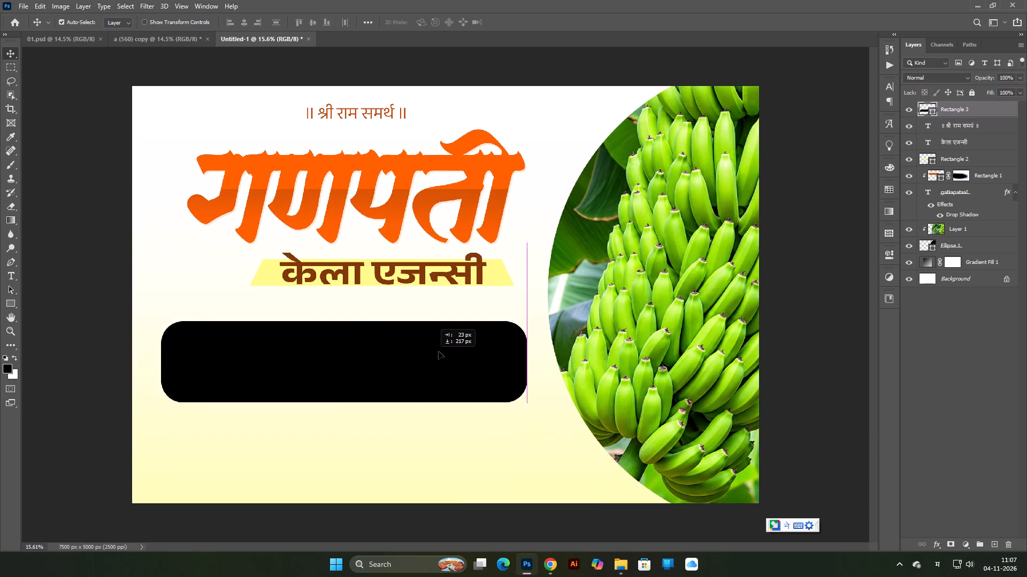
left_click_drag(439, 352, 430, 338)
Switch the keyboard input from Marathi to English (India) and stretch the black rounded rectangle slightly taller from its bottom edge.
left_click(354, 364, "shift")
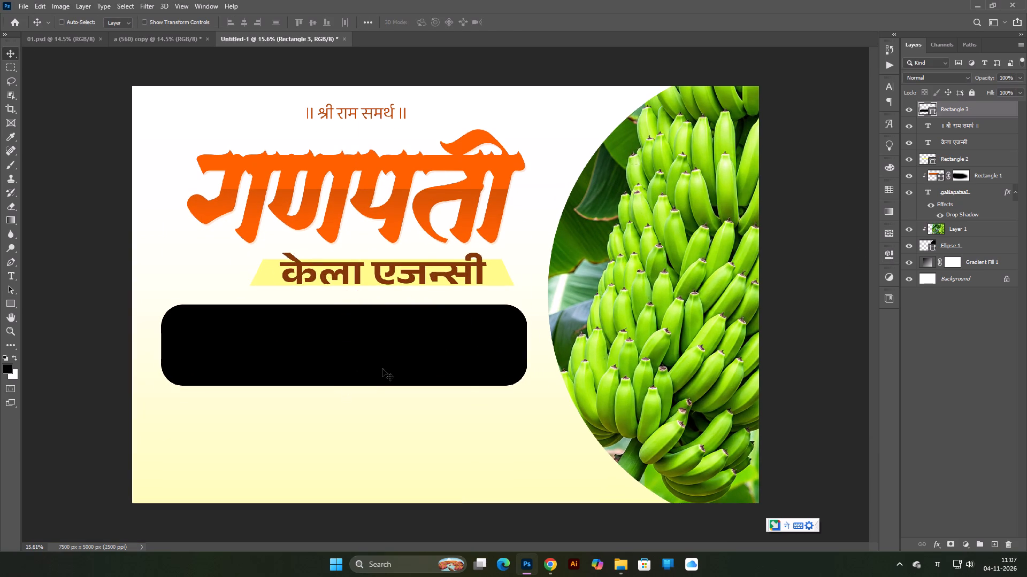
key("ctrl+t")
left_click(938, 573)
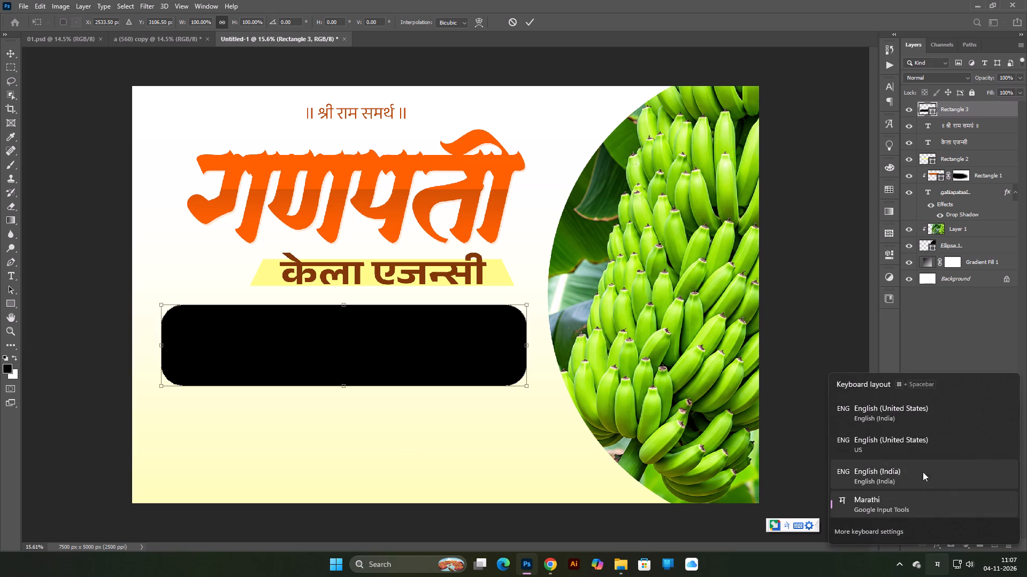
left_click(919, 423)
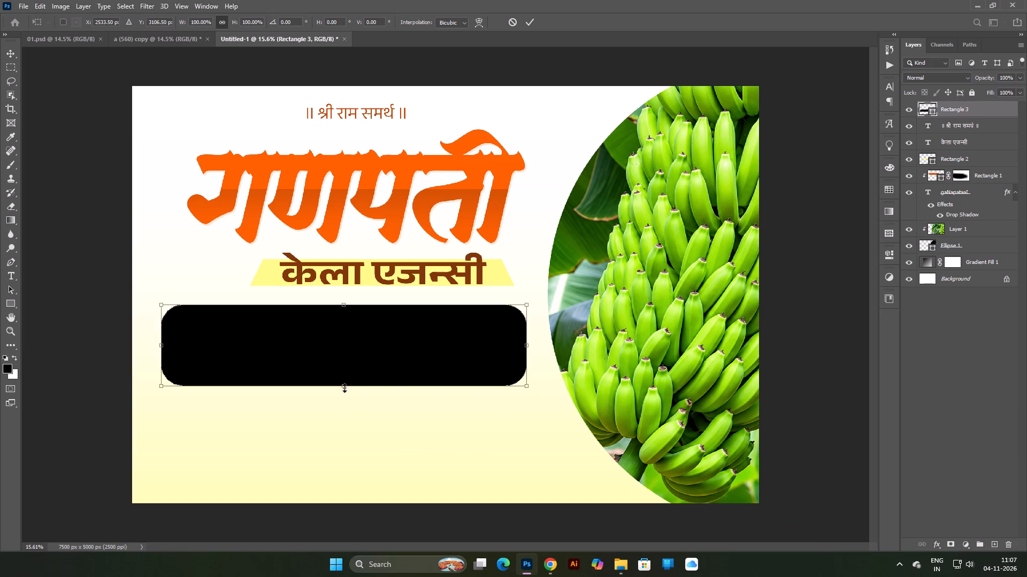
left_click(344, 387, "shift")
scroll(341, 382, "down", 4)
scroll(341, 382, "up", 3)
key("Return")
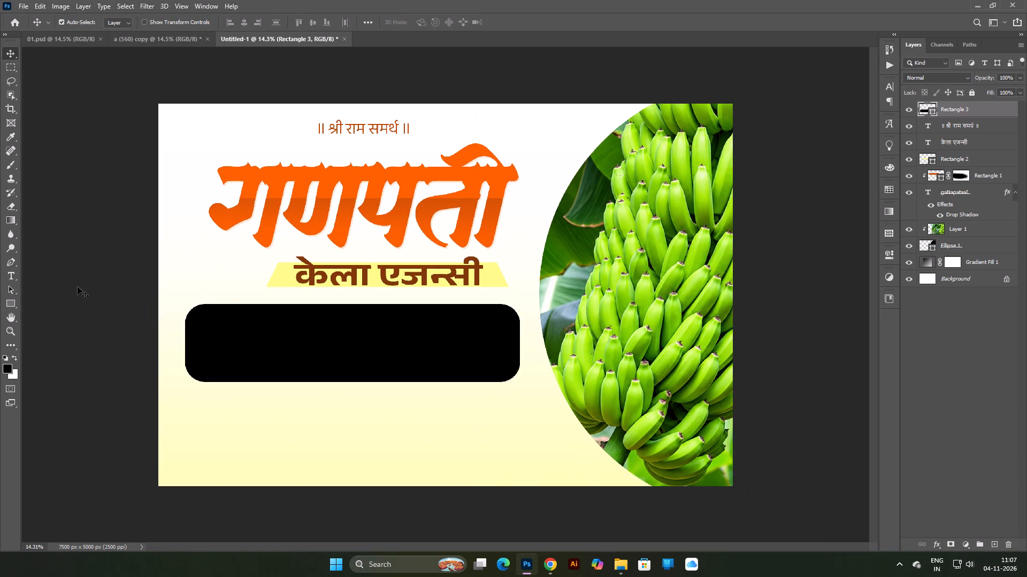
Shift the black rounded rectangle slightly downward, away from the केला एजन्सी band.
left_click(78, 287)
left_click(312, 342)
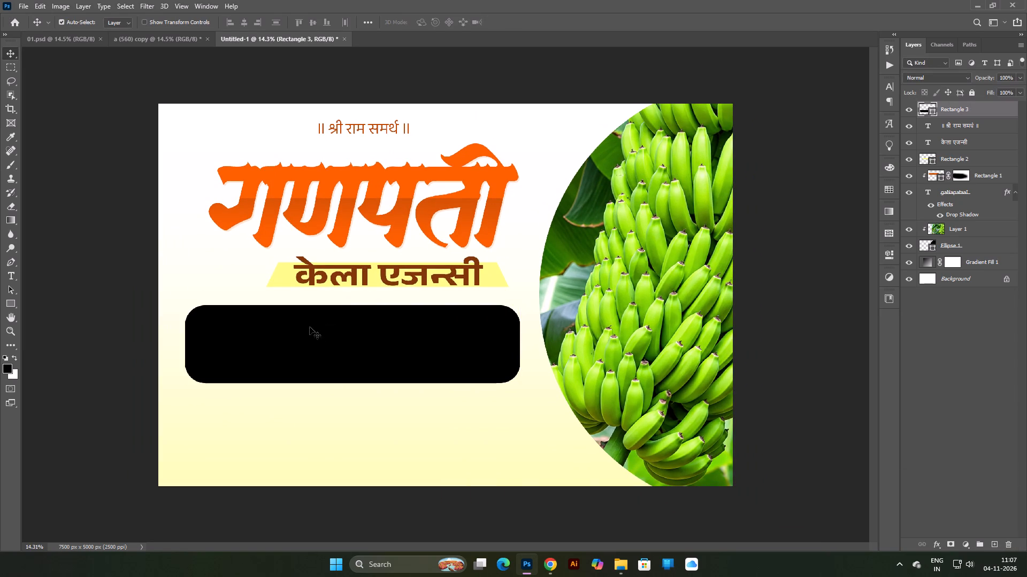
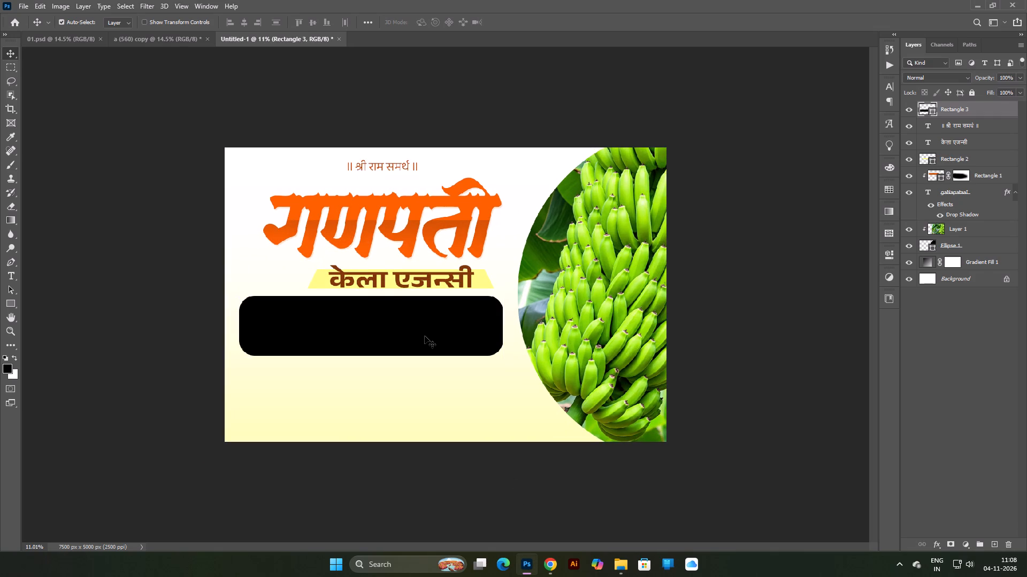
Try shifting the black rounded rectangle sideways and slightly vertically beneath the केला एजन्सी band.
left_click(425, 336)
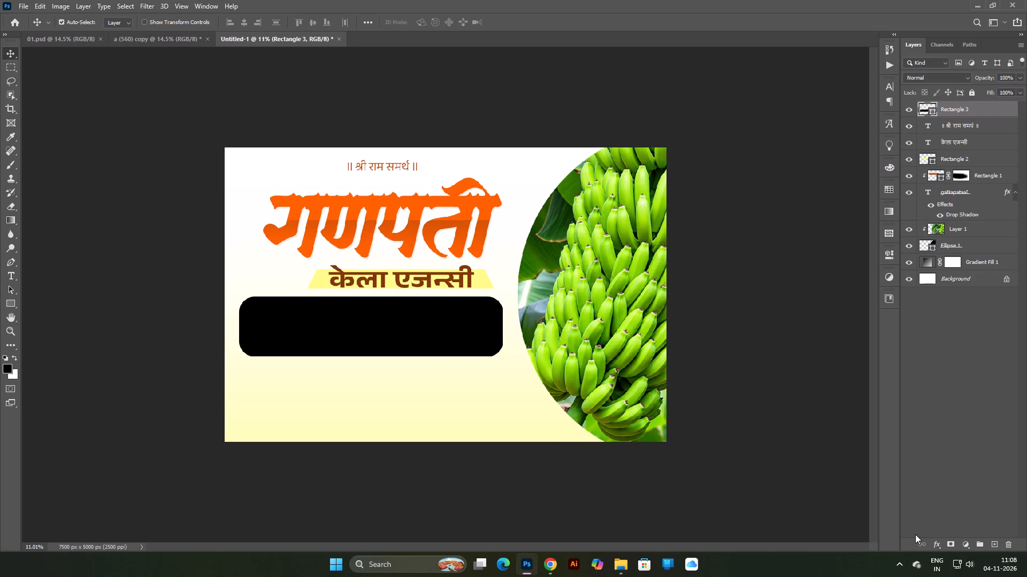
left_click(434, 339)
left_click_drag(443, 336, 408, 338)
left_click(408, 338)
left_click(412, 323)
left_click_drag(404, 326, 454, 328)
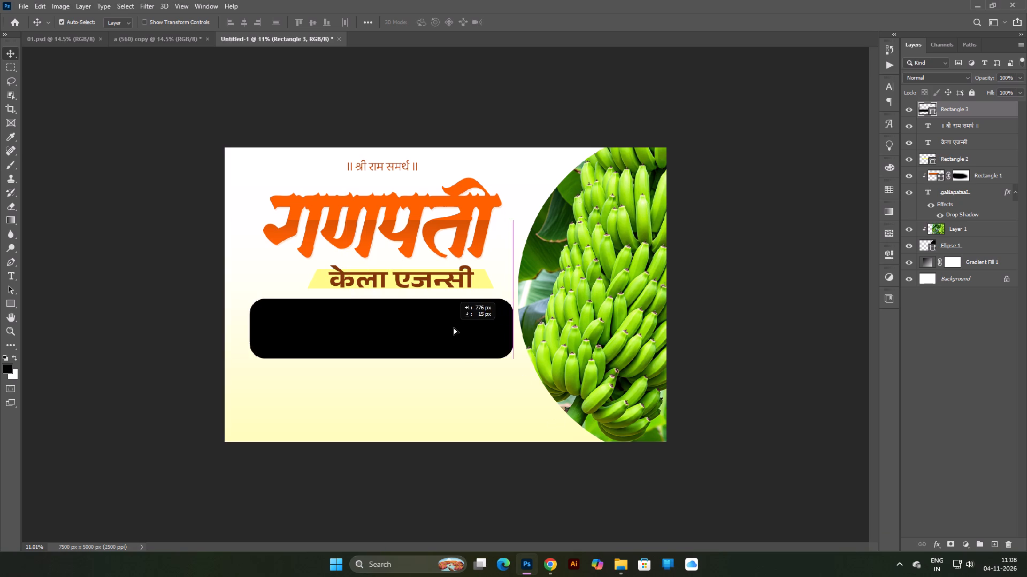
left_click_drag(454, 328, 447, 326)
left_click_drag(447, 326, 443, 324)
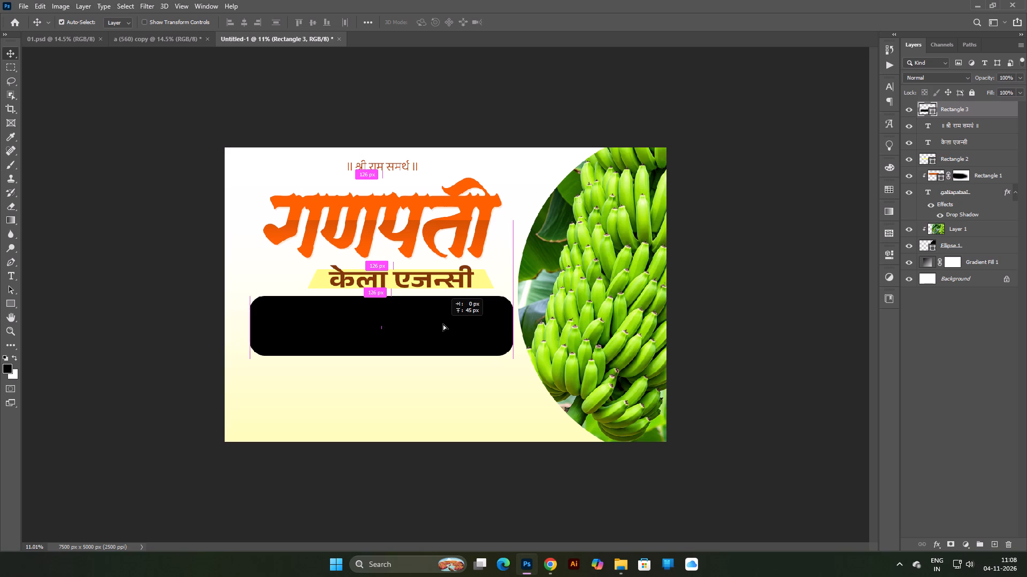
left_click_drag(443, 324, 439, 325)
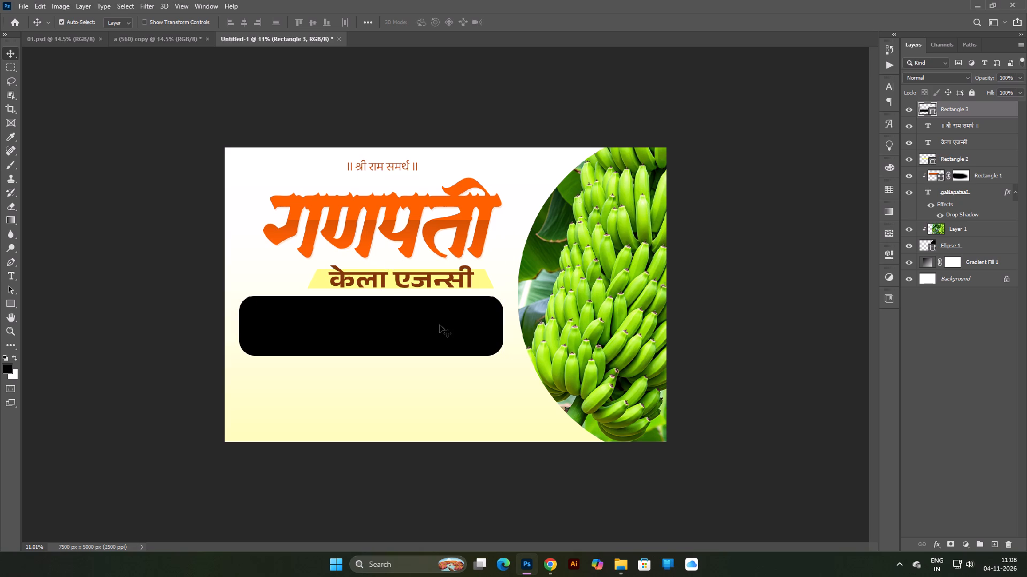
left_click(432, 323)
Stretch the black rounded rectangle slightly wider from its right edge, to about 102% width.
key("ctrl+t")
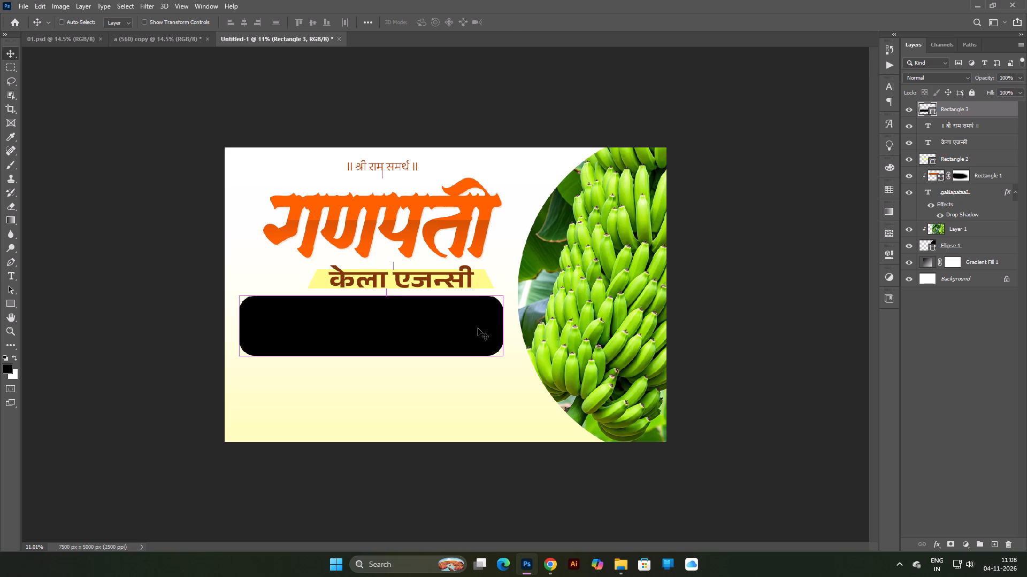
left_click_drag(506, 328, 511, 328, "shift")
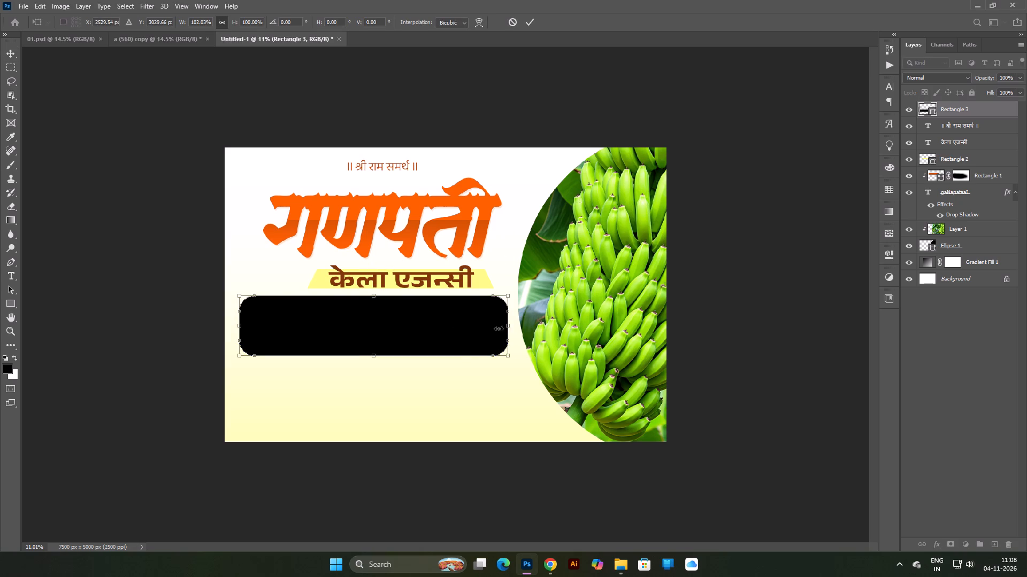
left_click(456, 329)
key("Return")
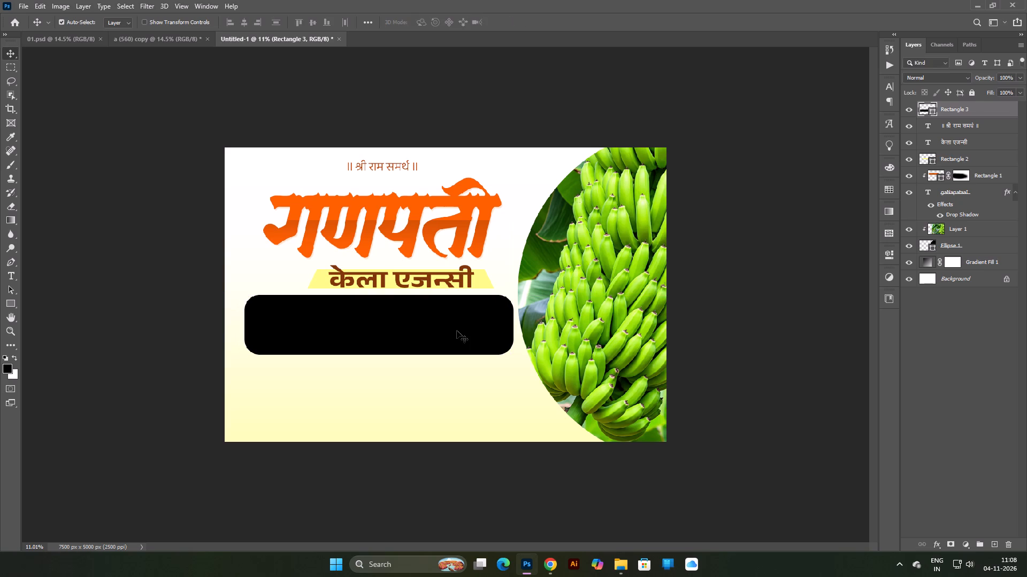
Reposition the black rounded rectangle slightly down and left, leaving a gap of about 126 px below the केला एजन्सी band.
left_click(782, 323)
scroll(440, 355, "up", 3)
left_click_drag(416, 319, 412, 322)
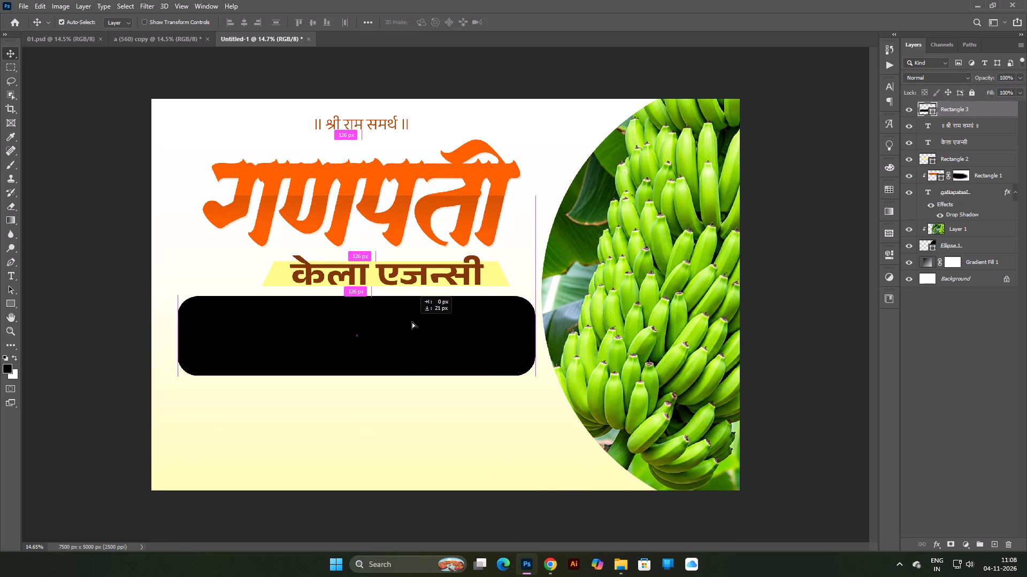
left_click_drag(412, 322, 409, 321)
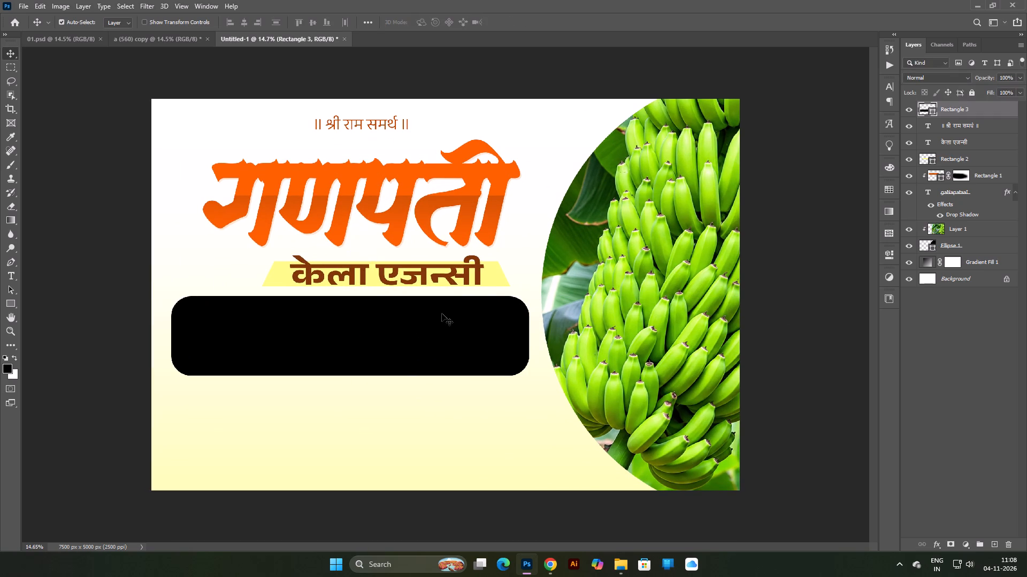
key("Return")
left_click(764, 303)
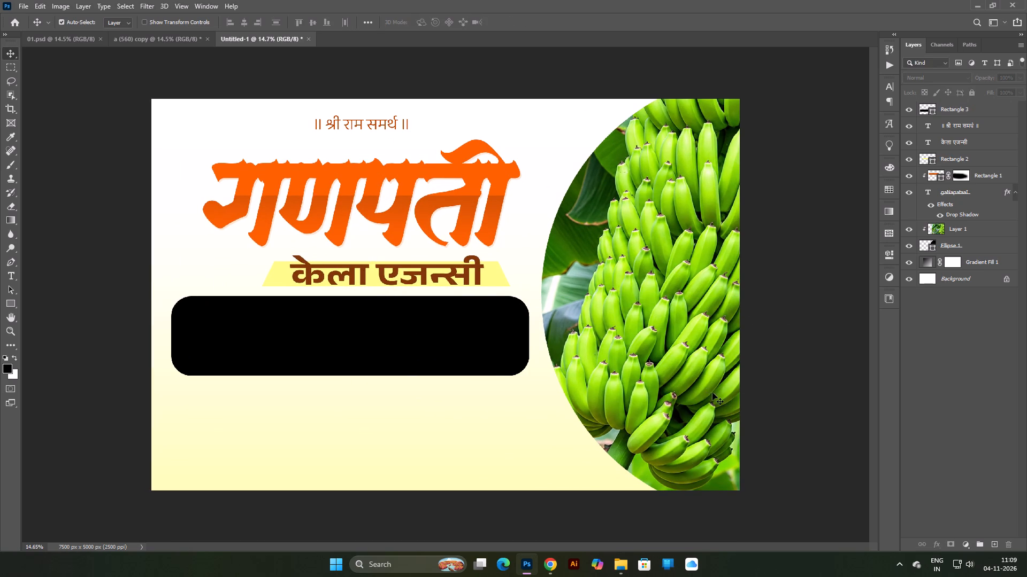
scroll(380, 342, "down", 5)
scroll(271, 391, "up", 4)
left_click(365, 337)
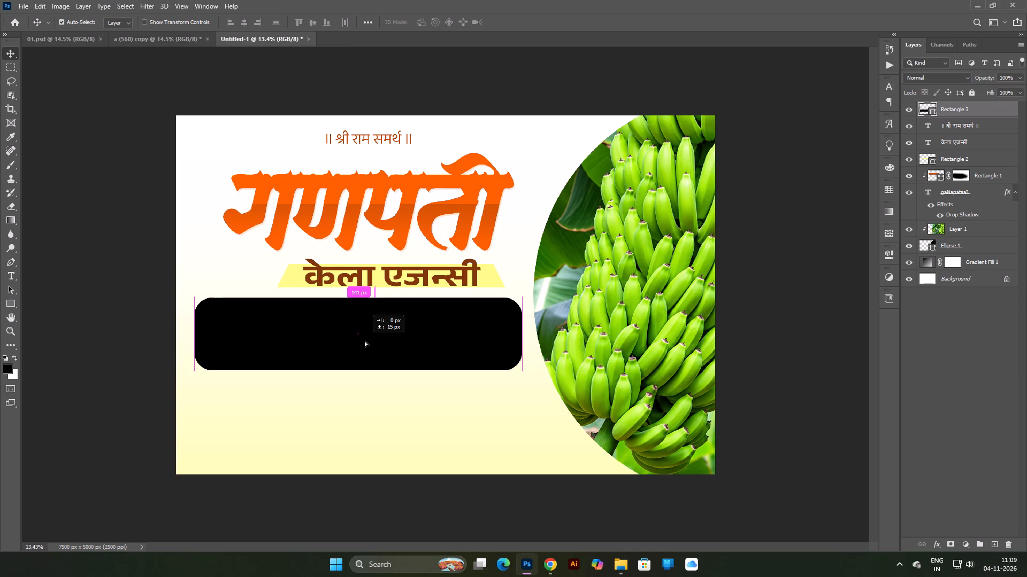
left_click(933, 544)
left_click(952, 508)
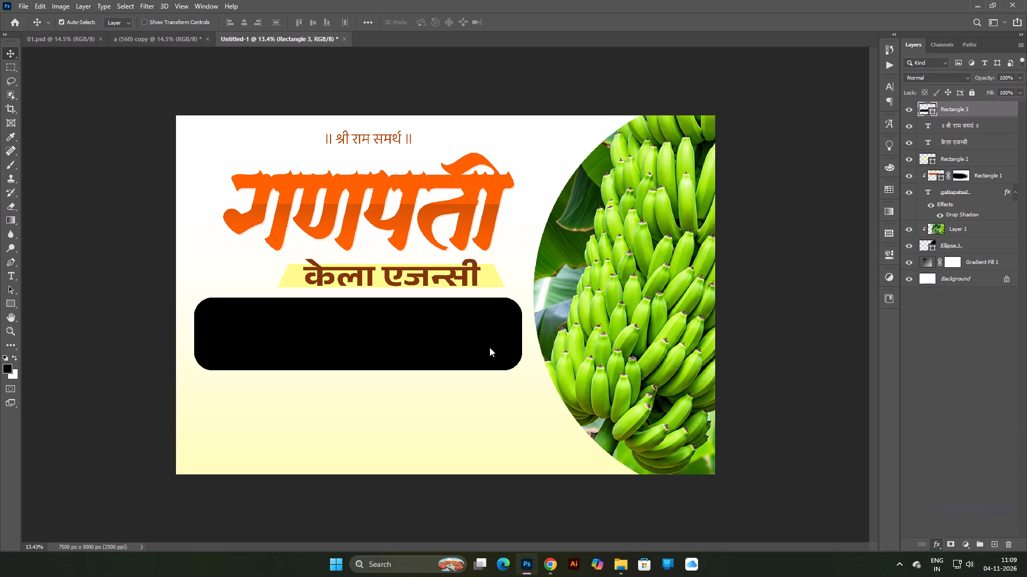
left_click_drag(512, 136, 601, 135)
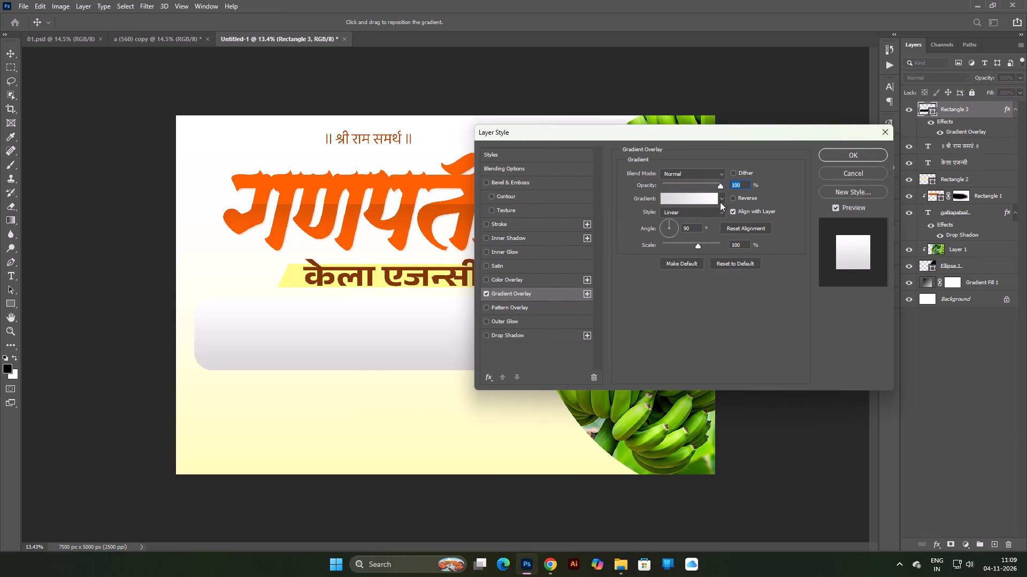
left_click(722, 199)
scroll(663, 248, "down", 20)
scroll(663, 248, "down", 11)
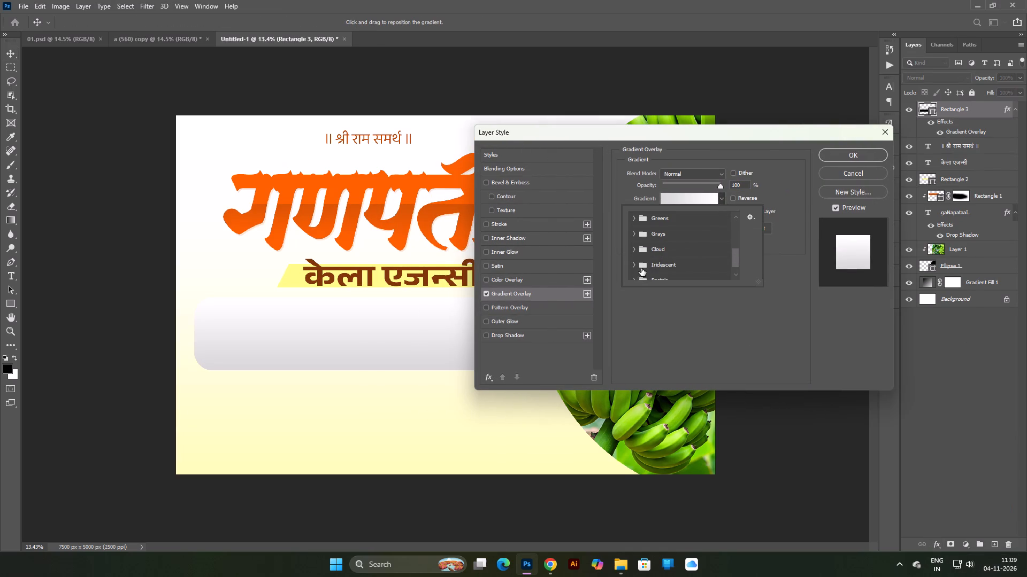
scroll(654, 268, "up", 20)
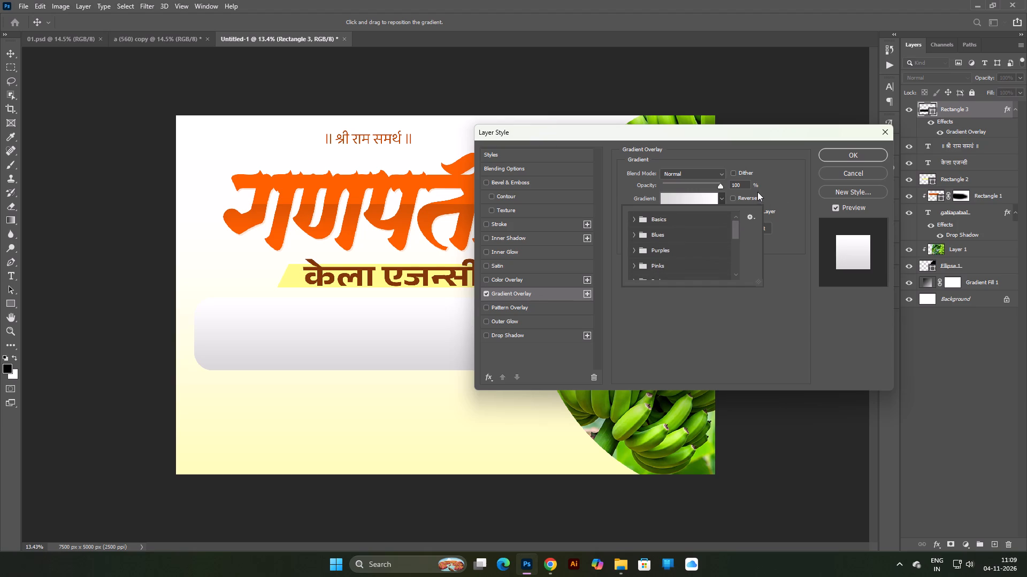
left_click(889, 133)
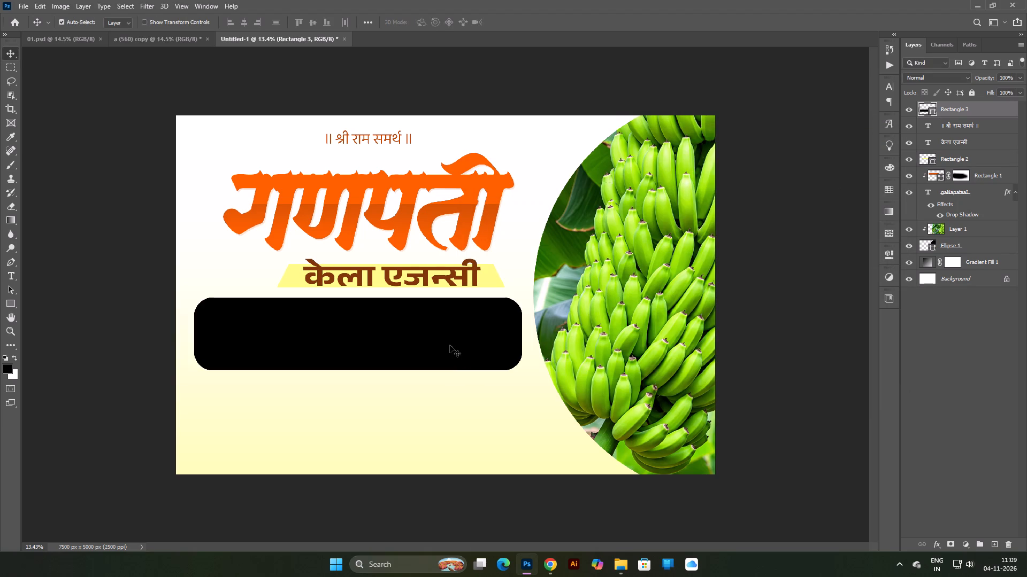
Add a linear Gradient Overlay to the black rounded rectangle and set its starting color stop to red ff0000.
left_click(938, 547)
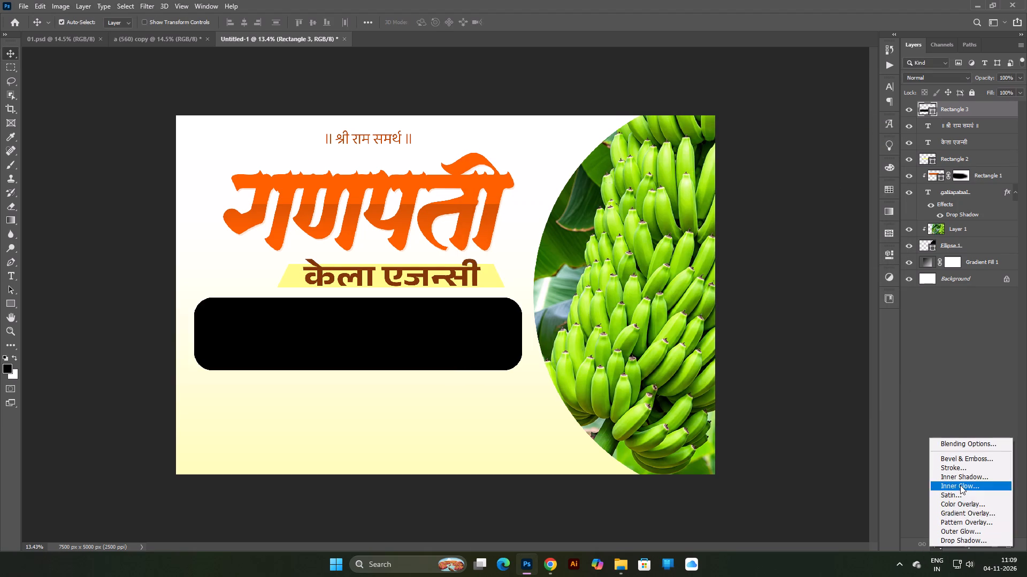
left_click(974, 509)
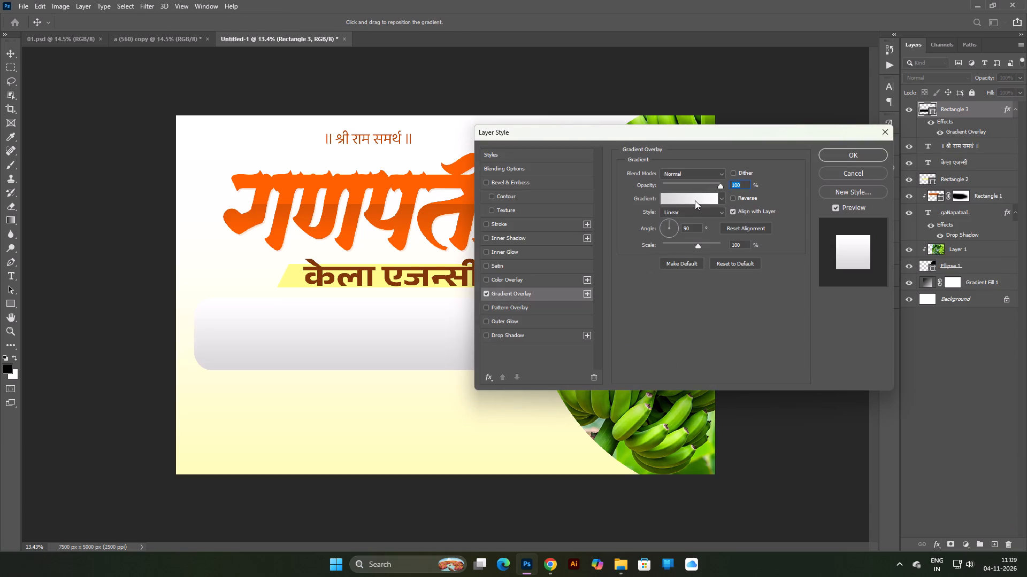
left_click(695, 200)
left_click(398, 277)
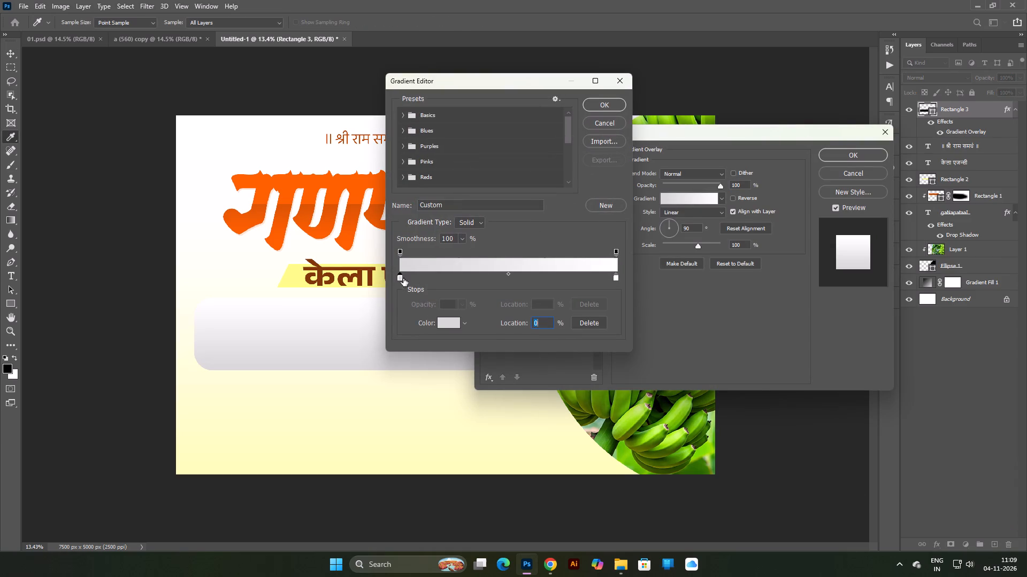
left_click(448, 321)
left_click_drag(589, 287, 732, 134)
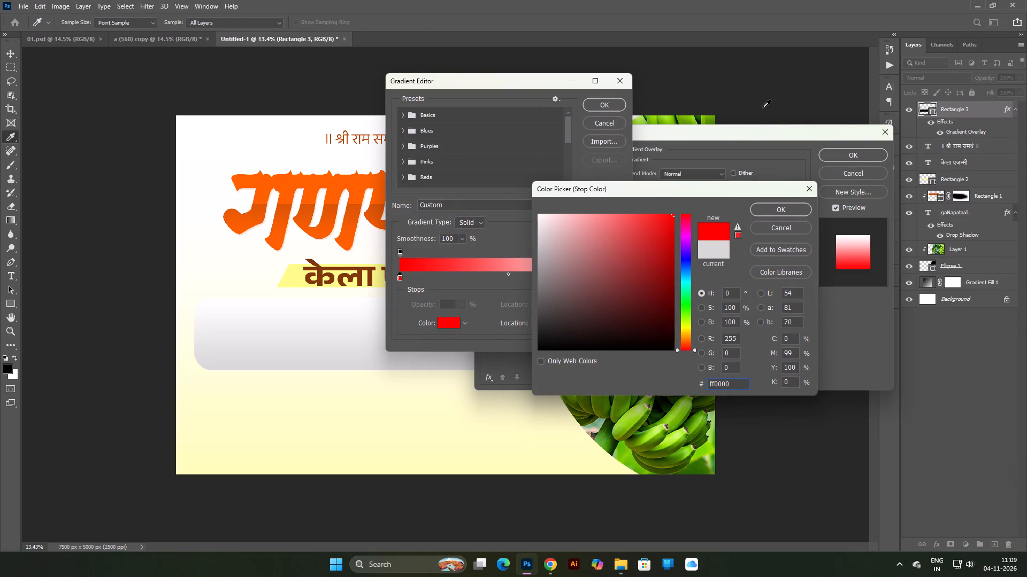
left_click(800, 208)
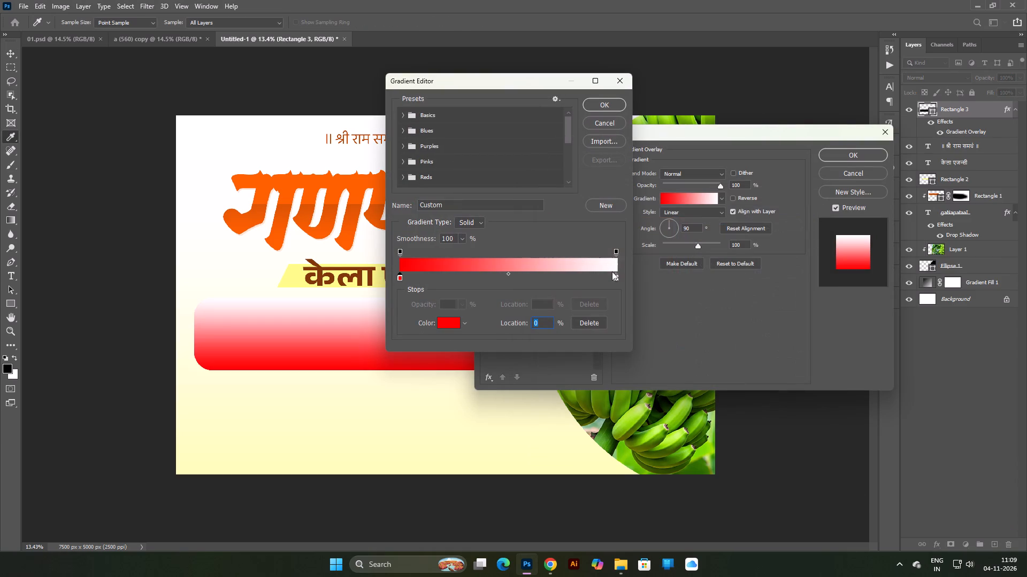
Set the ending color stop of the rounded rectangle's gradient to dark red 5f0000.
left_click(616, 277)
left_click(452, 324)
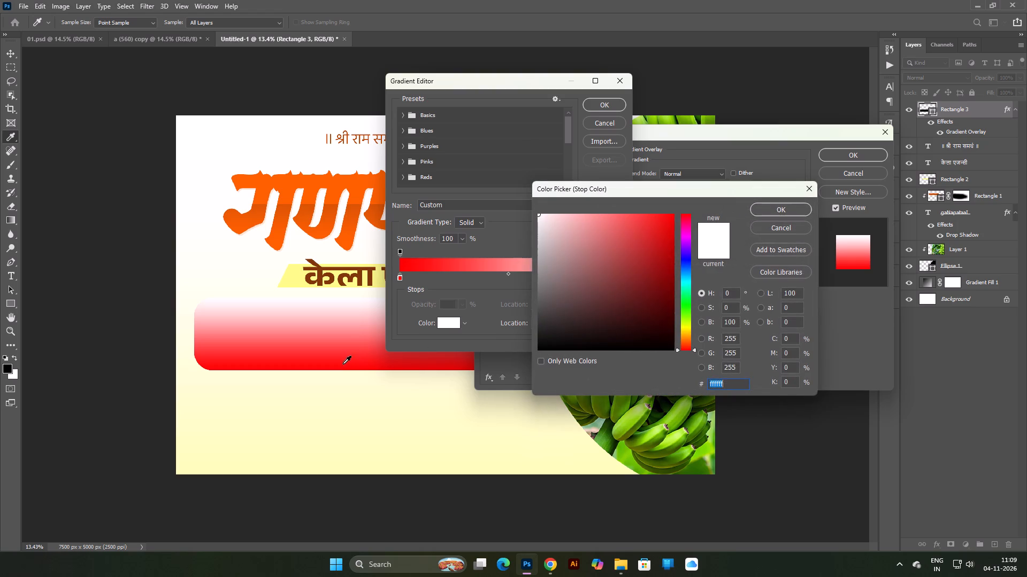
left_click(342, 366)
left_click_drag(628, 301, 699, 294)
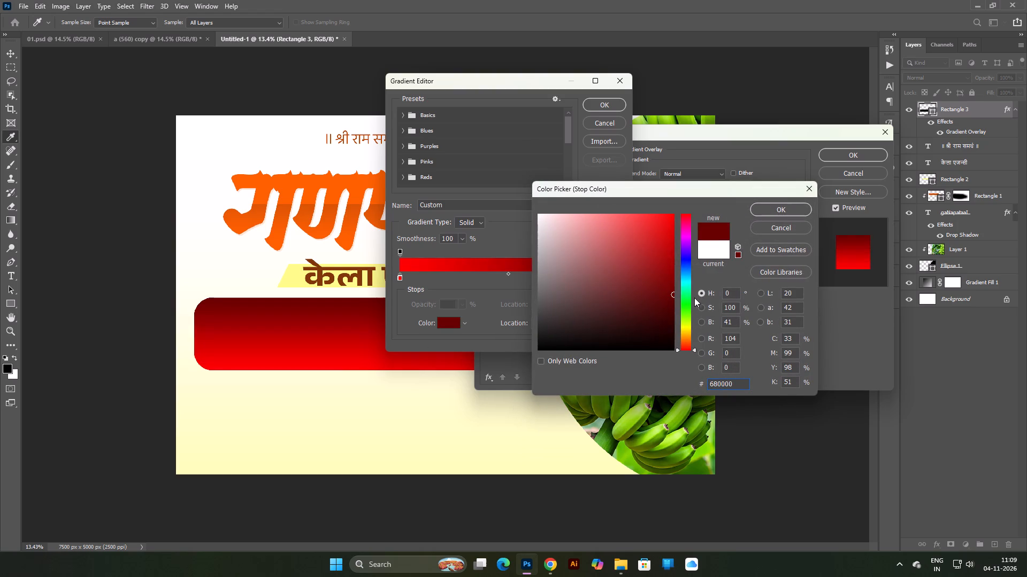
left_click_drag(650, 301, 698, 299)
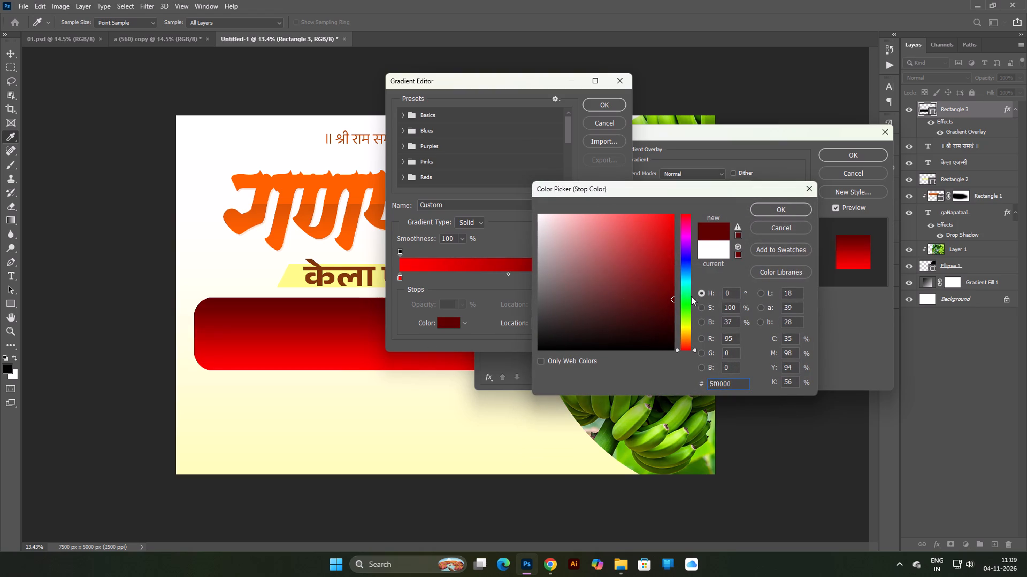
left_click(769, 213)
Darken the gradient's starting color stop to ac0000 and apply the Gradient Overlay to the rounded rectangle.
left_click(400, 277)
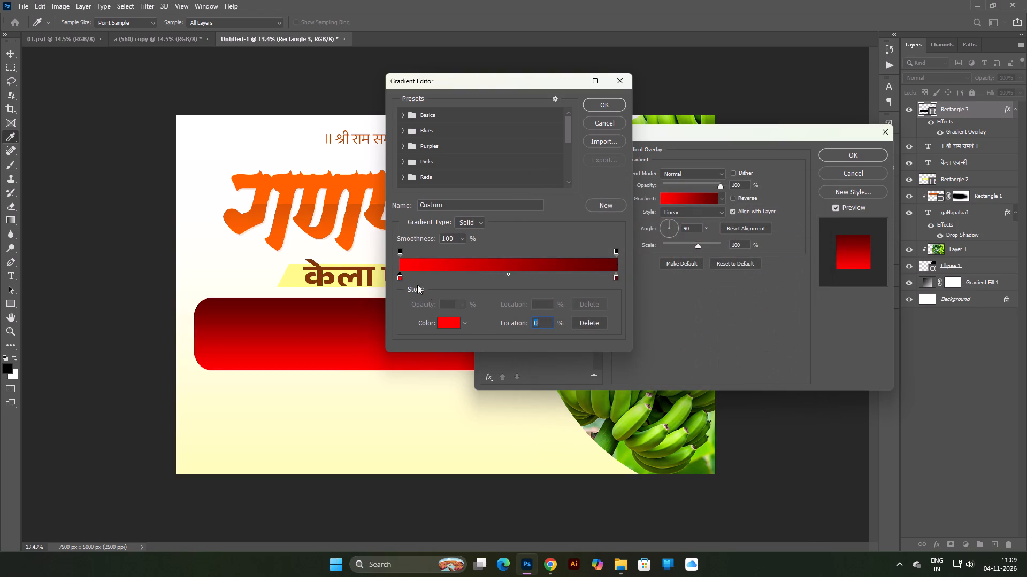
left_click(451, 324)
left_click_drag(662, 237, 677, 237)
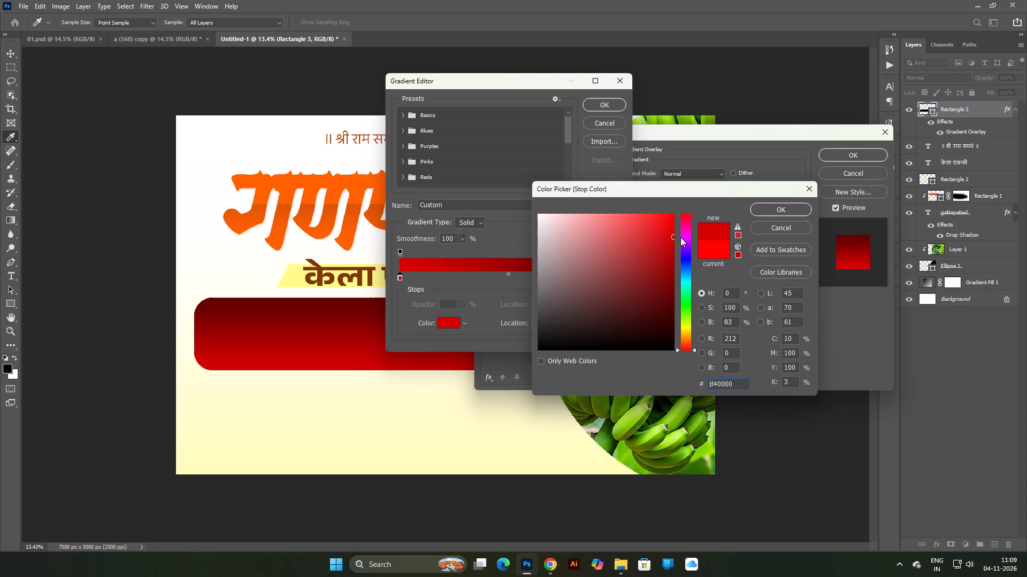
left_click_drag(643, 259, 696, 258)
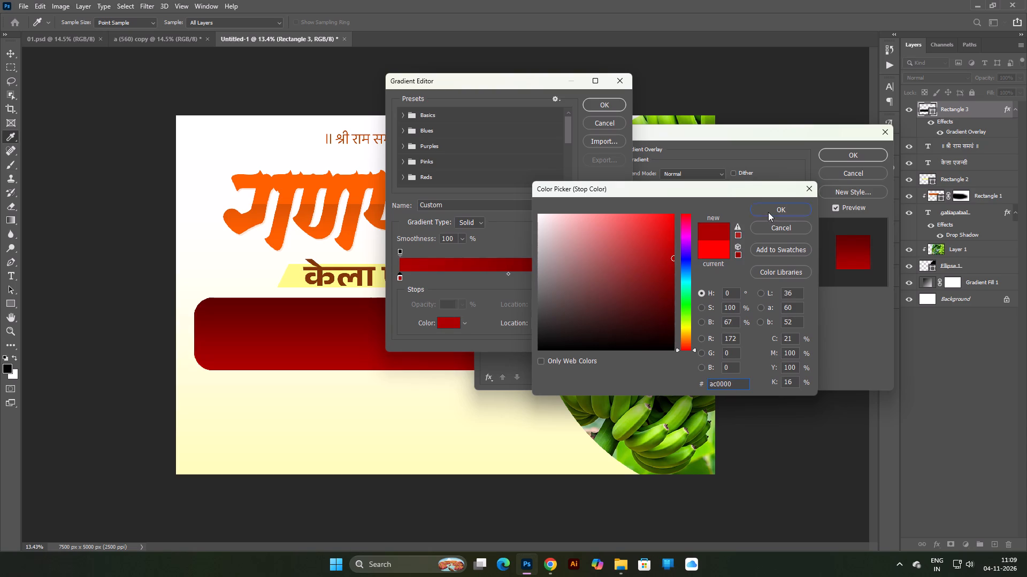
left_click(768, 212)
left_click(615, 107)
left_click(854, 157)
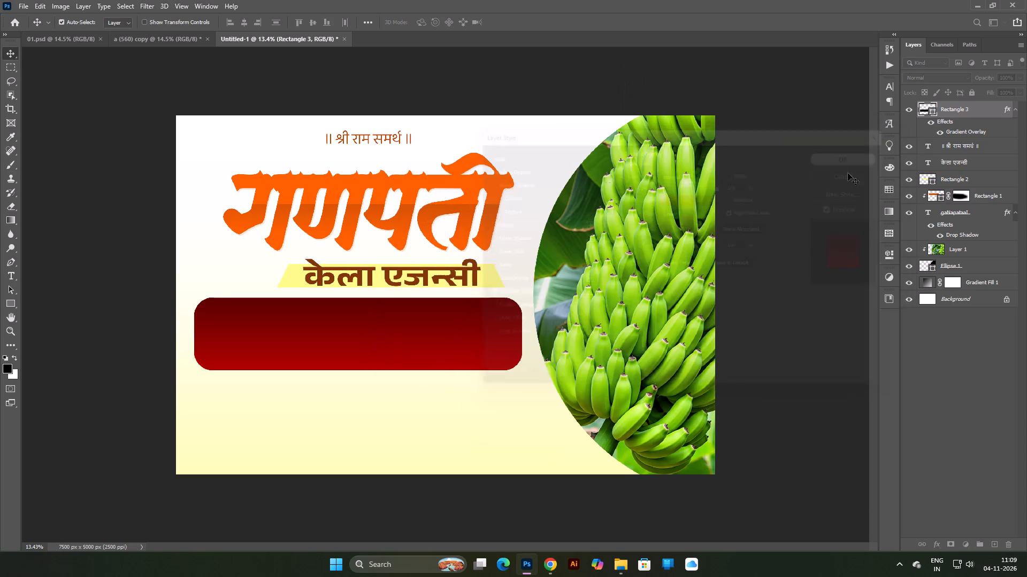
Add a Color Lookup adjustment clipped to the red rounded rectangle, using the filmstock_50.3dl 3D LUT.
left_click(966, 543)
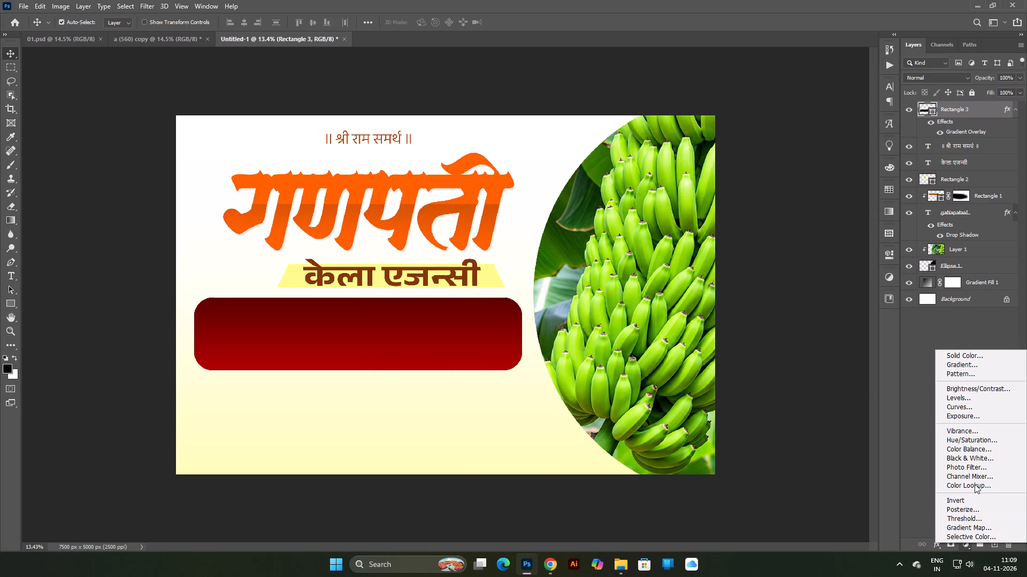
left_click(975, 484)
left_click(814, 287)
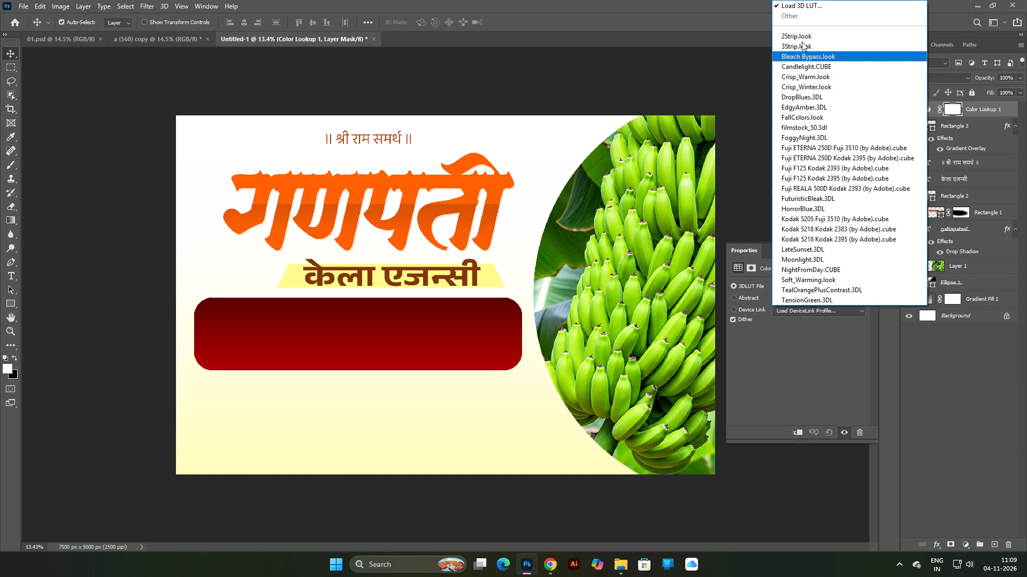
left_click(803, 38)
left_click(801, 434)
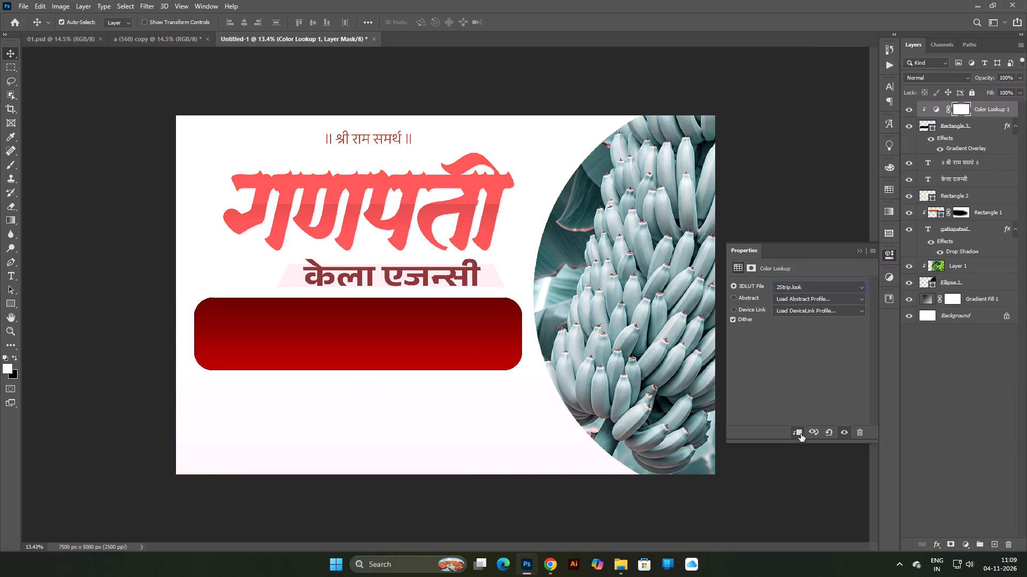
key("Down")
key("Down")
key("Down")
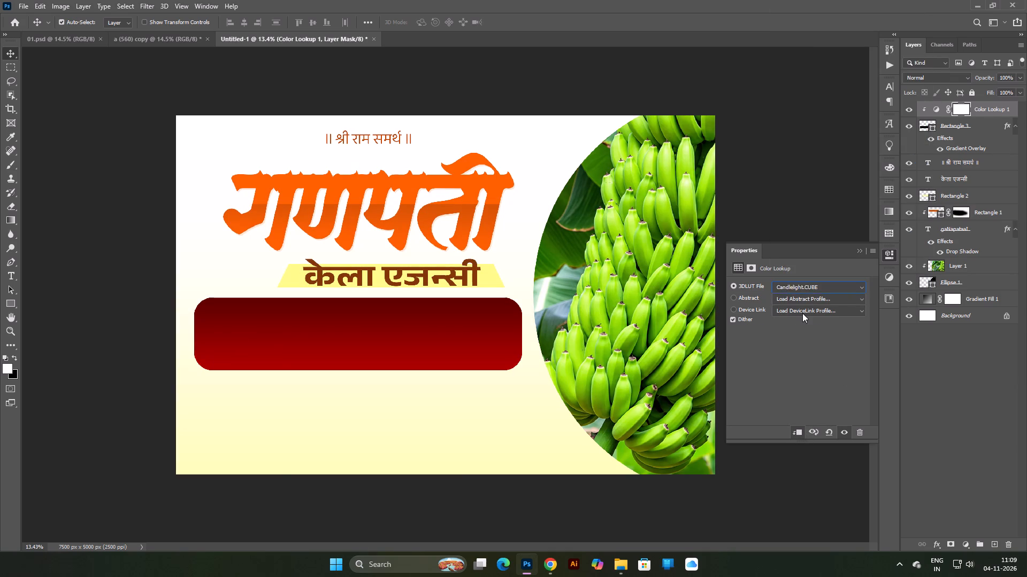
key("Down")
key("Down")
key("Down")
key("Down")
key("Down")
key("Down")
Convert the dark-red rounded rectangle layer to a Smart Object and rasterize it.
right_click(951, 125)
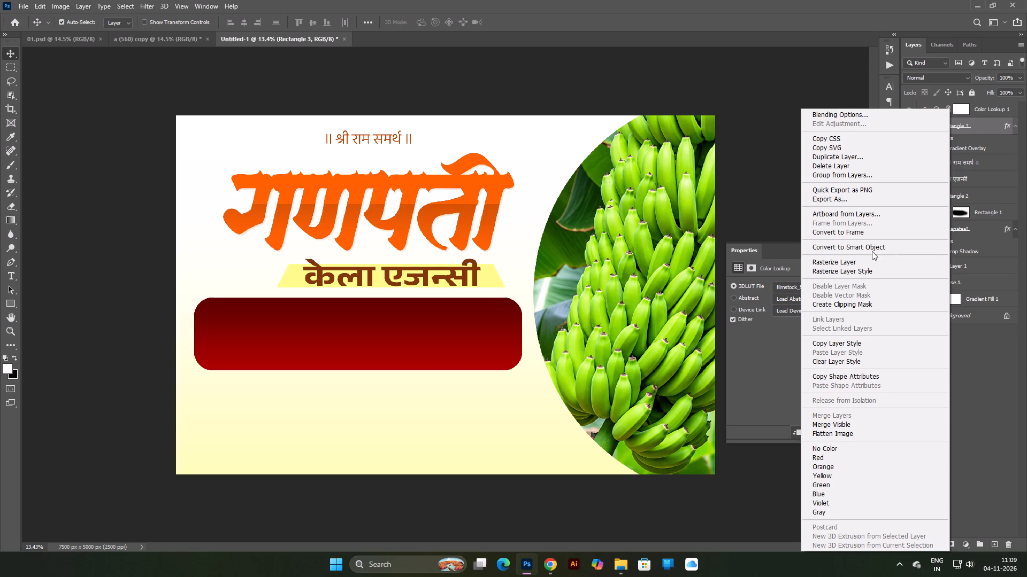
left_click(873, 244)
right_click(951, 127)
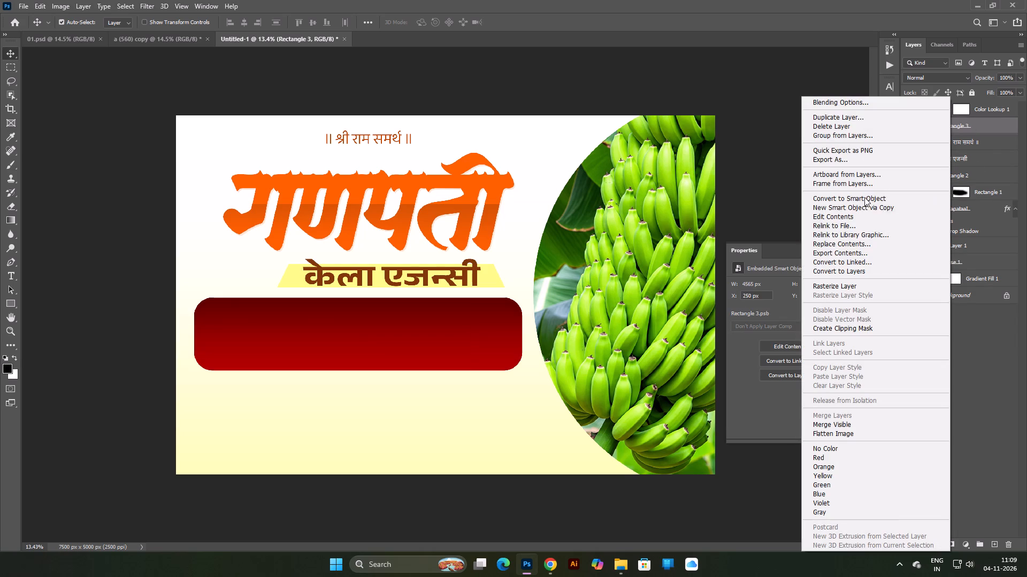
left_click(844, 286)
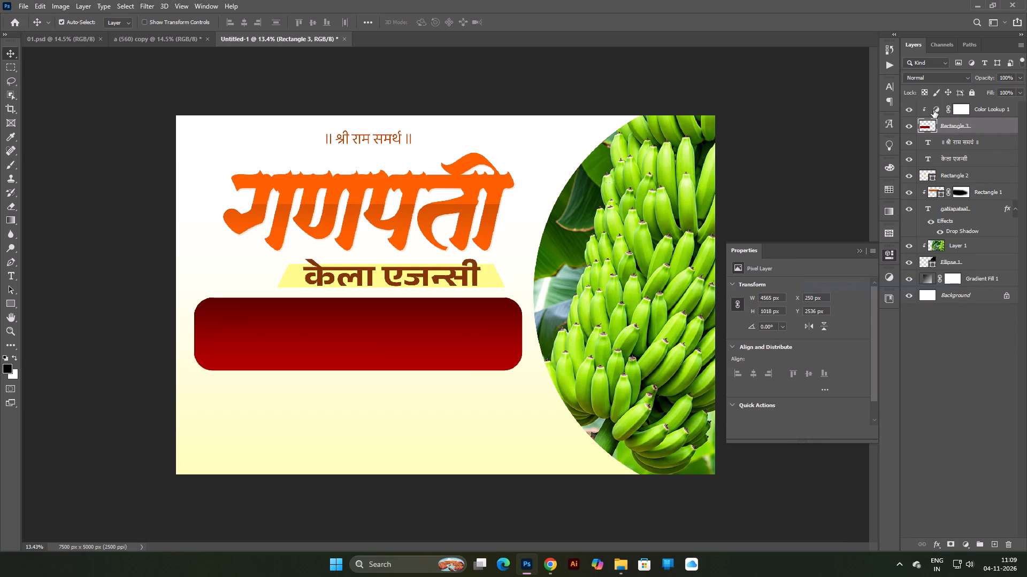
Compare the 3D LUT presets on the rounded rectangle's Color Lookup adjustment, from 2Strip.look to the end of the list.
double_click(933, 110)
left_click(810, 288)
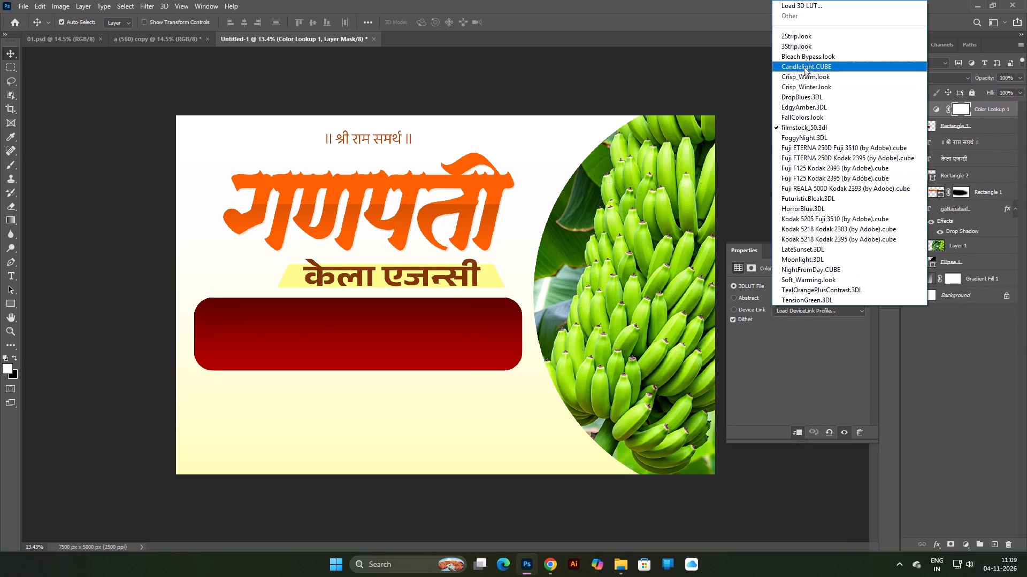
left_click(808, 36)
key("Down")
key("Down")
key("Down")
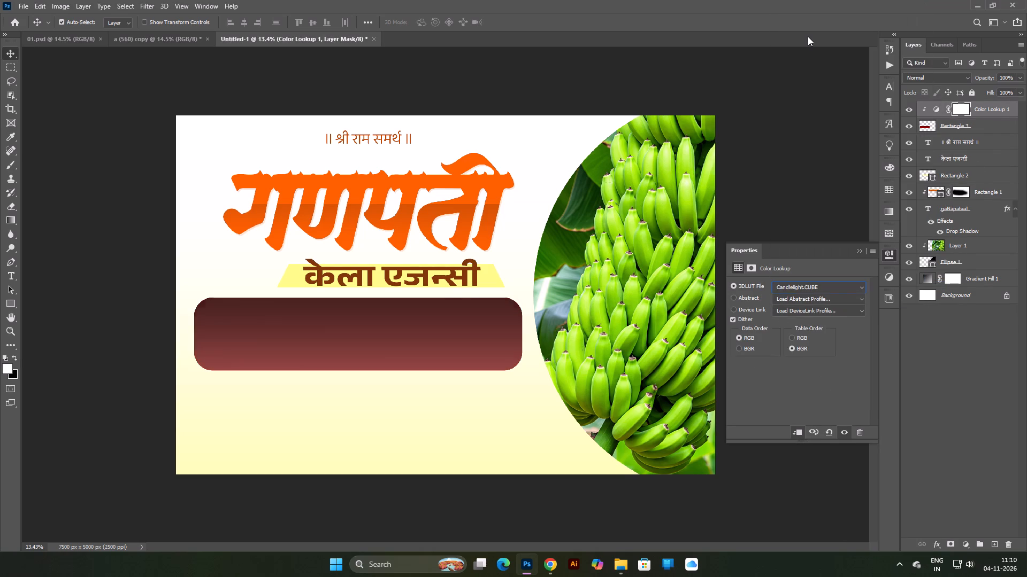
key("Up")
key("Down")
key("Down")
key("Down")
key("Down")
key("Down")
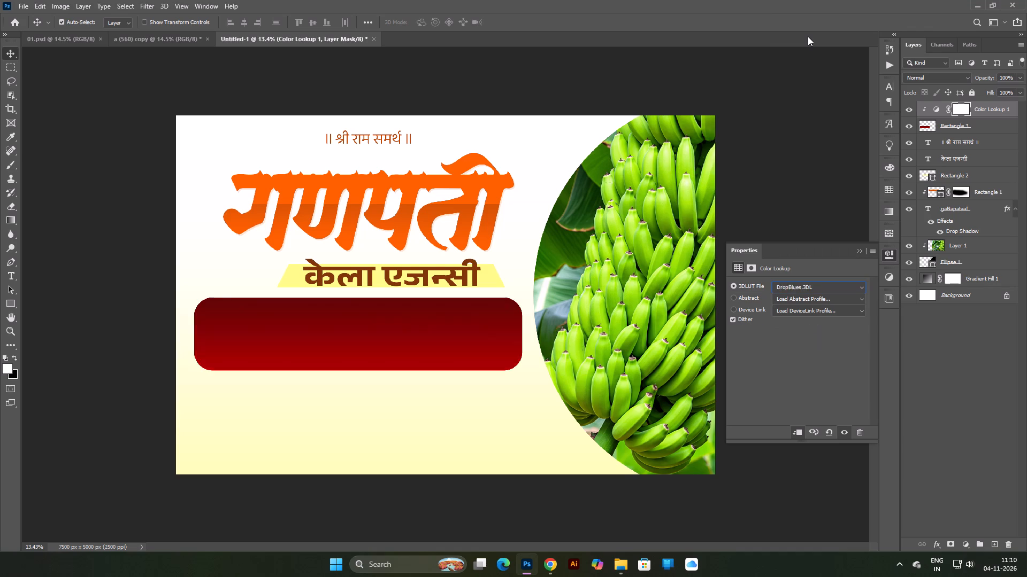
key("Down")
key("Up")
key("Down")
key("Up")
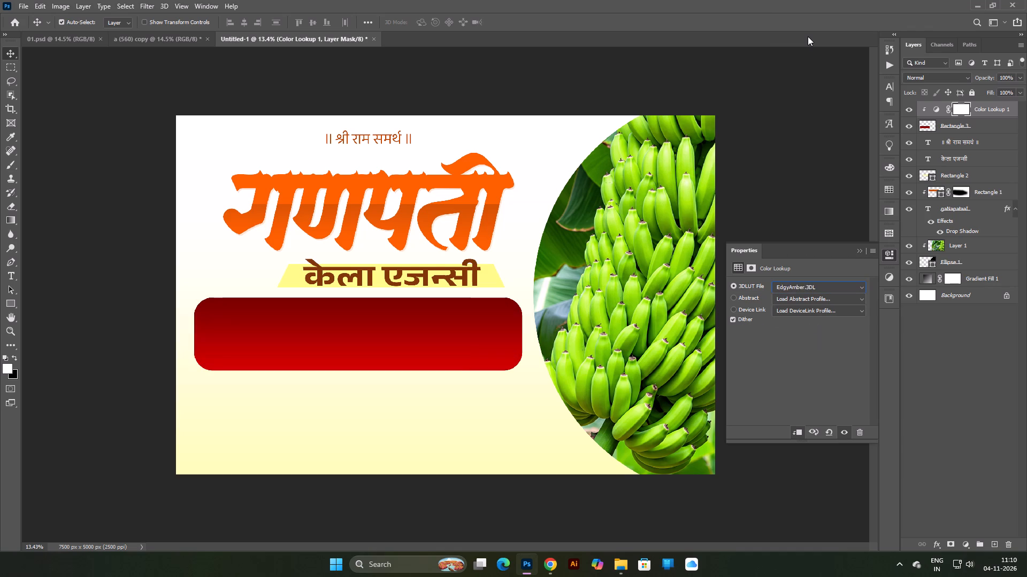
key("Down")
key("Down")
key("Down")
key("Down")
key("Down")
key("Down")
key("Down")
key("Down")
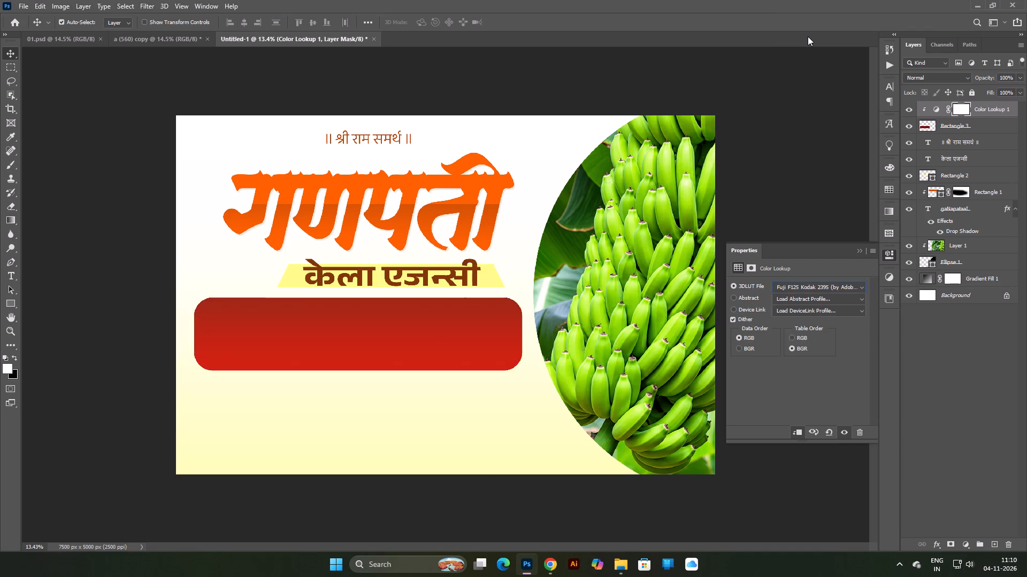
key("Down")
key("Down")
key("Up")
key("Down")
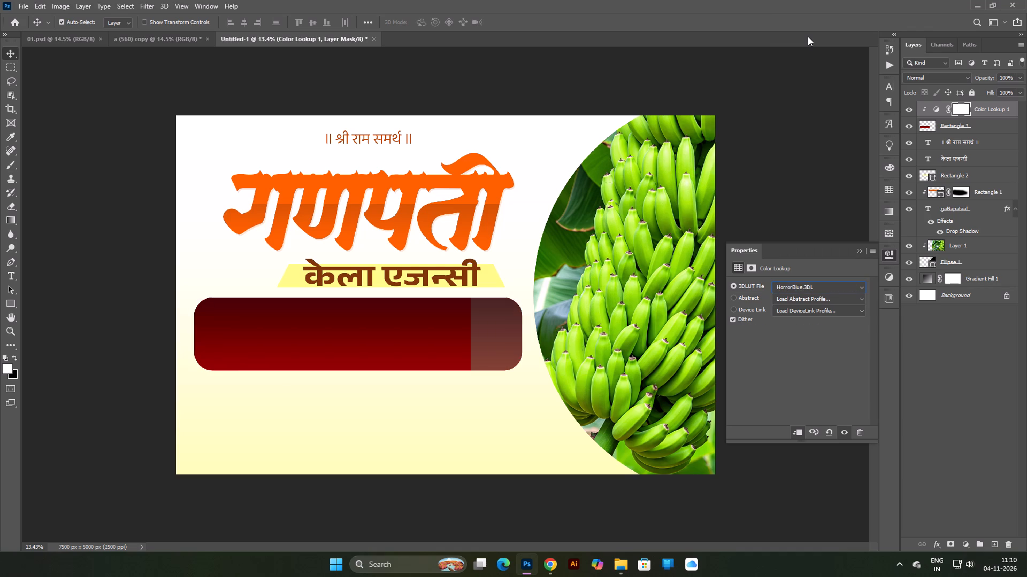
key("Down")
key("Down")
key("Down")
key("Down")
key("Down")
key("Up")
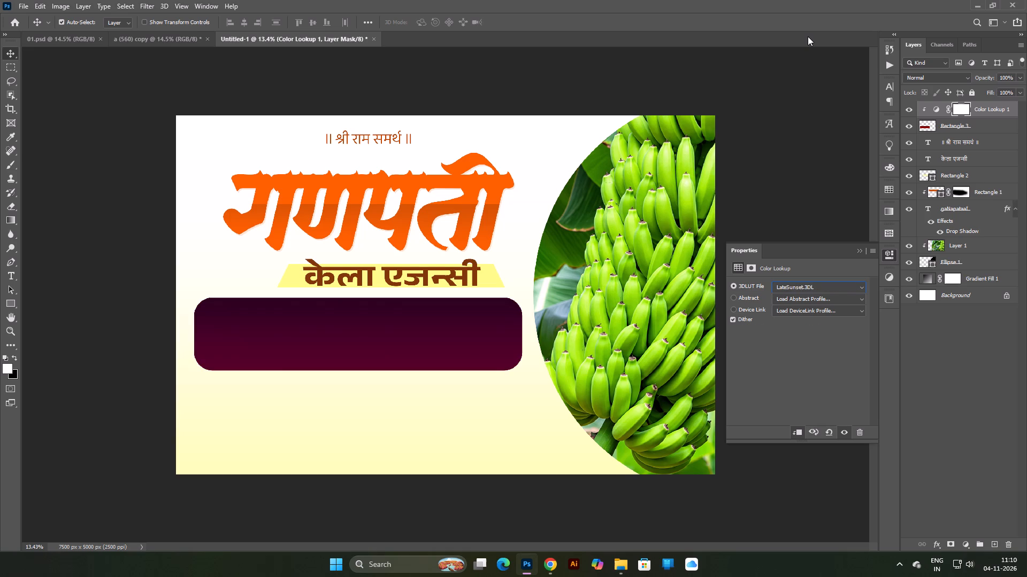
key("Down")
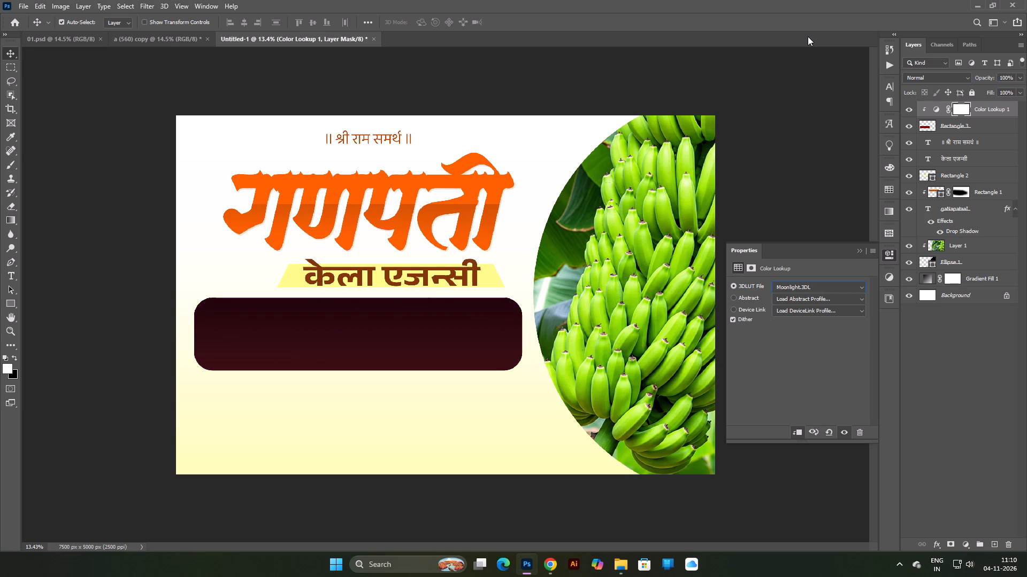
key("Down")
key("Down")
key("Up")
key("Down")
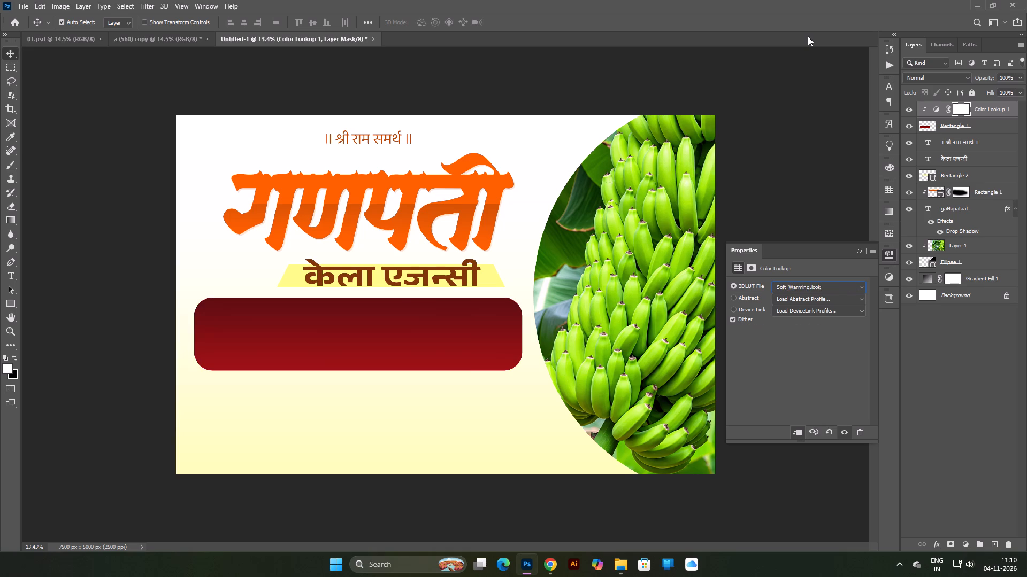
key("Down")
key("Down")
key("Down")
key("Down")
Set the Color Lookup adjustment's 3D LUT to LateSunset.3DL.
key("Up")
key("Up")
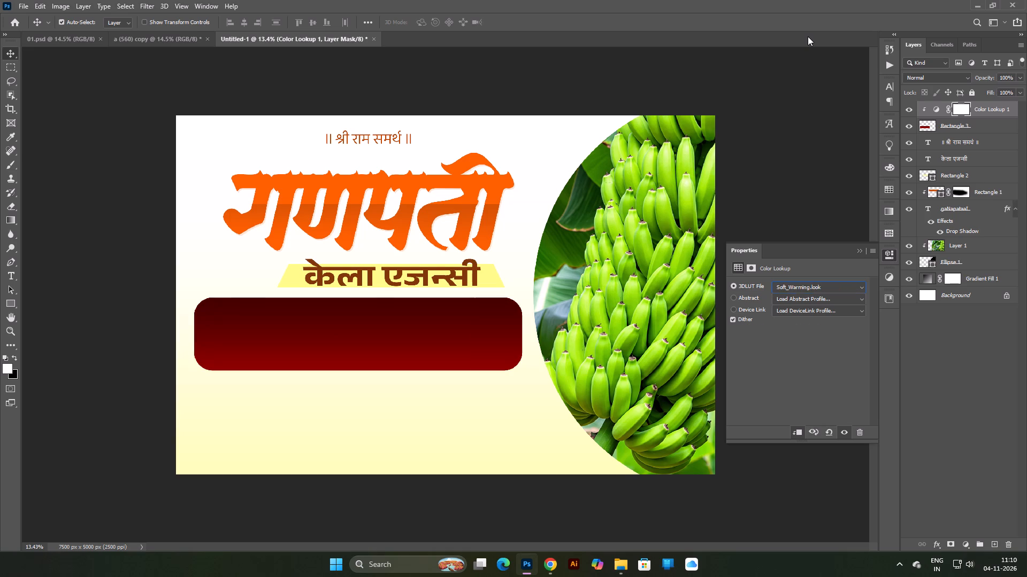
key("Up")
key("Up")
key("Up")
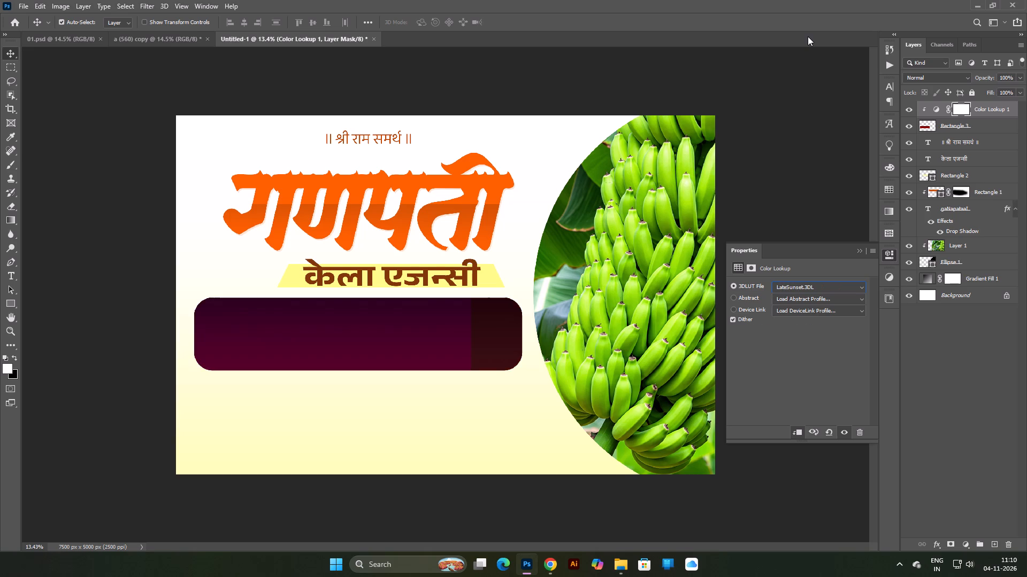
left_click(861, 252)
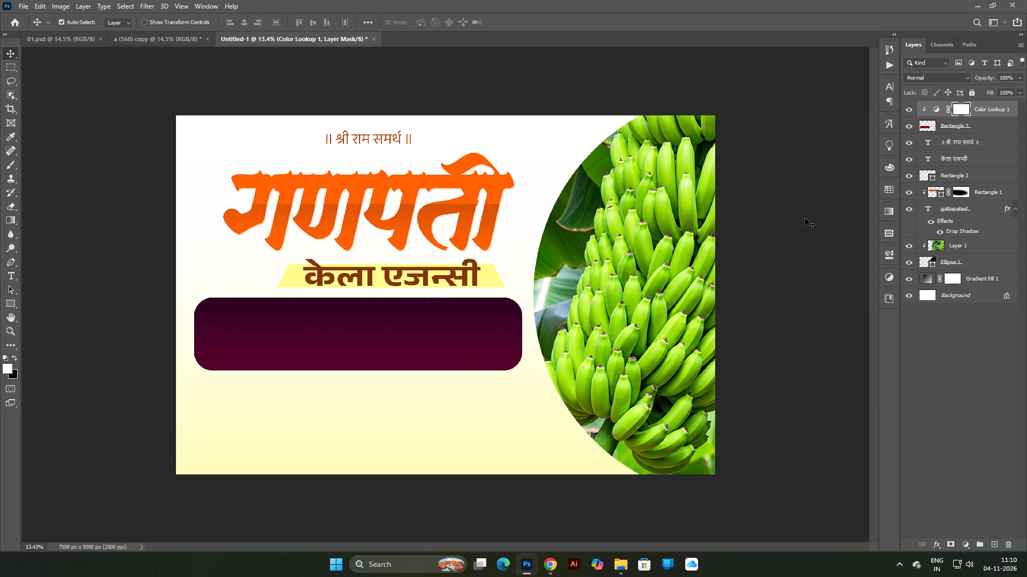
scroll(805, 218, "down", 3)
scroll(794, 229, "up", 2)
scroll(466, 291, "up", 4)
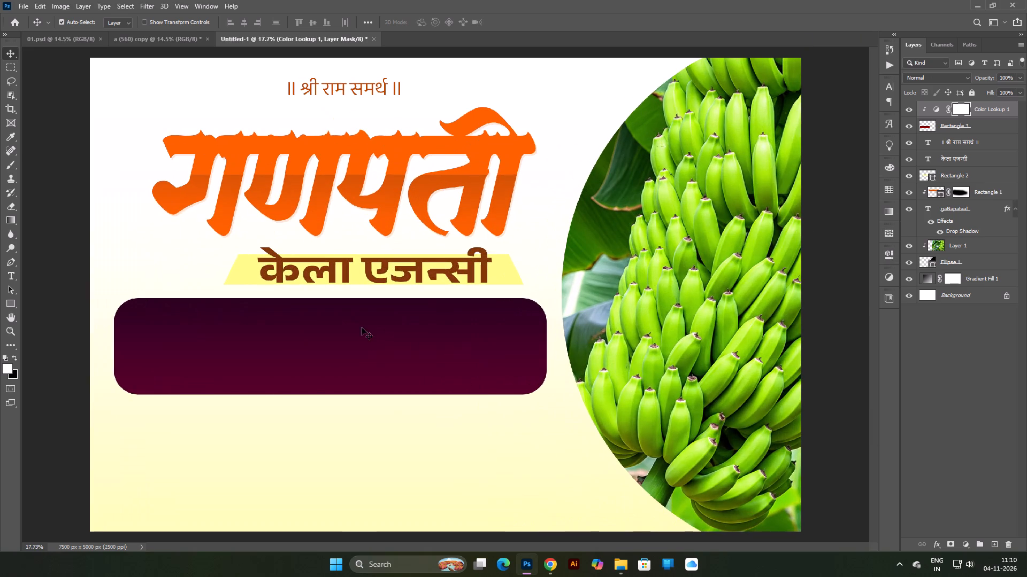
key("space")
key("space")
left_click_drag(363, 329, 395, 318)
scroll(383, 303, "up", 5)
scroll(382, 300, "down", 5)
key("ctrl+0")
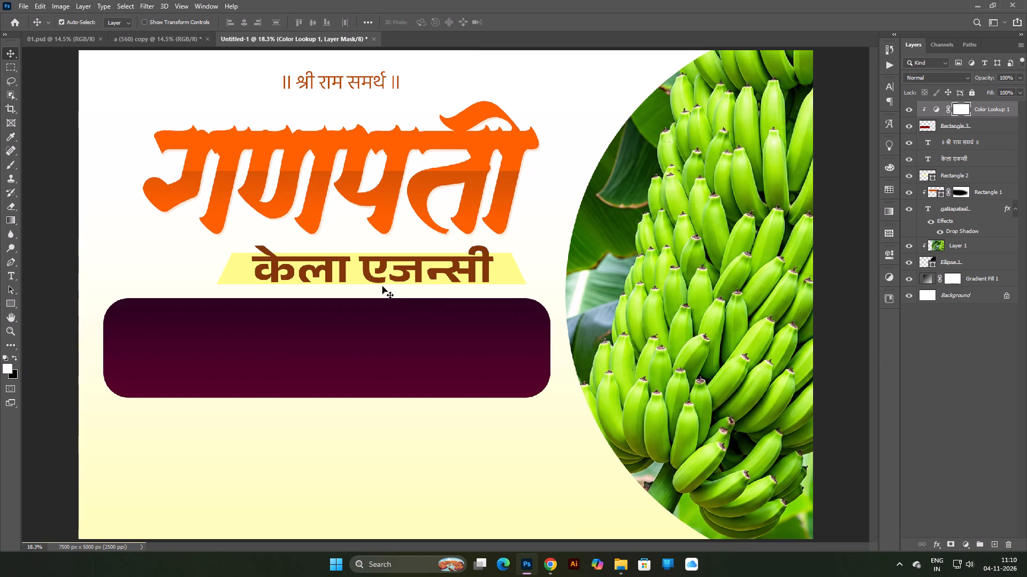
Nudge the rounded rectangle slightly downward below the केला एजन्सी line and deselect it.
left_click_drag(377, 325, 379, 330)
scroll(377, 328, "down", 9)
left_click(678, 344)
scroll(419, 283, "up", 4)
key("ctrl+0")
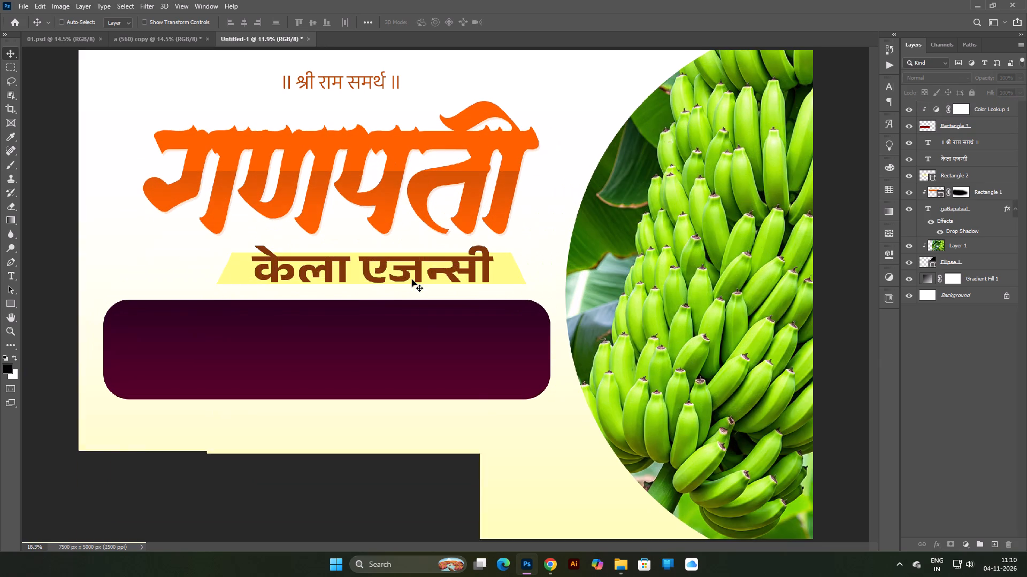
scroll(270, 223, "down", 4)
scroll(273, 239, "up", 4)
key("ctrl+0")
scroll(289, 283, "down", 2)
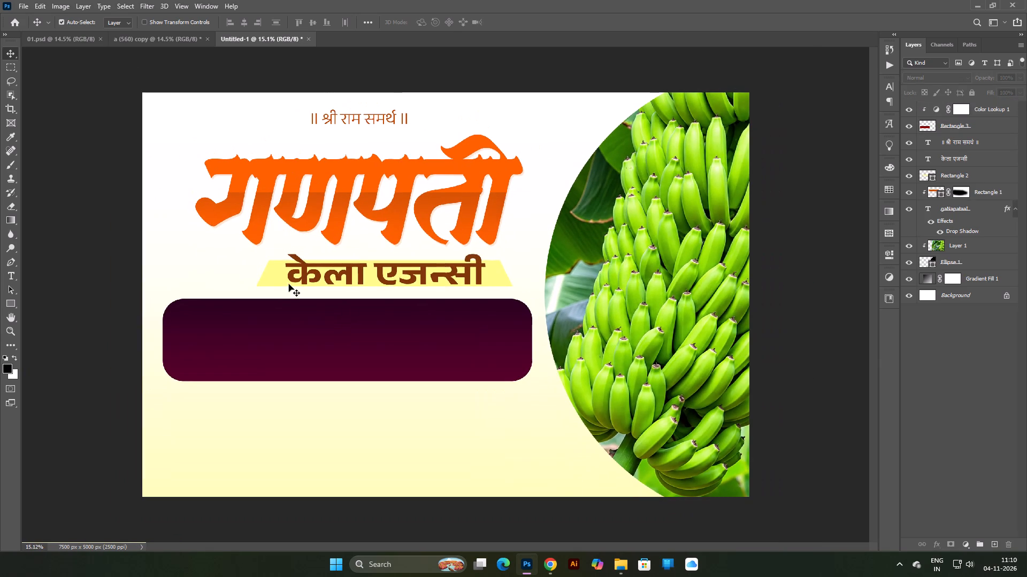
Add a new text line in the area below the rounded rectangle and set its color to white.
left_click(10, 276)
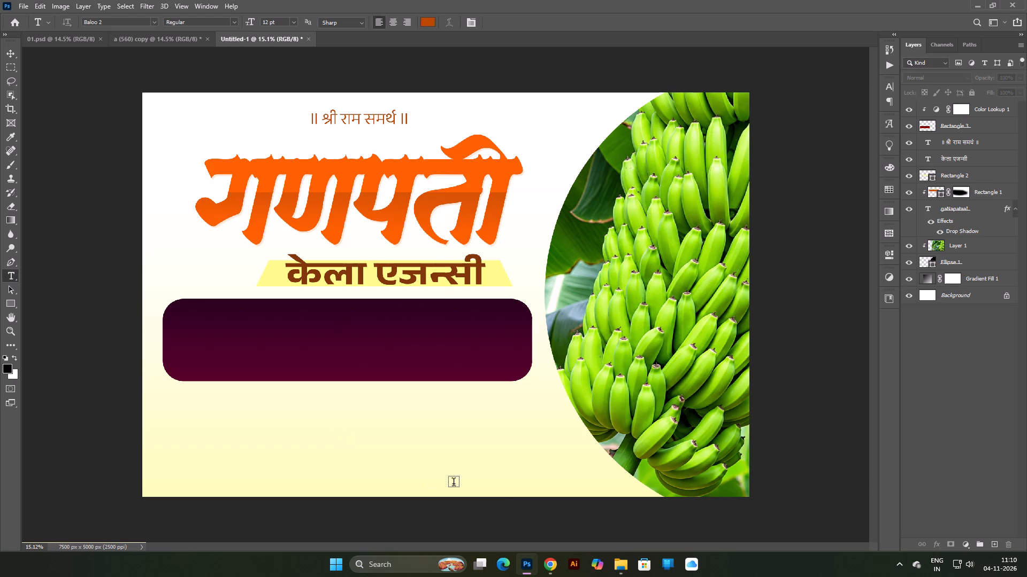
left_click(512, 496)
left_click_drag(556, 519, 383, 488)
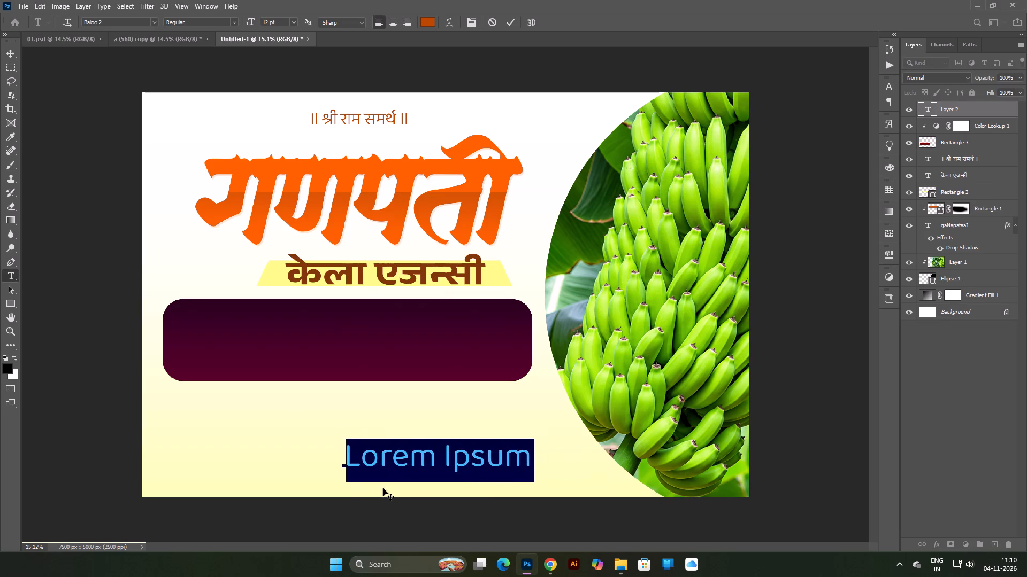
left_click_drag(383, 488, 382, 488)
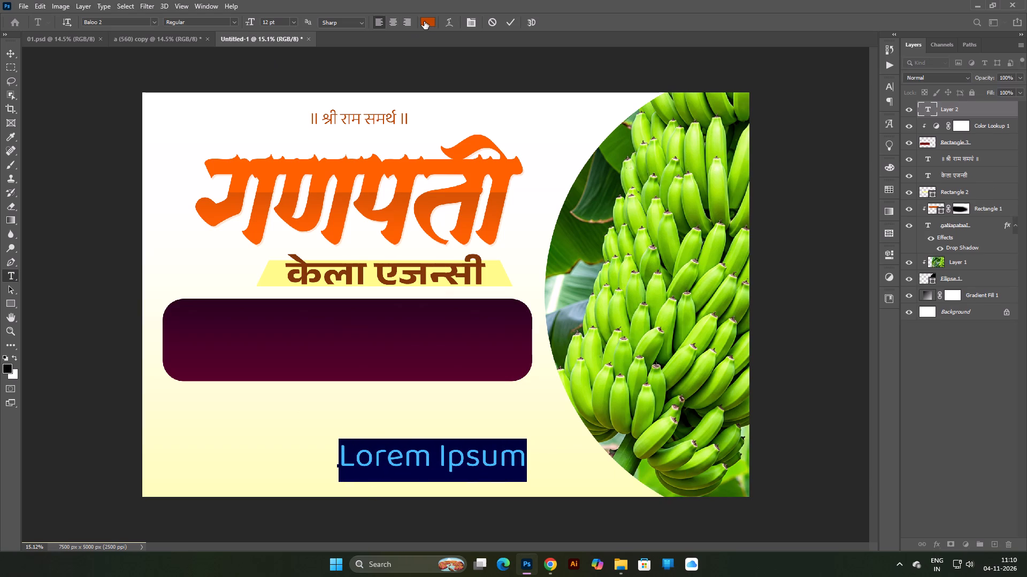
left_click(424, 21)
left_click_drag(653, 291, 234, 35)
left_click(775, 208)
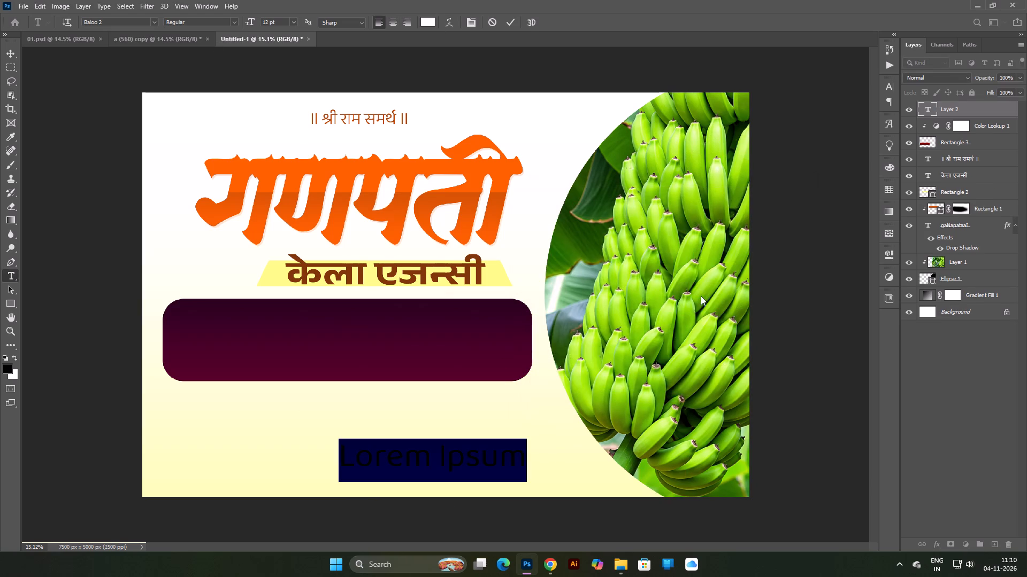
Set the new text's font to DG Hand 02 Calligraphy and move it onto the dark rounded rectangle.
left_click(128, 22)
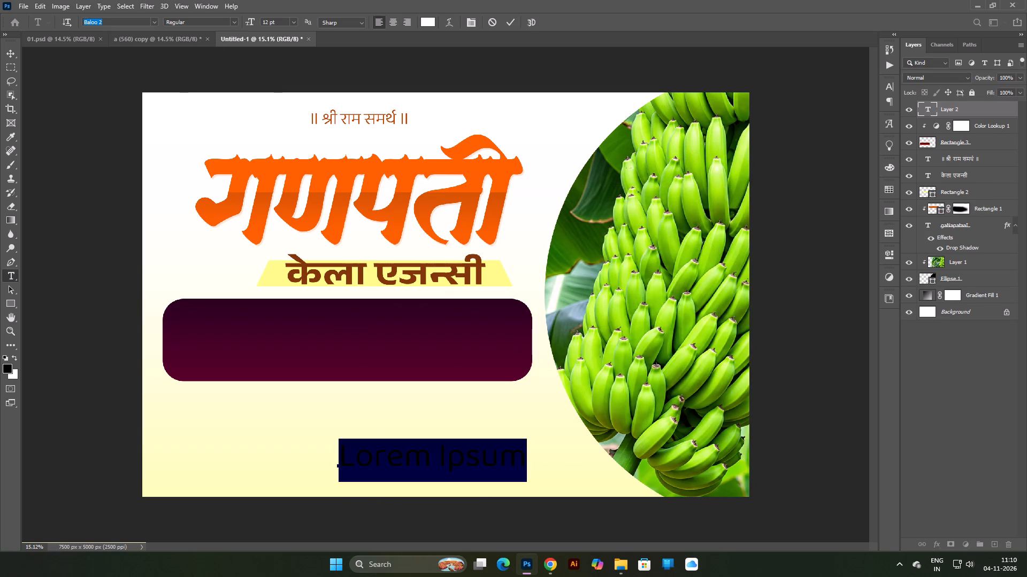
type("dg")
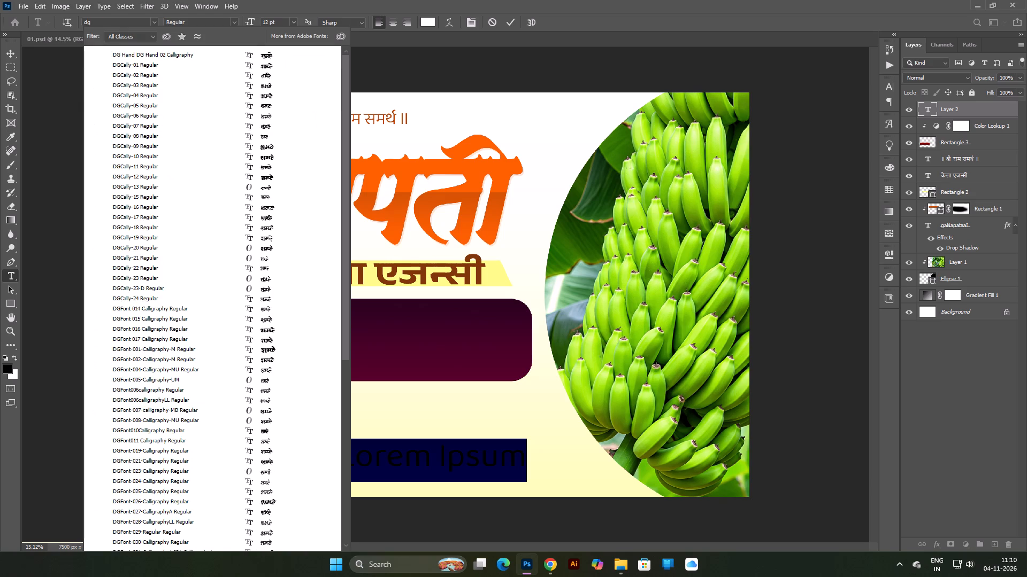
left_click(272, 53)
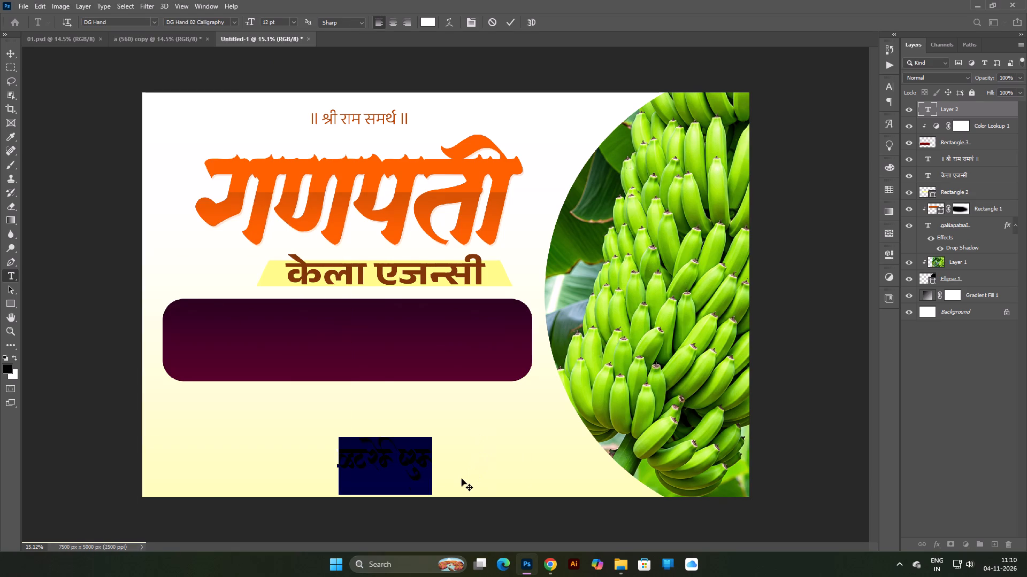
left_click_drag(457, 477, 500, 357)
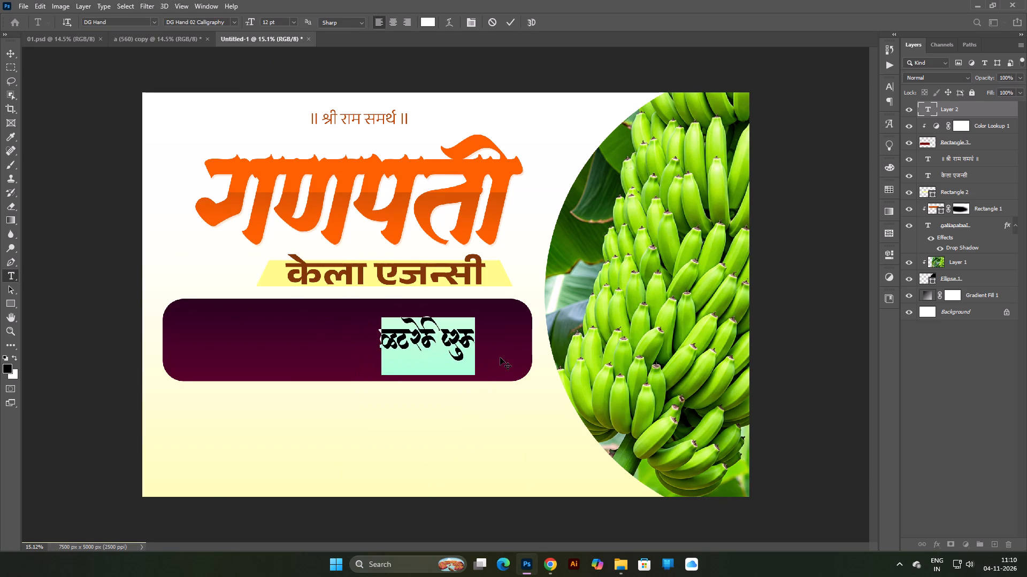
Replace the placeholder text on the rounded rectangle with दिपावली.
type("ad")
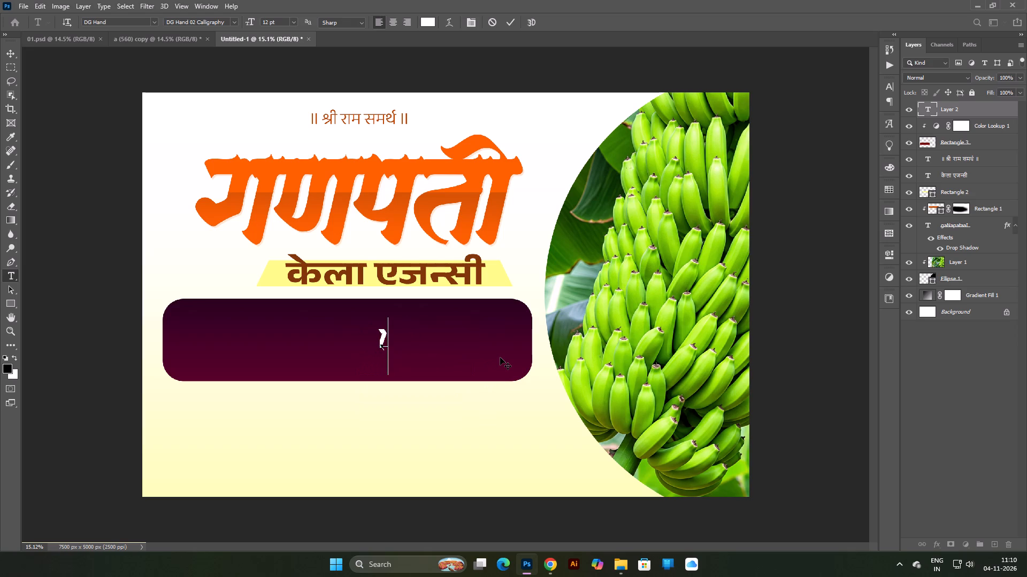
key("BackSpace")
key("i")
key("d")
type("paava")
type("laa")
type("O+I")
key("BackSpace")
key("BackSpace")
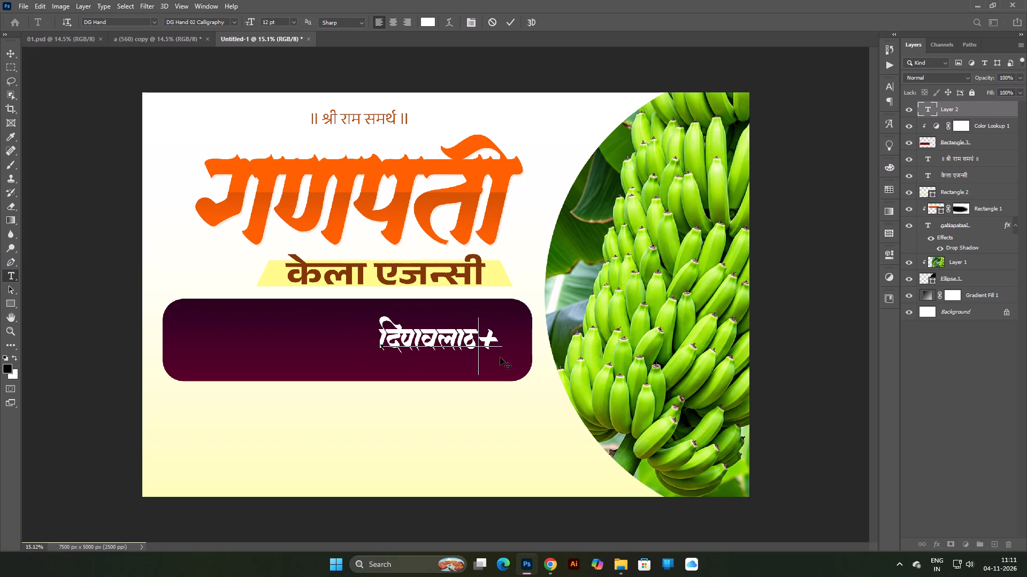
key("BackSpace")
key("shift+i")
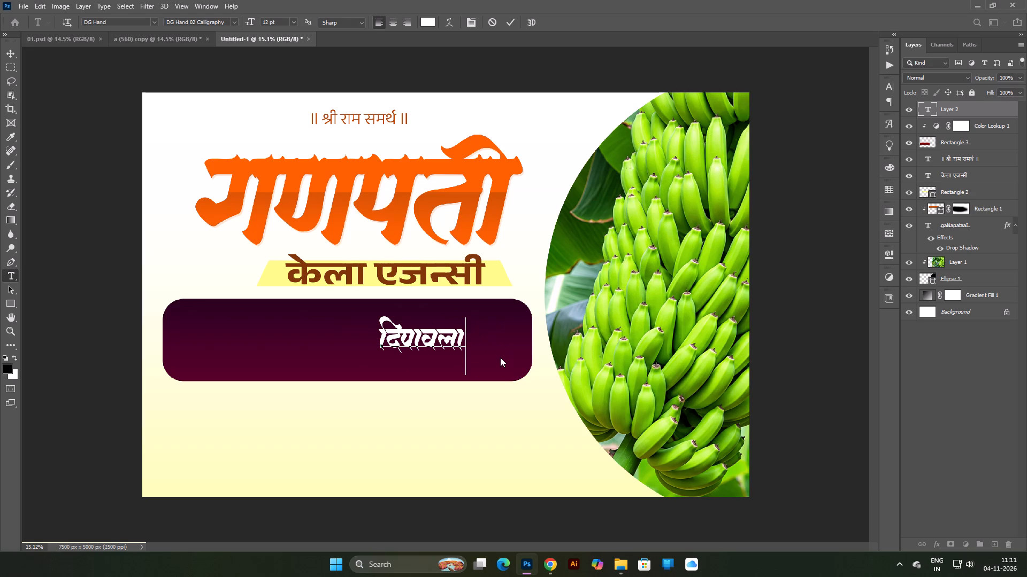
Try the DG calligraphy fonts on the दिपावली text, apply DGFont-026-Calligraphy Regular, and deselect the text.
triple_click(419, 333)
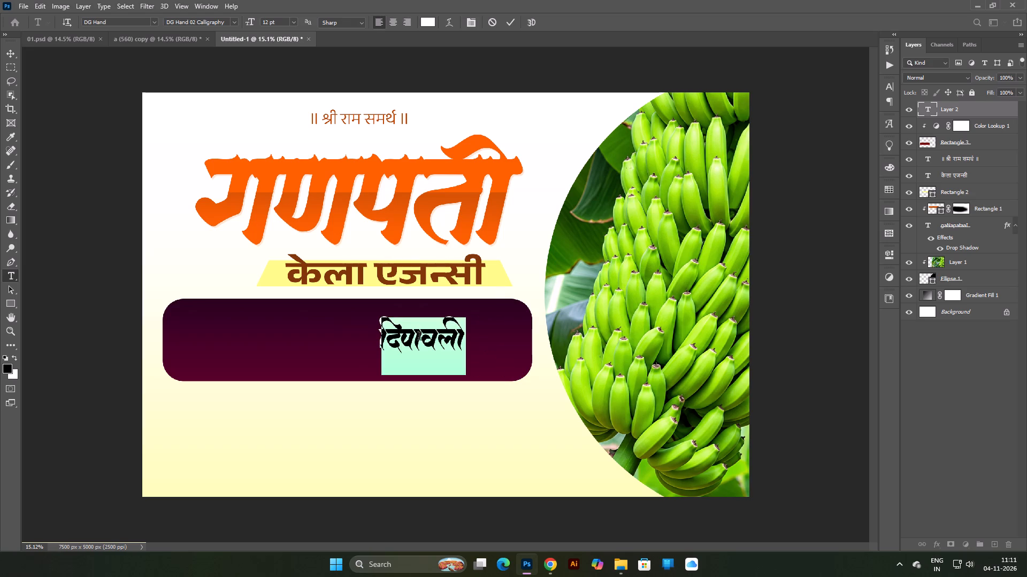
left_click(137, 19)
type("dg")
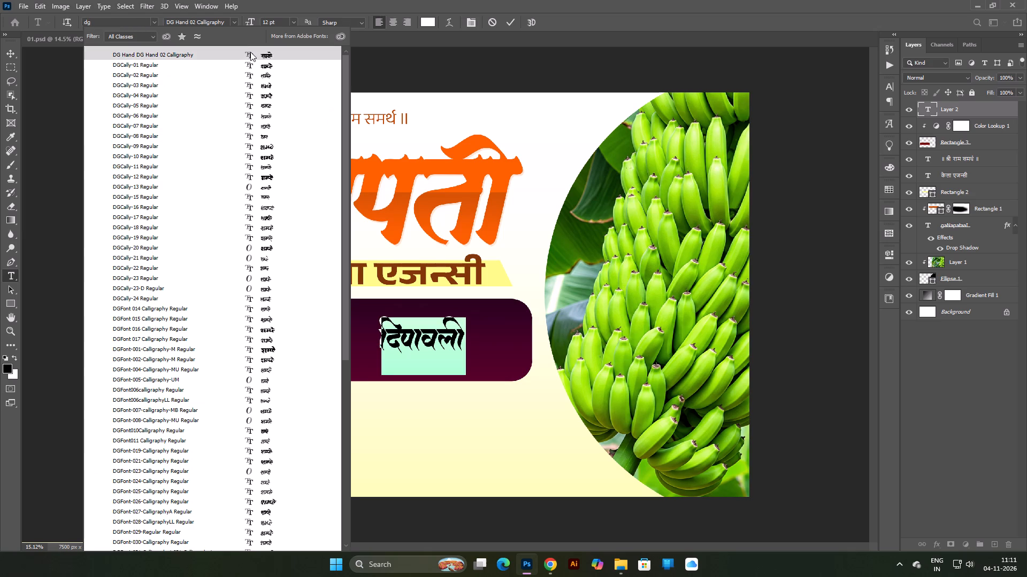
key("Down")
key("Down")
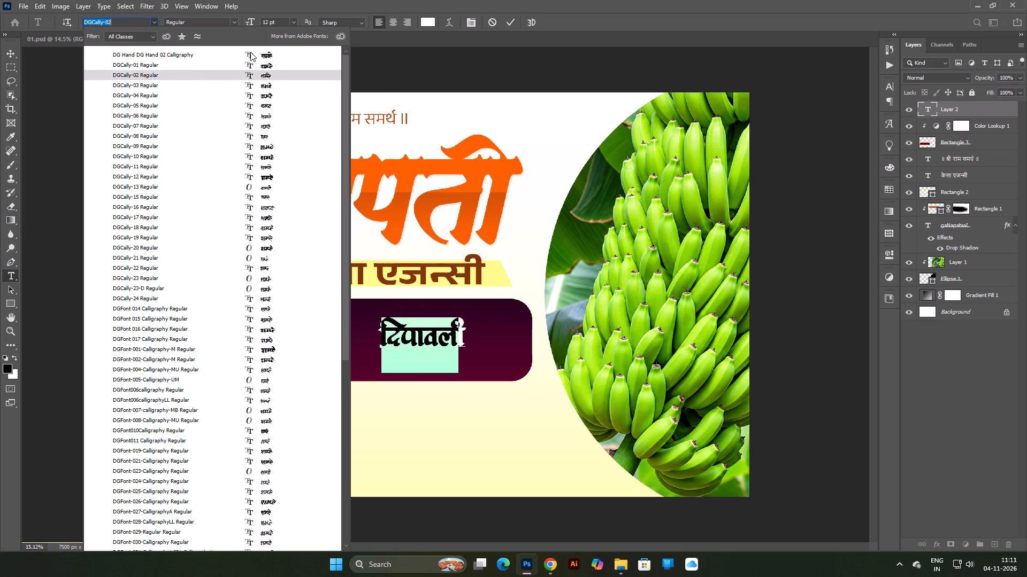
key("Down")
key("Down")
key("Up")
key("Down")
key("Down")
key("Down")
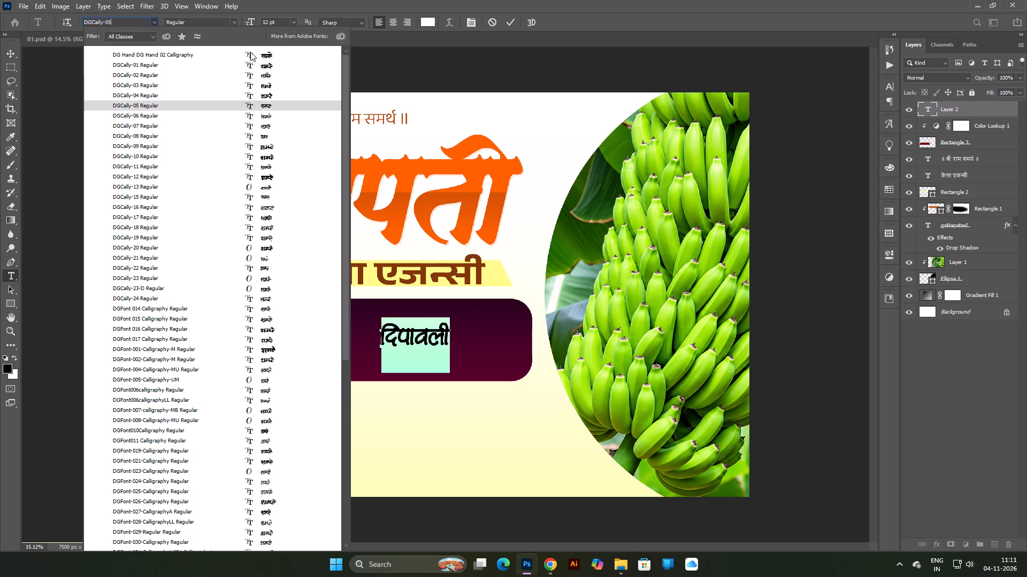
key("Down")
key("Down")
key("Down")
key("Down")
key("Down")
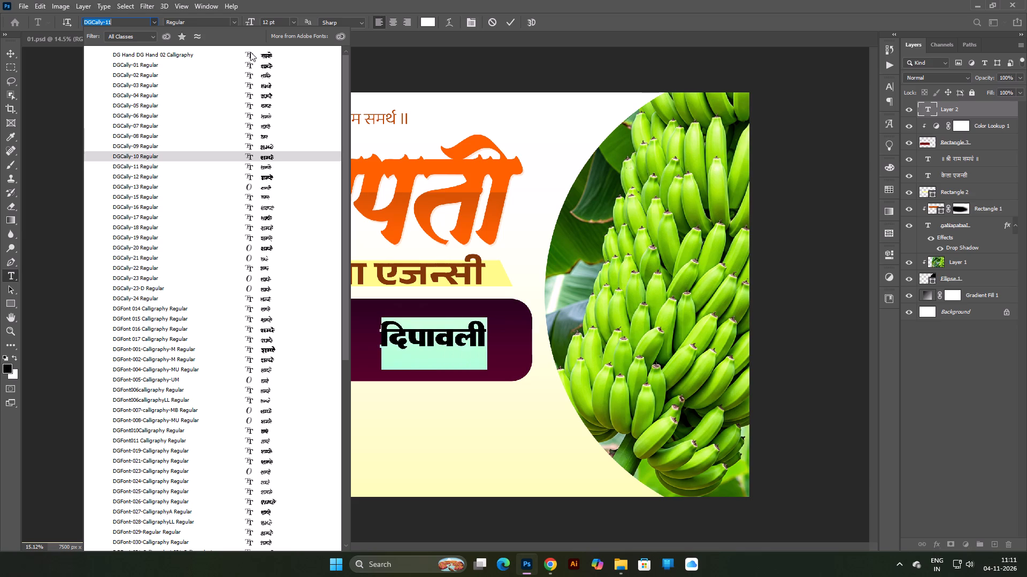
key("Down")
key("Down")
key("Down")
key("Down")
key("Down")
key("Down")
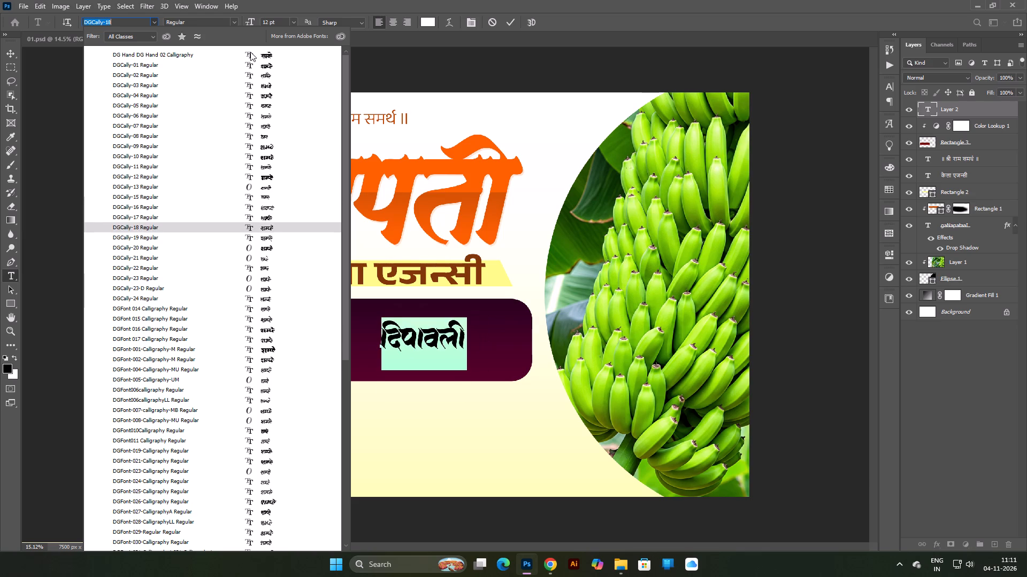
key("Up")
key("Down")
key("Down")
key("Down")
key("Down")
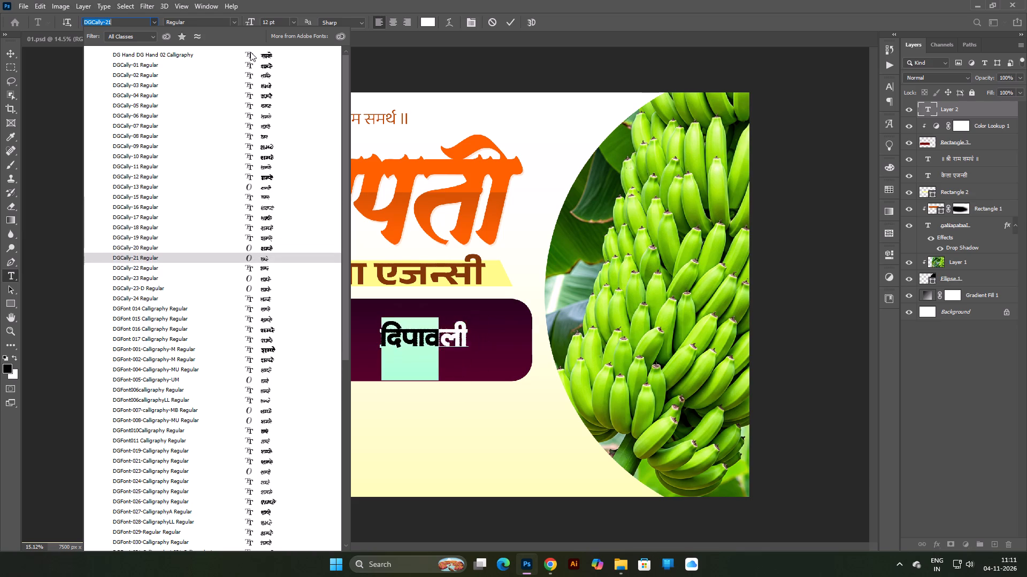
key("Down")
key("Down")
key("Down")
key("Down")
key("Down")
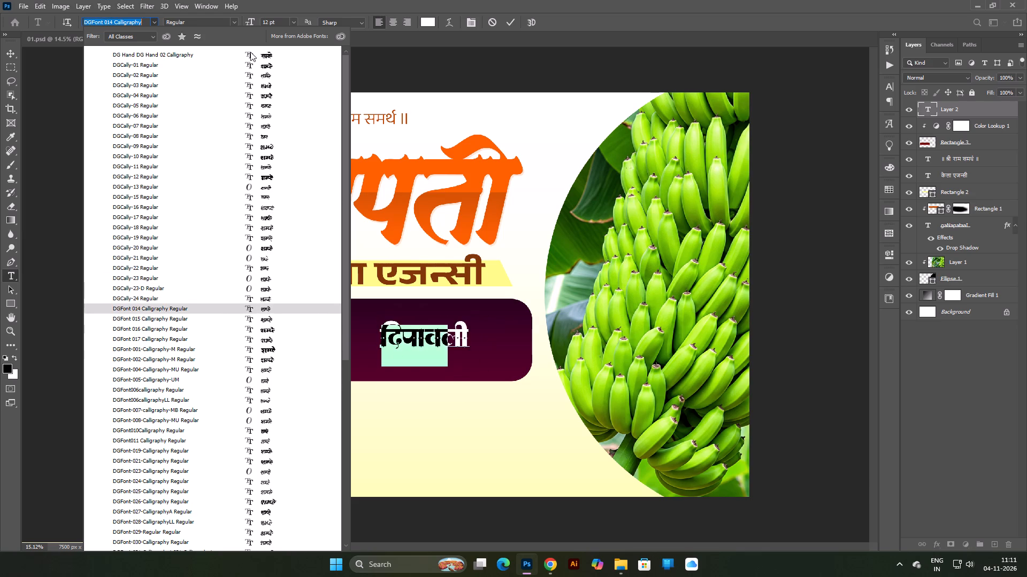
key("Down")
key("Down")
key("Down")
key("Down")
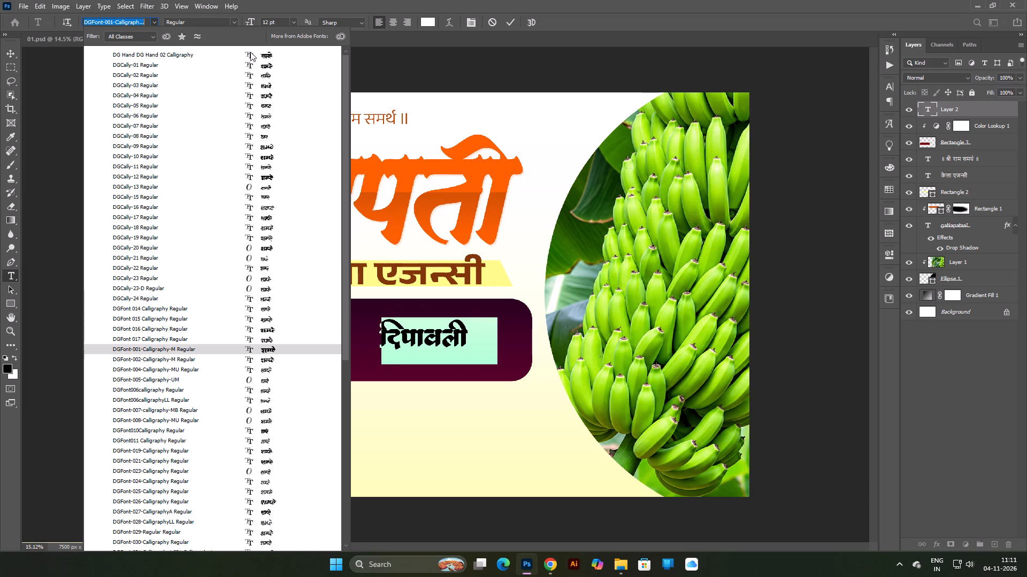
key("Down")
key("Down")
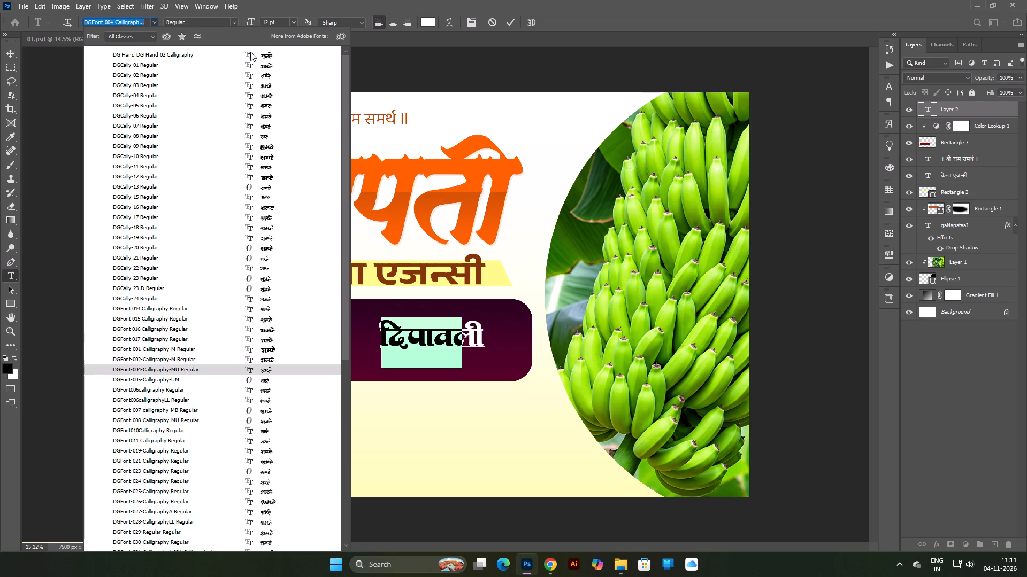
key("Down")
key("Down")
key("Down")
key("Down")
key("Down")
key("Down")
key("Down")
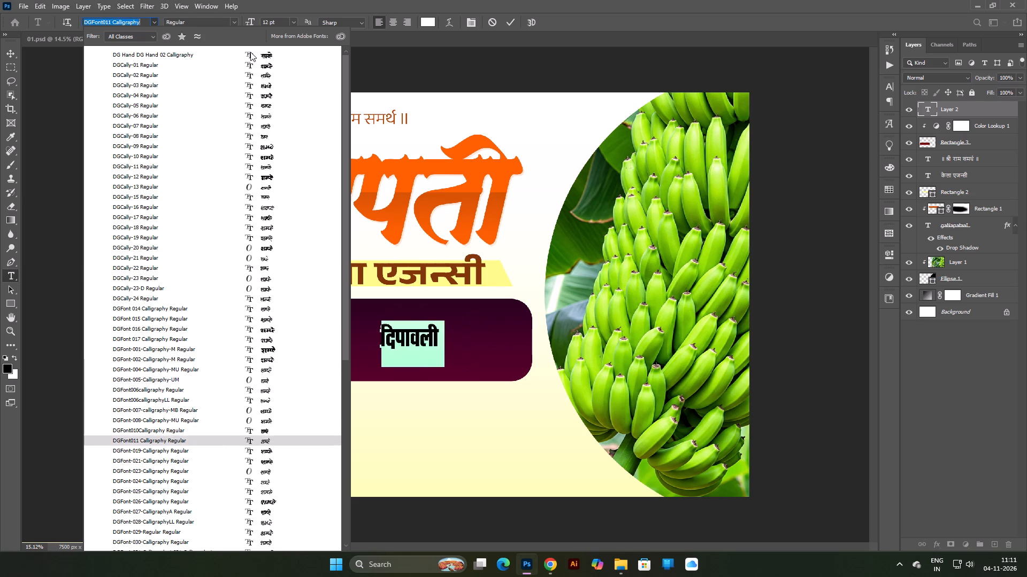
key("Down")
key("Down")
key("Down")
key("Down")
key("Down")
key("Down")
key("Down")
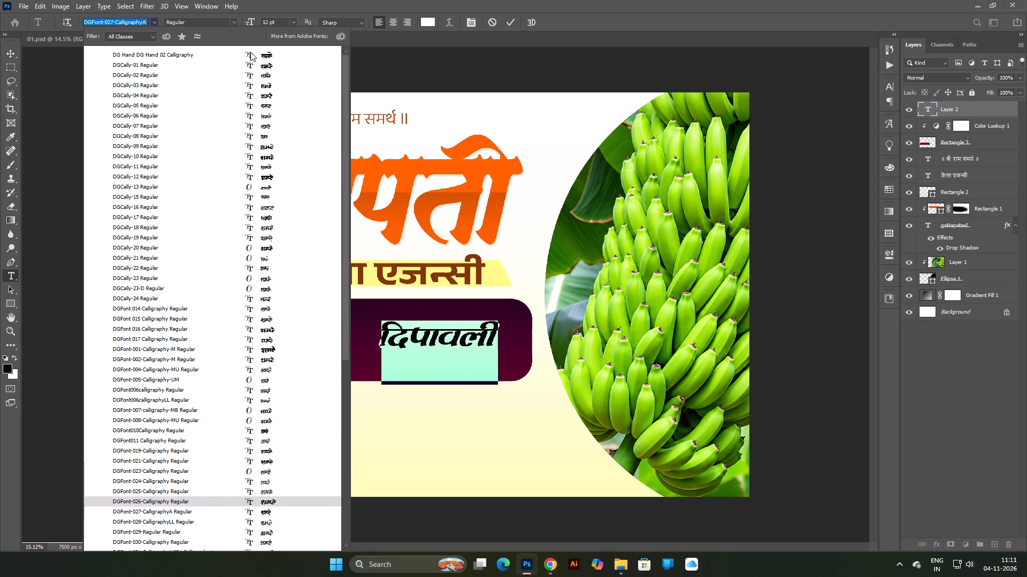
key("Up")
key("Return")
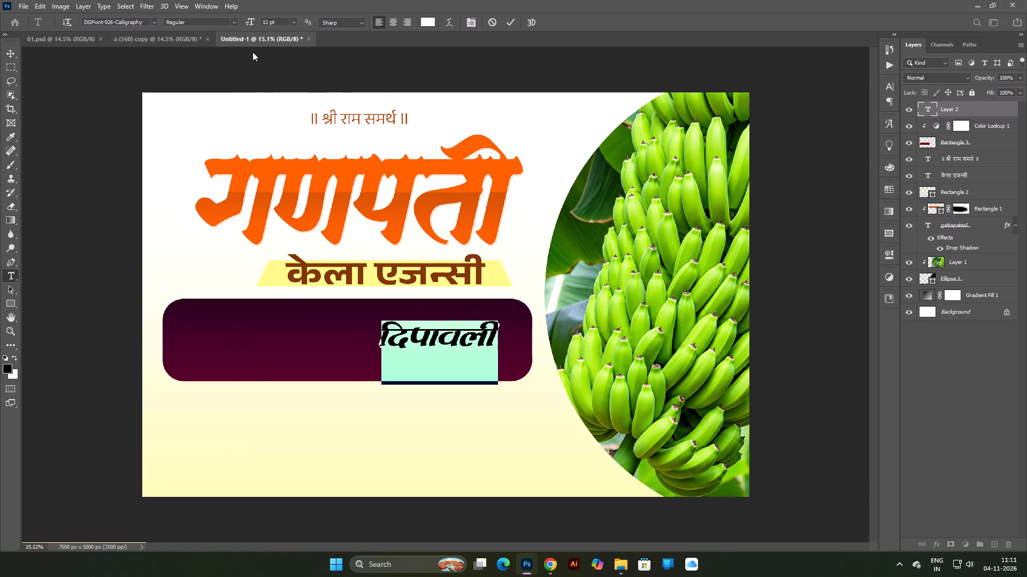
left_click(10, 55)
left_click(22, 75)
Move the दिपावली text to the left part of the dark rounded rectangle.
scroll(410, 362, "down", 6)
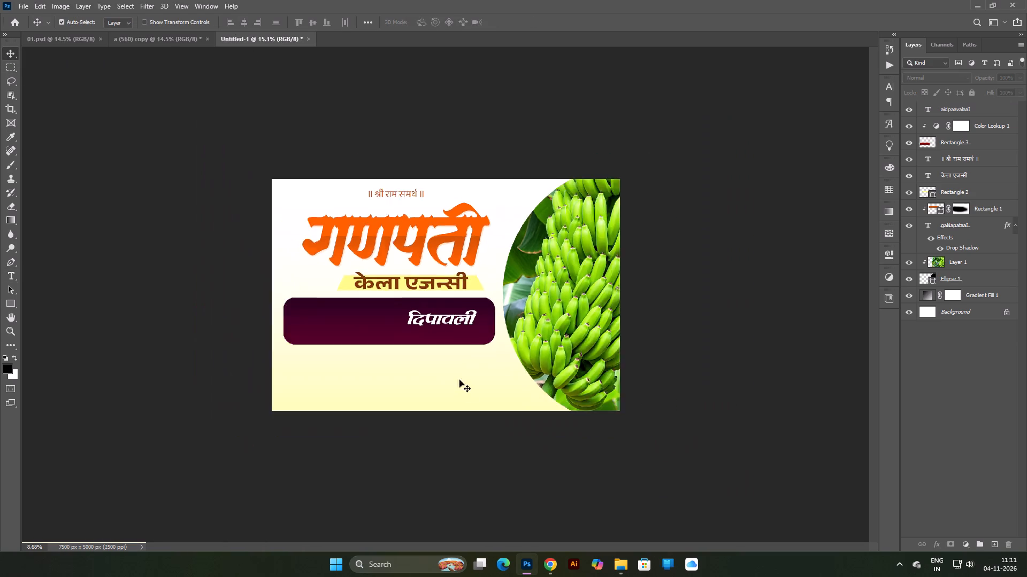
scroll(459, 379, "up", 10)
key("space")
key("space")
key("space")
left_click_drag(425, 355, 572, 325)
left_click_drag(588, 310, 319, 298)
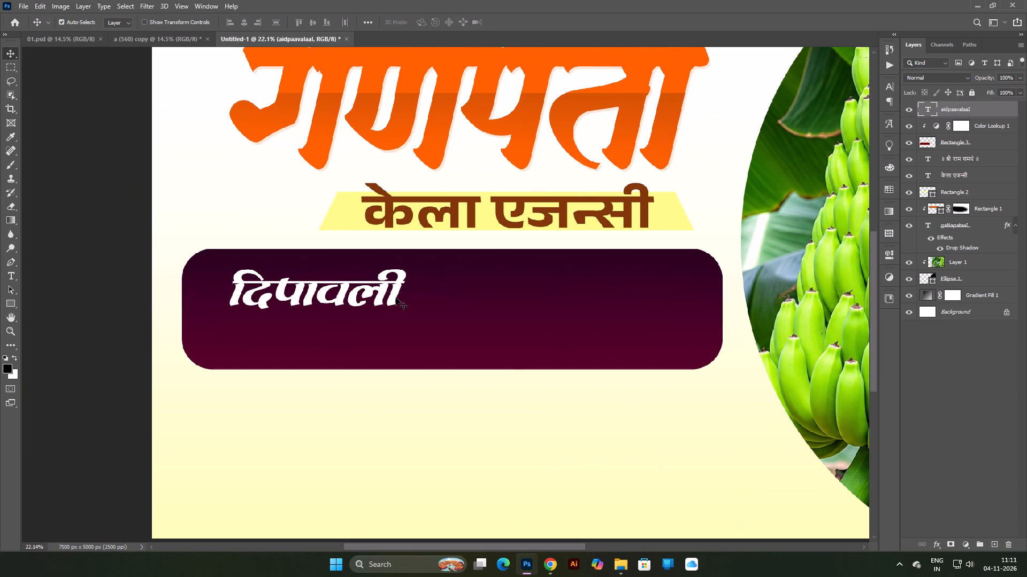
Enlarge the दिपावली text proportionally to about 23 pt and position it near the horizontal middle of the dark rounded rectangle.
left_click(367, 288)
key("ctrl+t")
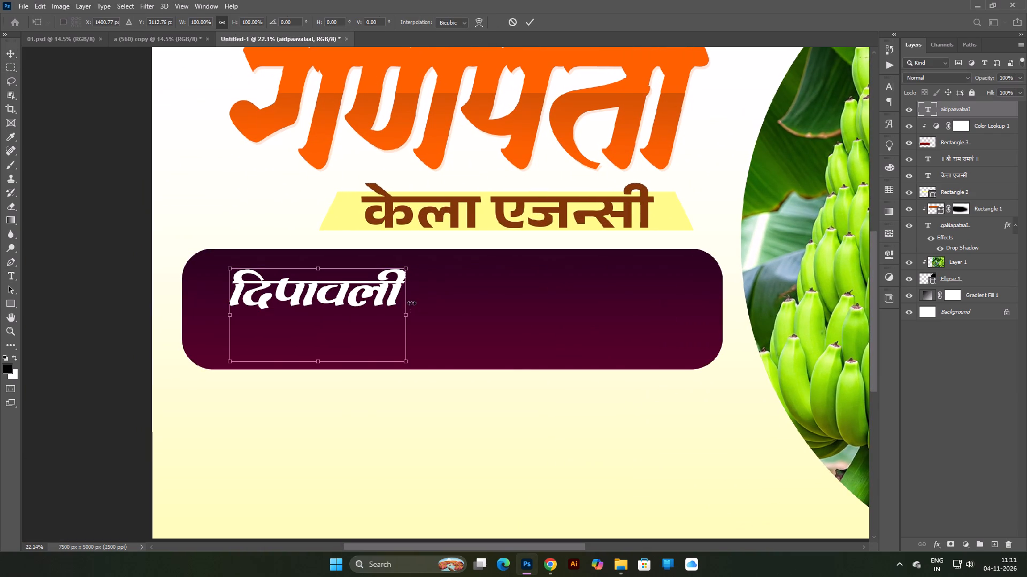
left_click_drag(408, 318, 541, 334)
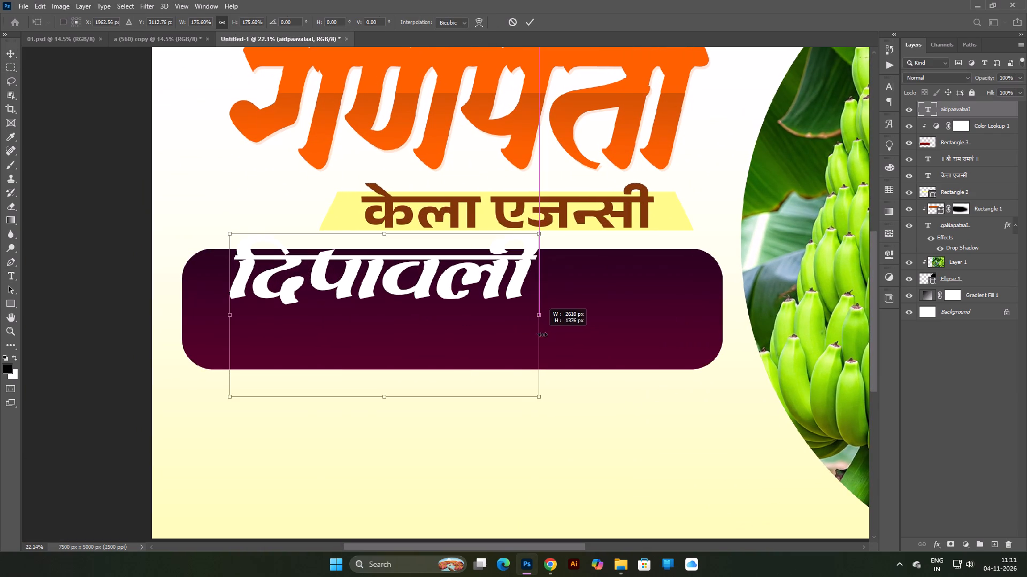
left_click_drag(418, 273, 484, 292)
left_click_drag(610, 334, 624, 334, "alt")
scroll(555, 309, "down", 5)
key("Return")
left_click(788, 326)
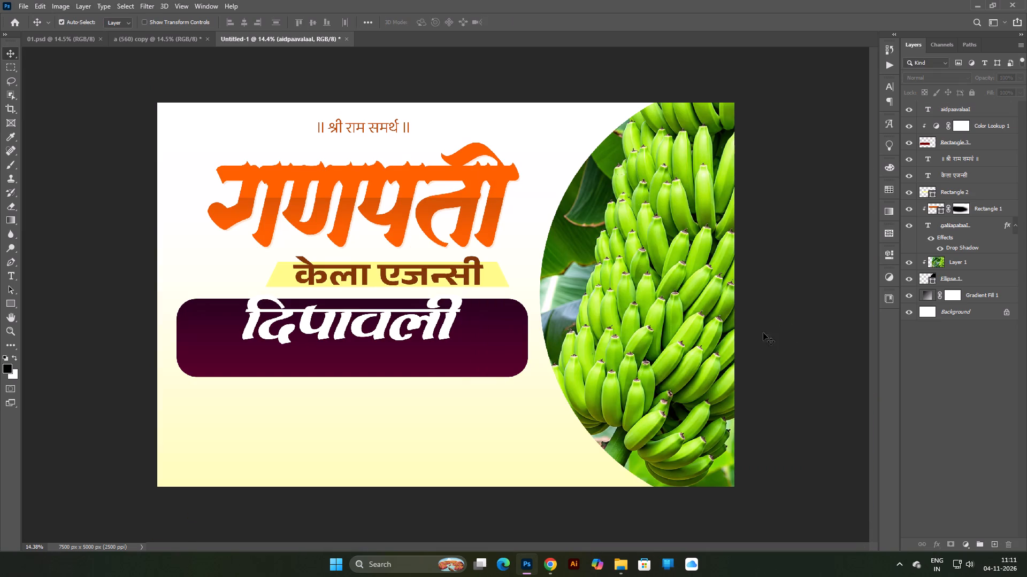
Move the दिपावली text down until it sits fully inside the dark rounded rectangle.
scroll(338, 328, "up", 3)
left_click_drag(361, 325, 363, 326)
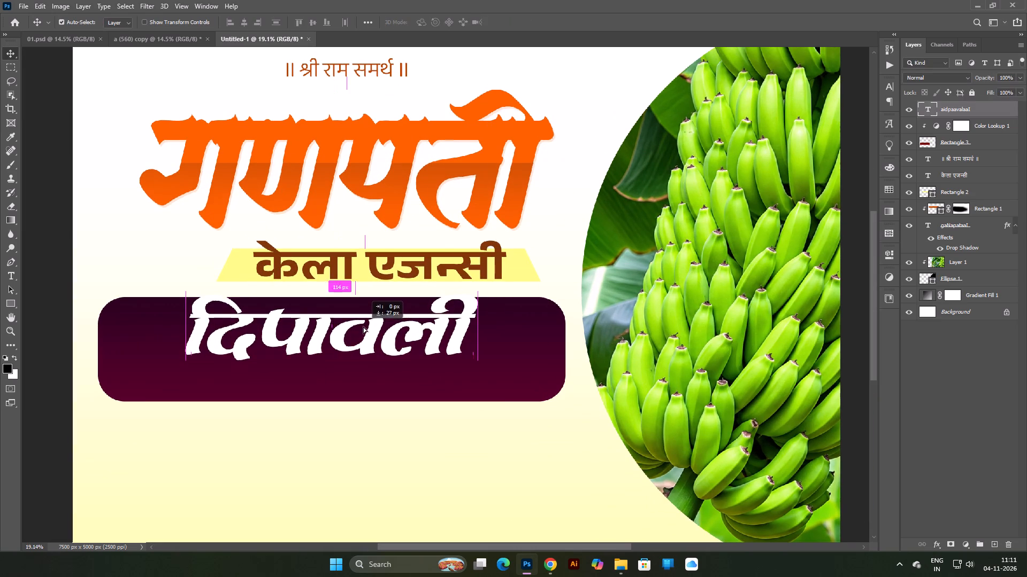
left_click_drag(363, 326, 364, 319)
scroll(364, 319, "down", 5)
scroll(360, 318, "up", 3)
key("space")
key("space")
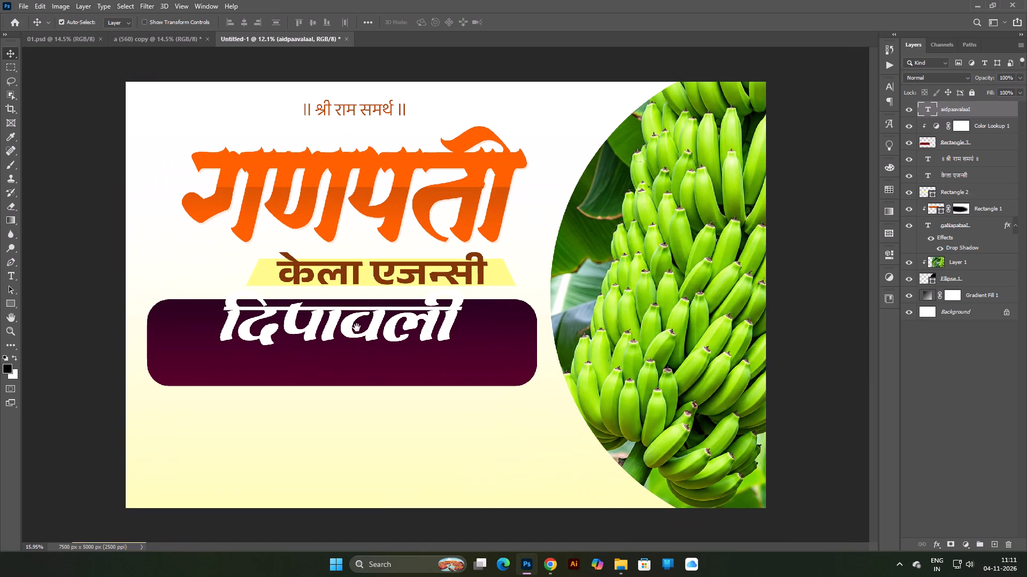
left_click_drag(356, 328, 374, 369)
left_click_drag(373, 326, 377, 340)
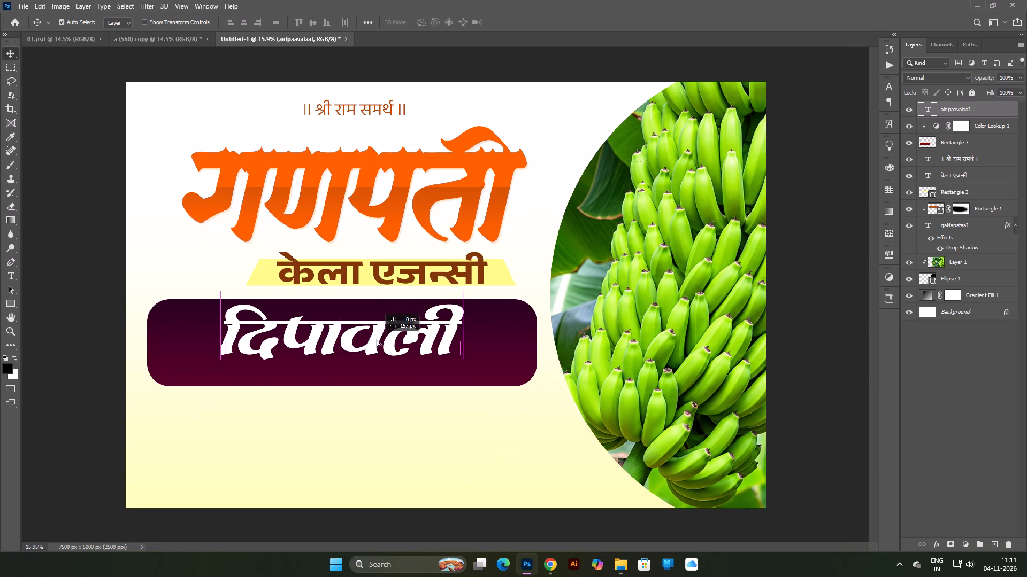
left_click_drag(377, 340, 377, 340)
scroll(379, 339, "down", 4)
scroll(376, 348, "up", 5)
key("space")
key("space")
left_click_drag(342, 381, 439, 381)
left_click(412, 391)
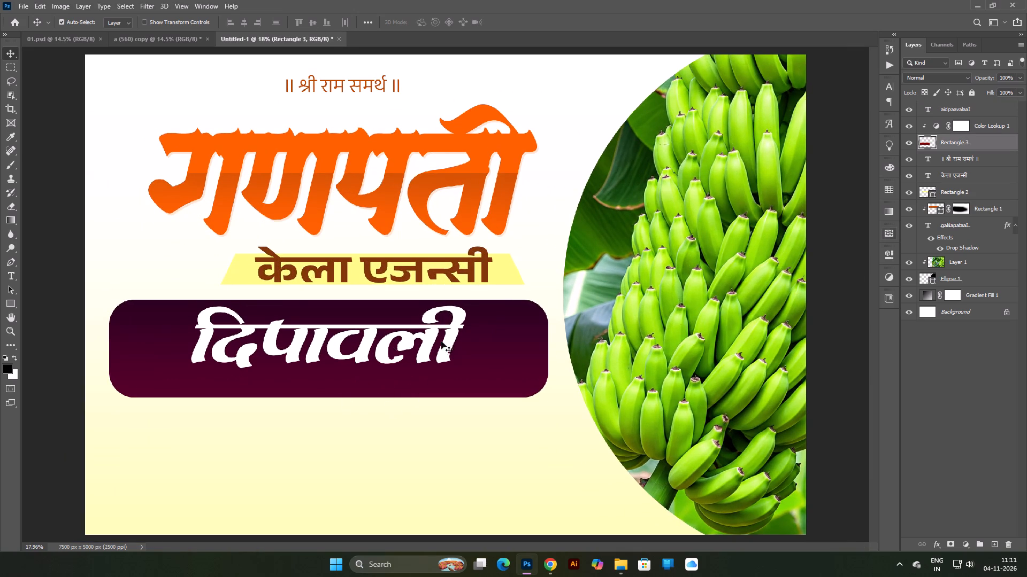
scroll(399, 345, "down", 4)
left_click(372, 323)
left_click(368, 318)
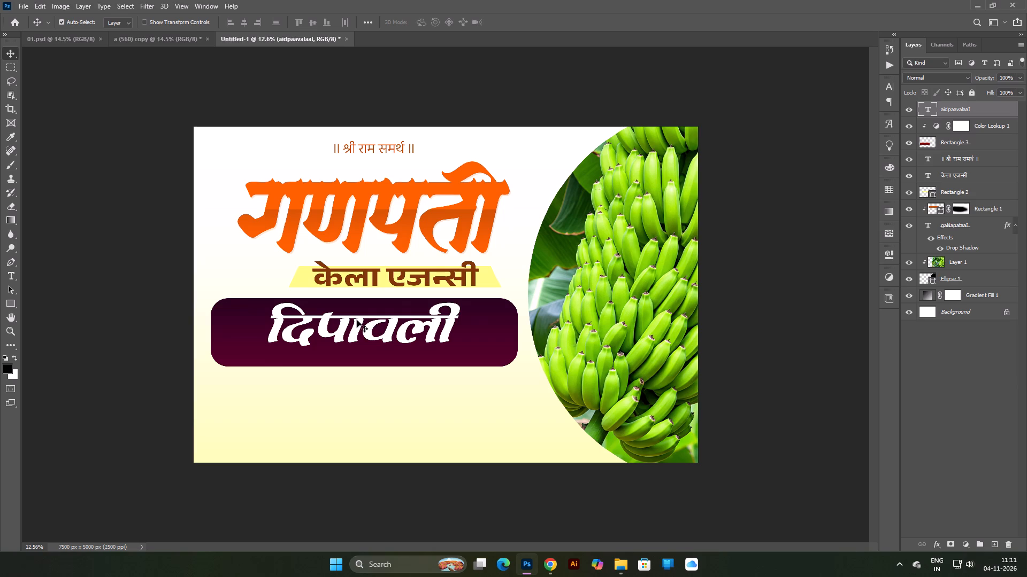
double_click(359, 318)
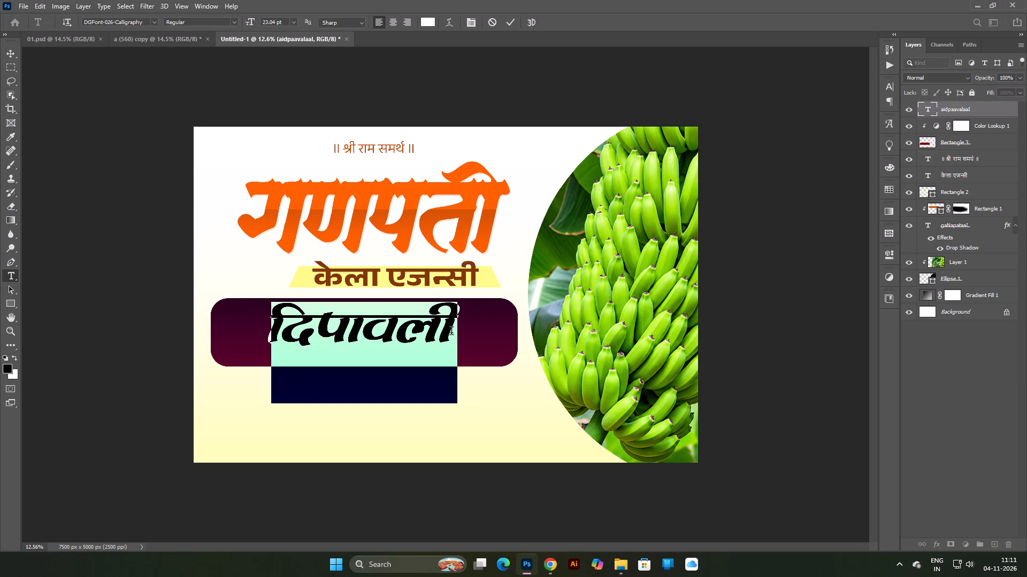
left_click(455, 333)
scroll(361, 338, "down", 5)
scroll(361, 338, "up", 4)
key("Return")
Scale the दिपावली text down slightly within the dark rounded rectangle and deselect it.
left_click(383, 330)
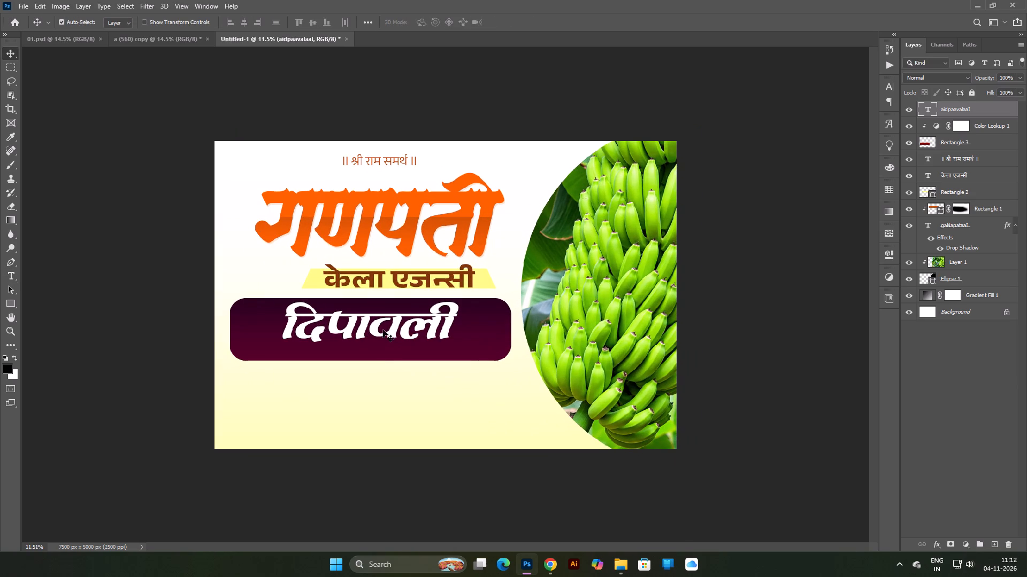
key("ctrl+t")
left_click_drag(370, 304, 370, 309)
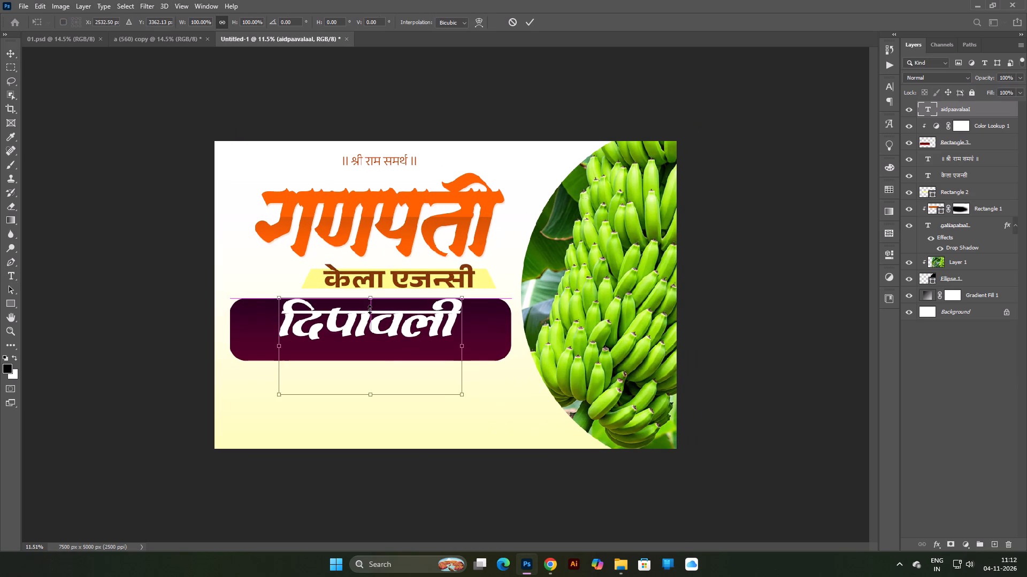
left_click_drag(370, 309, 369, 313)
left_click(389, 342)
double_click(389, 339)
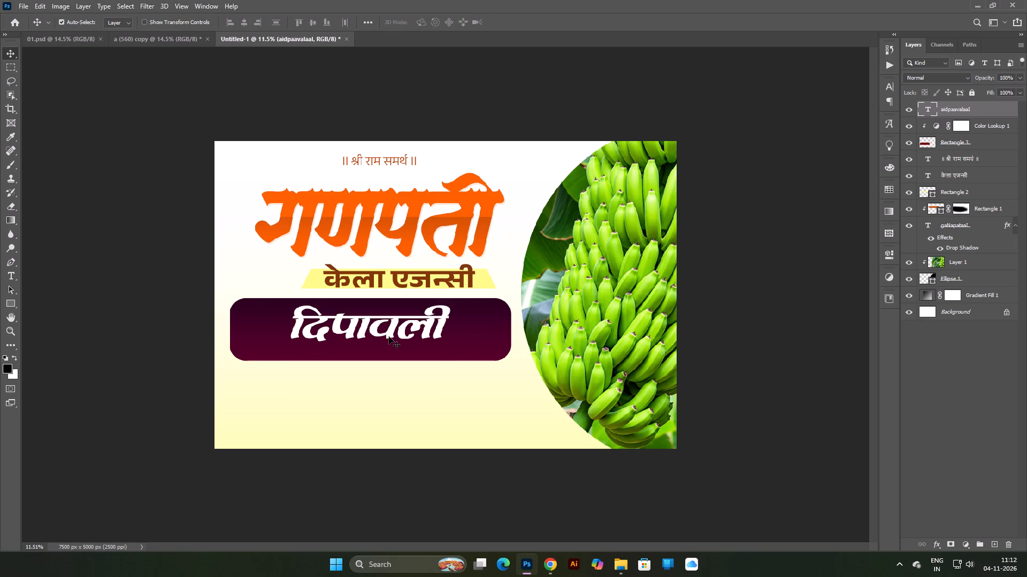
key("Return")
left_click(422, 517)
Fine-tune the दिपावली text's position in the upper part of the dark rounded rectangle, finishing with four small downward nudges.
scroll(347, 398, "up", 7)
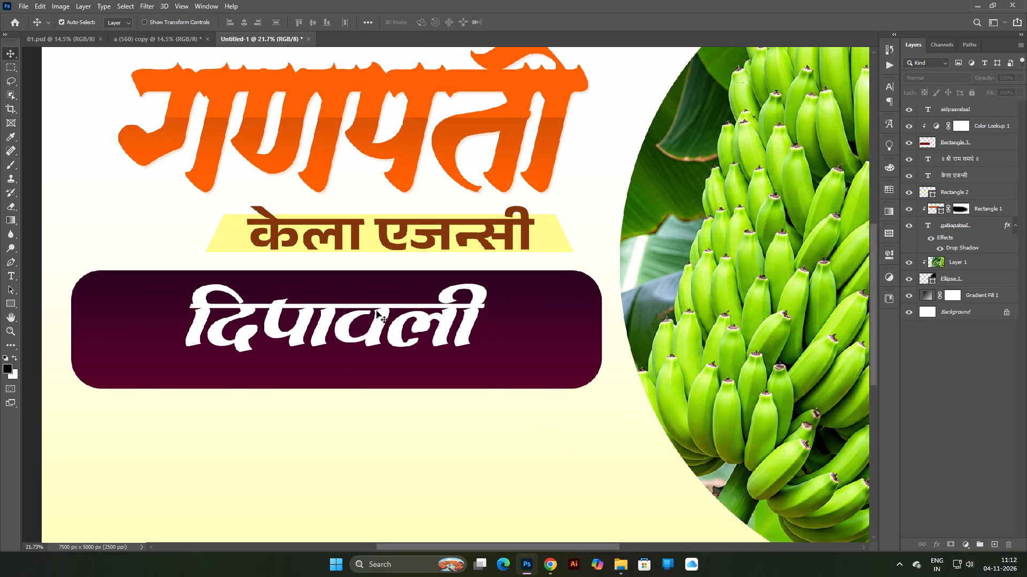
left_click_drag(377, 319, 384, 314)
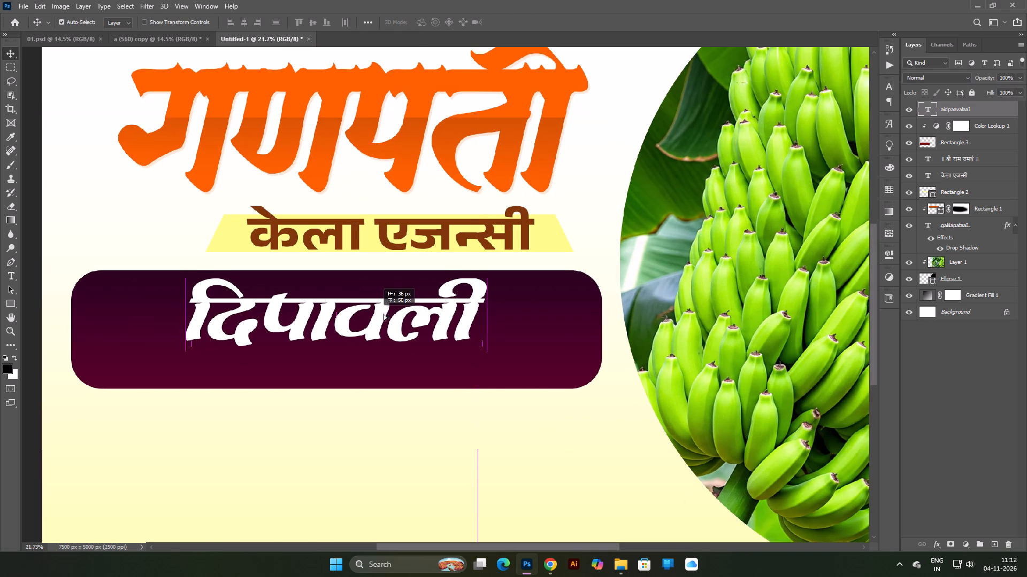
left_click_drag(384, 314, 376, 314)
key("Down")
key("Down")
key("Down")
key("Down")
scroll(112, 318, "down", 4)
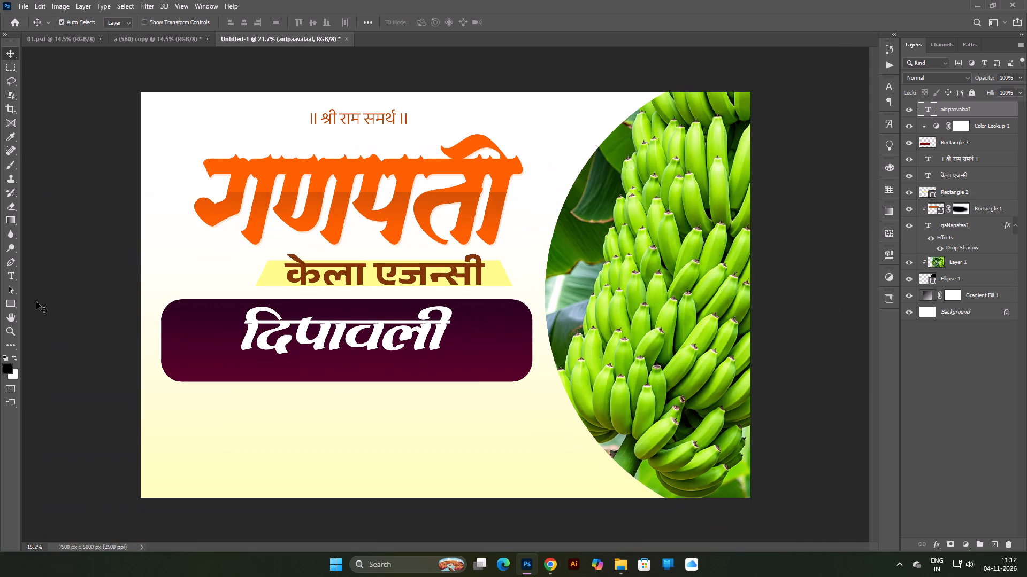
Switch to Chrome and close the green banana 4k Google search page.
left_click(547, 567)
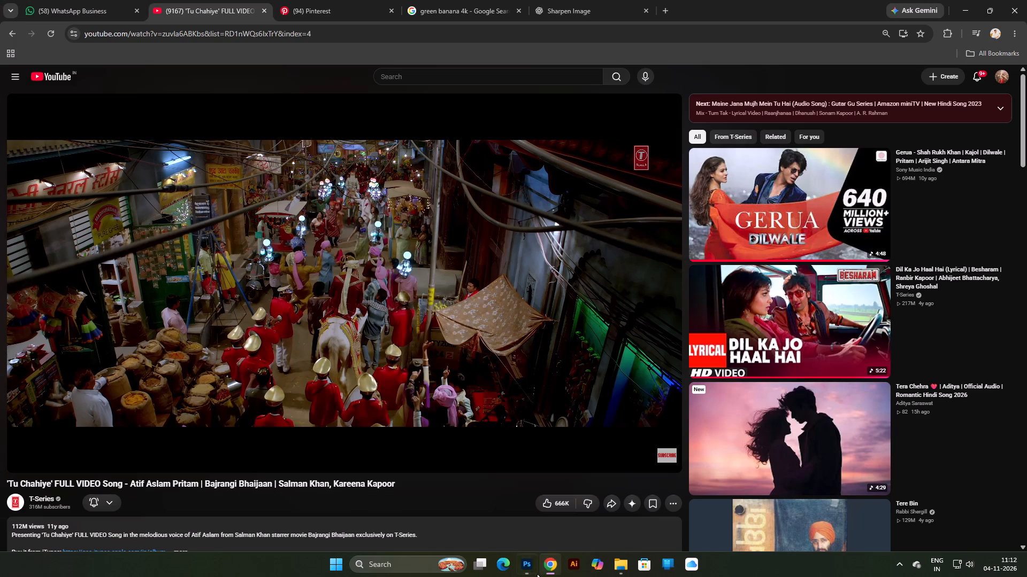
left_click(455, 0)
left_click(521, 14)
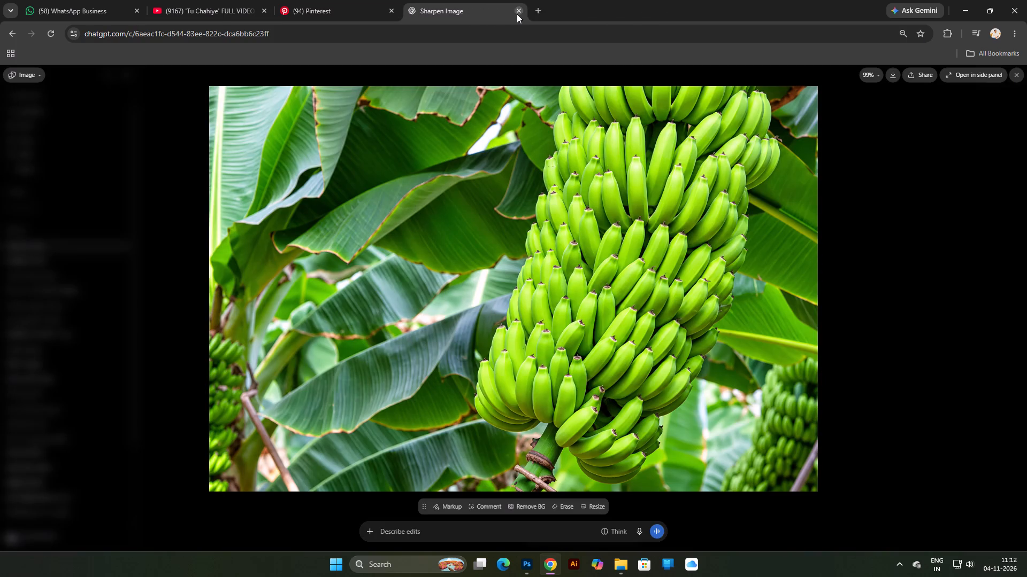
Open a new Google tab, switch the input language to Marathi, and enter निमित्त in the search.
left_click(535, 10)
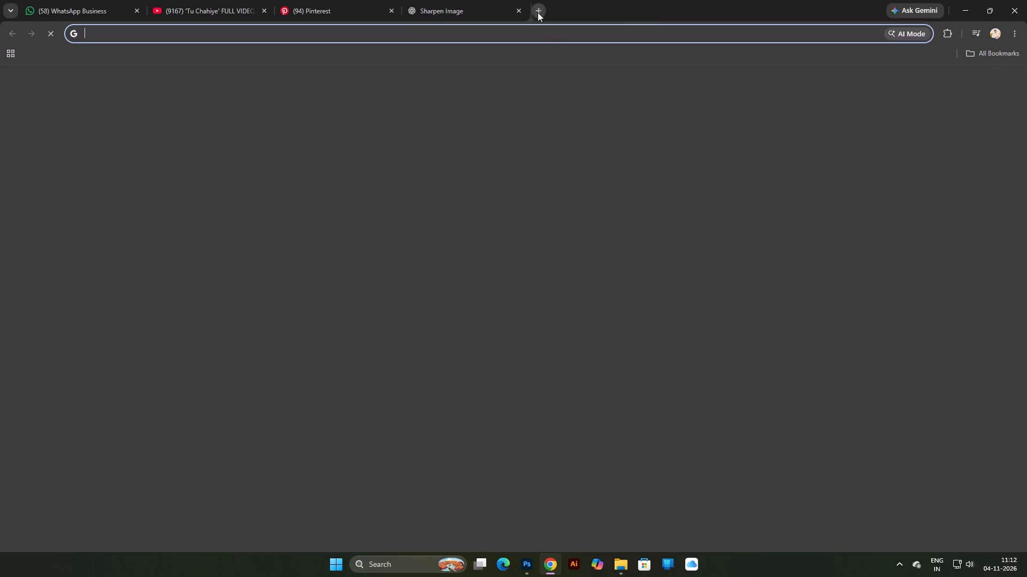
left_click(444, 225)
left_click(937, 569)
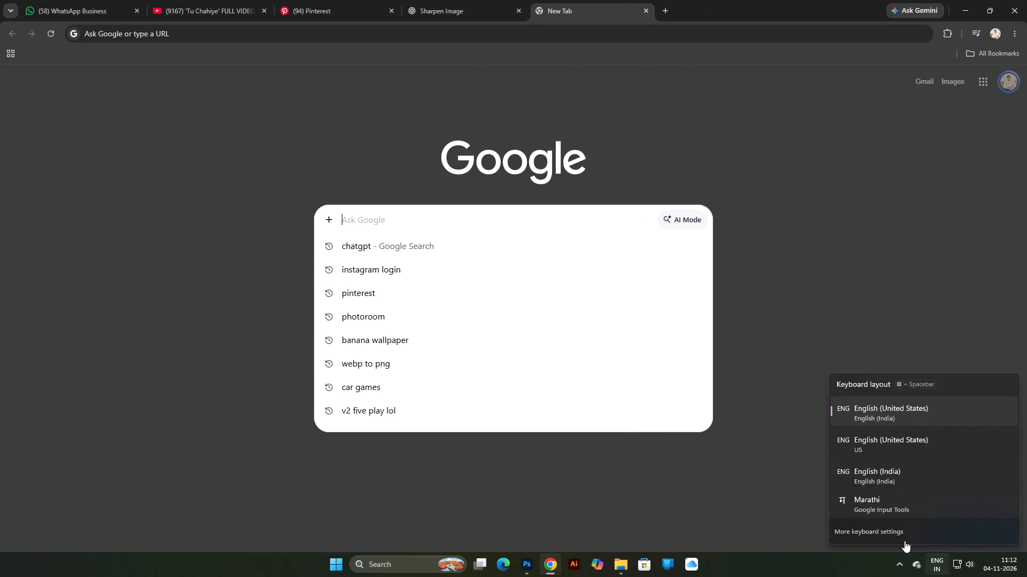
left_click(891, 511)
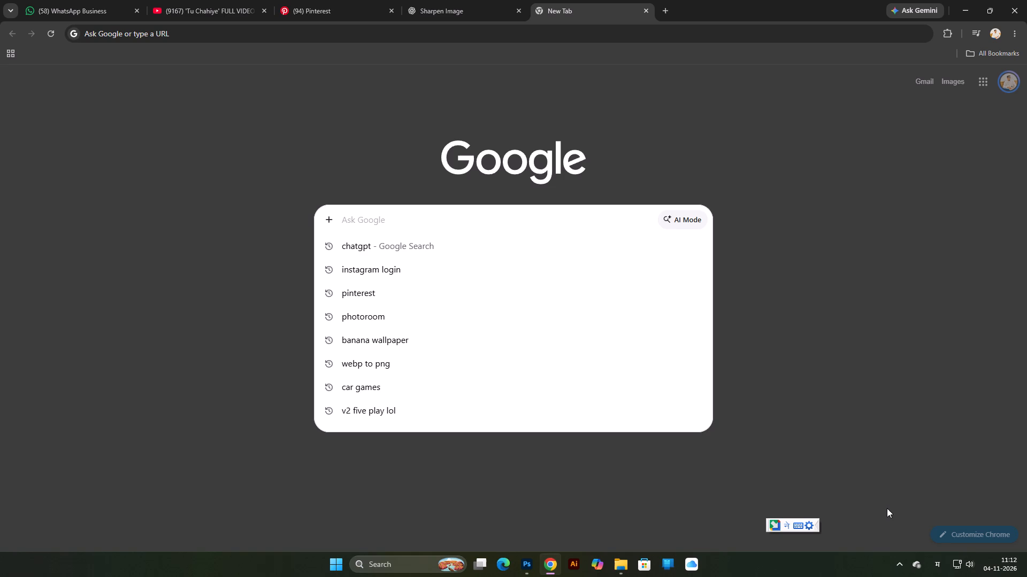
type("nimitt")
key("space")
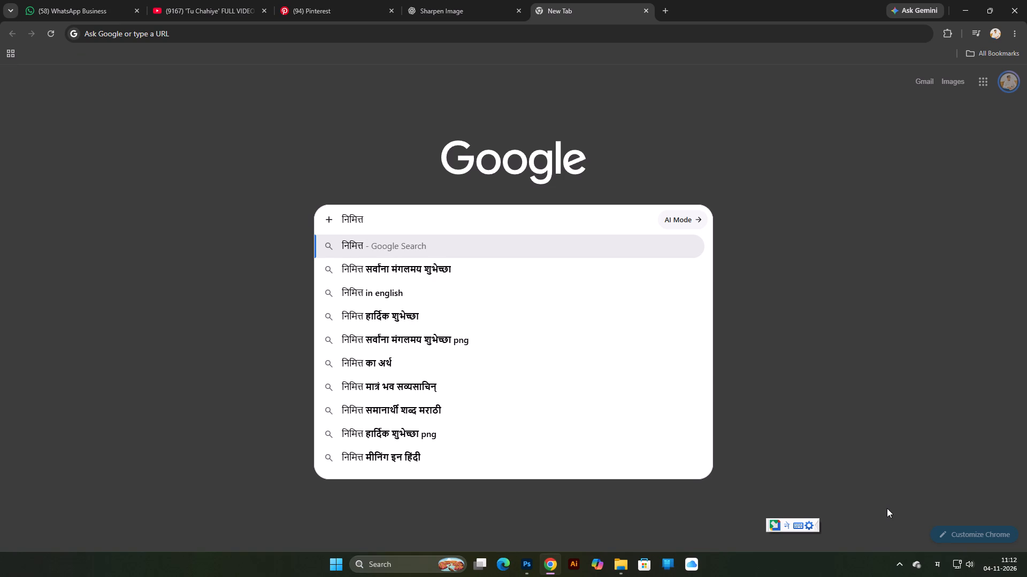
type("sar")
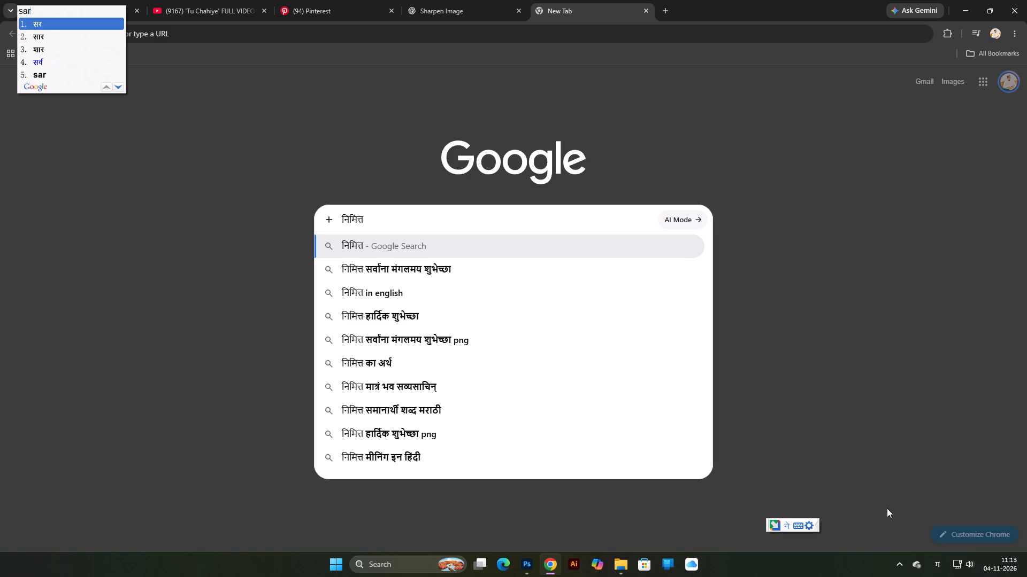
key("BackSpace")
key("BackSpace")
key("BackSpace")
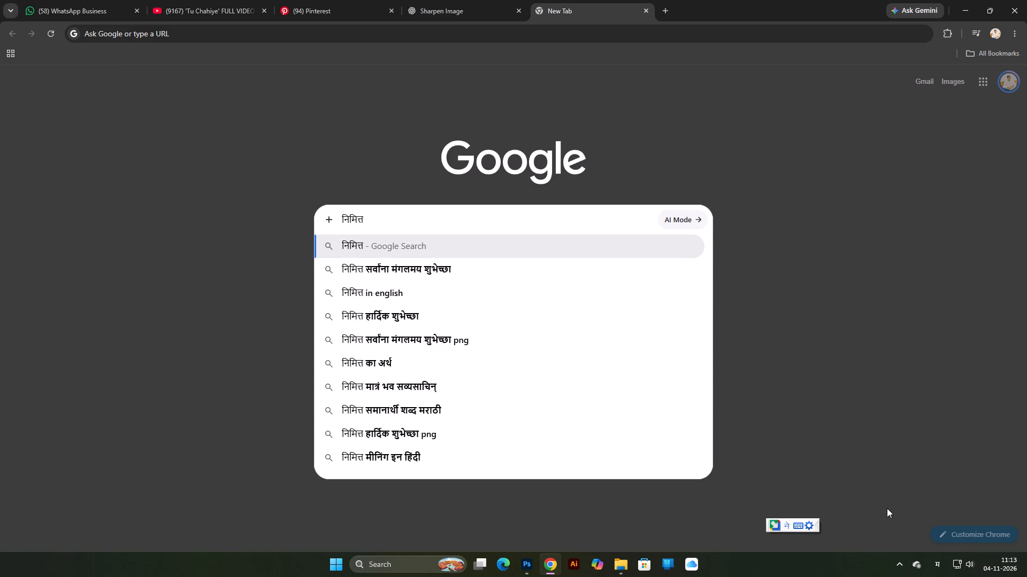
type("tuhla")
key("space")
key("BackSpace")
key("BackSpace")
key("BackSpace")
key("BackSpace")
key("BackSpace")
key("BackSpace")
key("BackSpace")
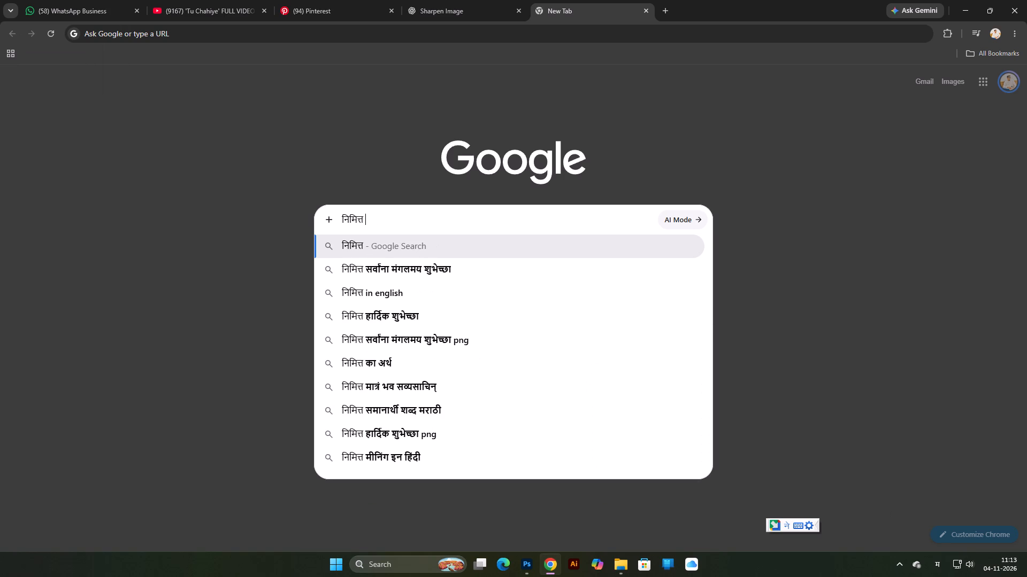
Extend the search phrase to निमित्त तुम्हाला व तुमच्या परिवाराला.
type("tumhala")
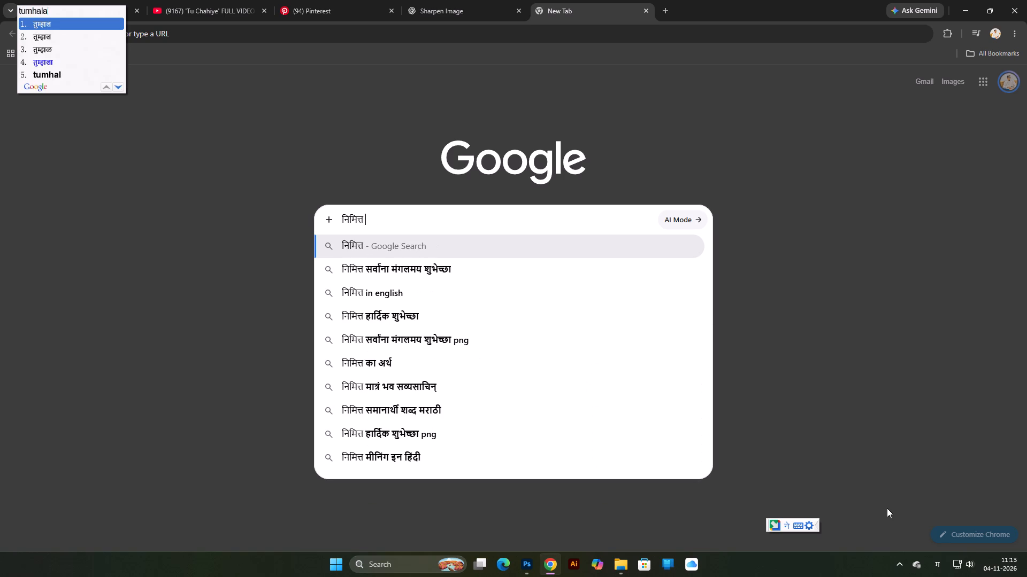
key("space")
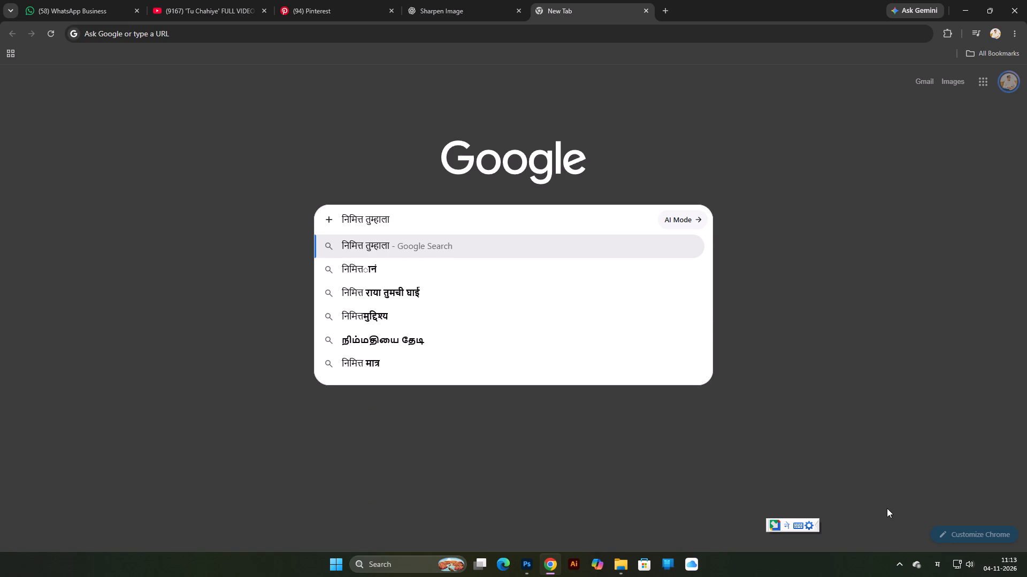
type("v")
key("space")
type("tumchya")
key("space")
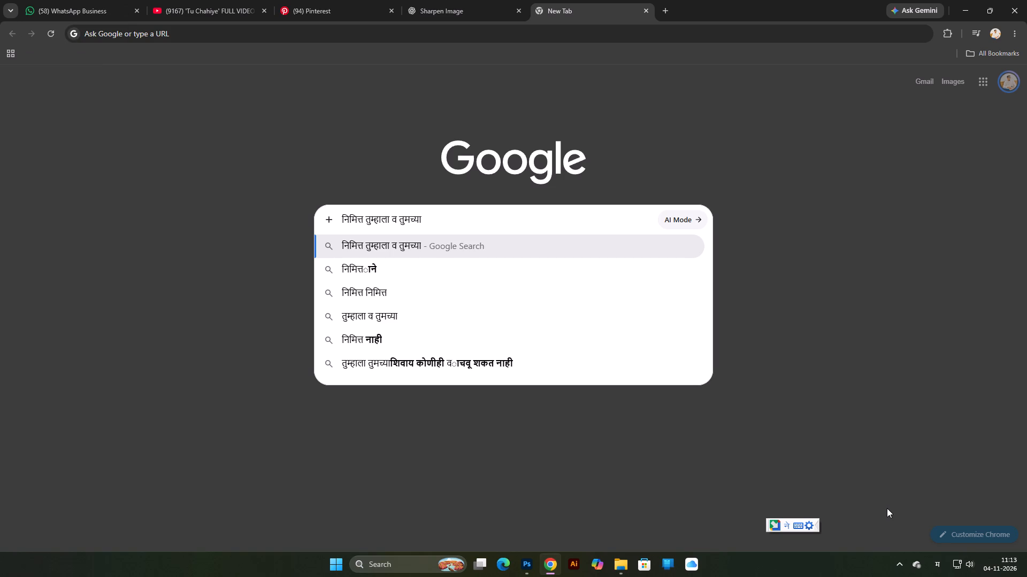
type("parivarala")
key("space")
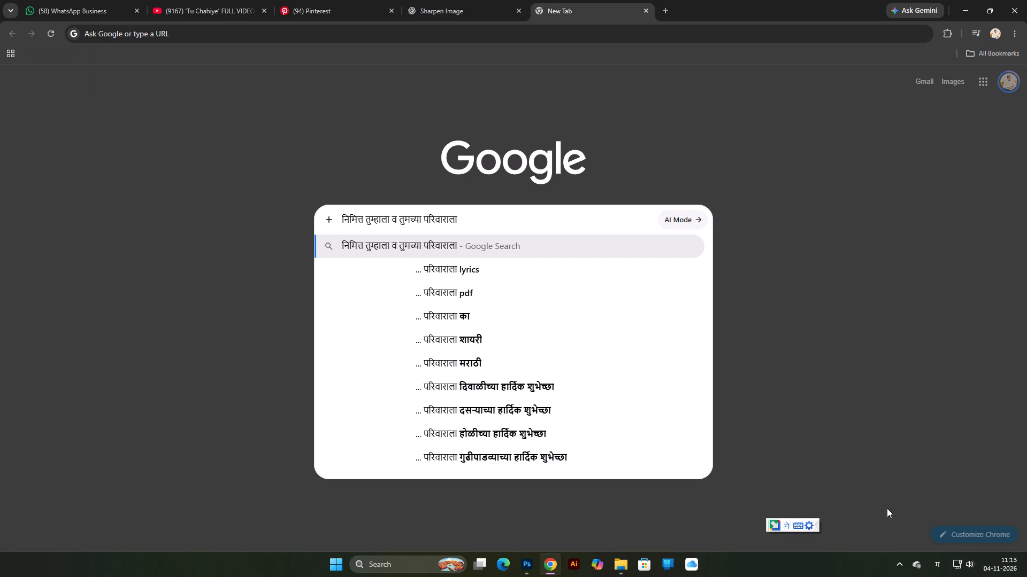
Pick the suggestion ending in दिवाळीच्या हार्दिक शुभेच्छा and run the search.
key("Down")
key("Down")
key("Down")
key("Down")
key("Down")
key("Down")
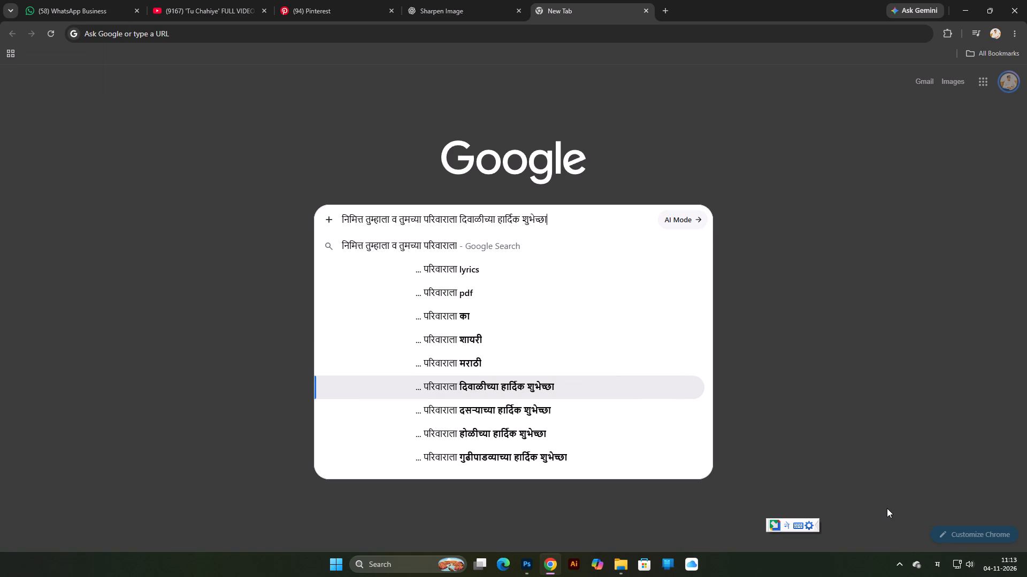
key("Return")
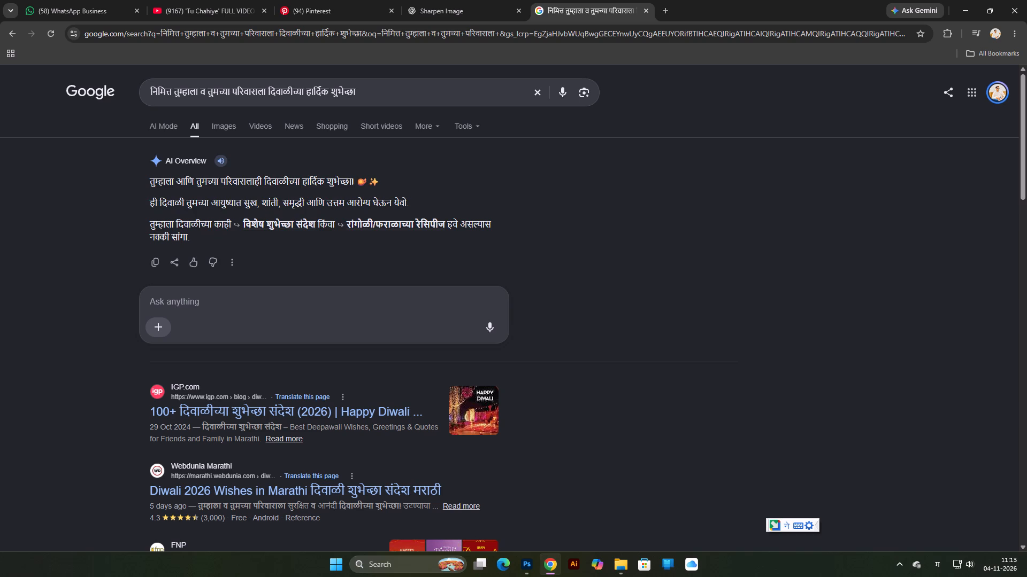
Remove the word दिवाळीच्या from the search phrase, keeping a space before हार्दिक.
left_click_drag(275, 90, 281, 90)
left_click_drag(281, 90, 297, 89)
left_click(297, 89)
left_click(305, 89)
left_click_drag(266, 91, 307, 95)
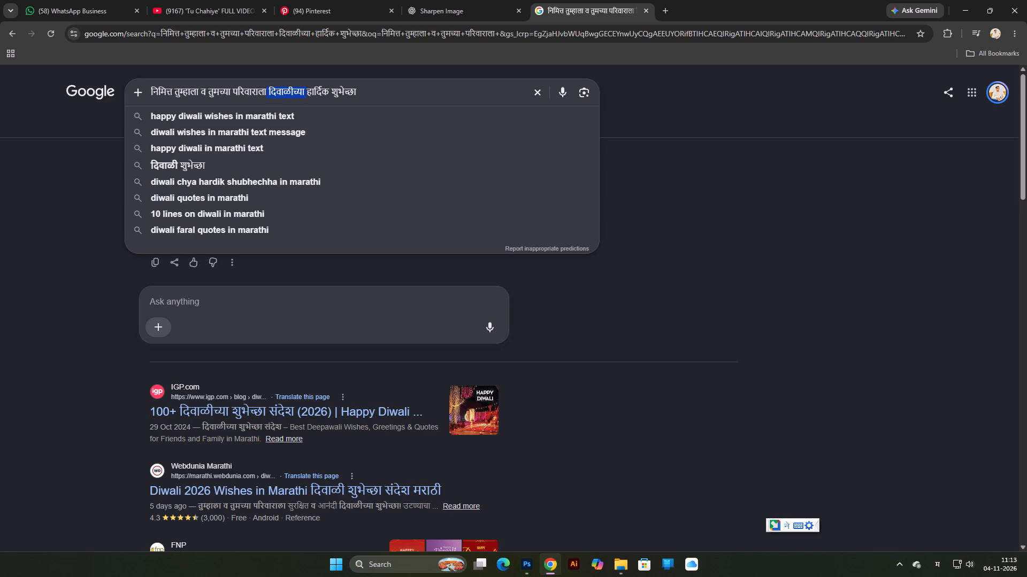
left_click_drag(307, 95, 308, 94)
key("BackSpace")
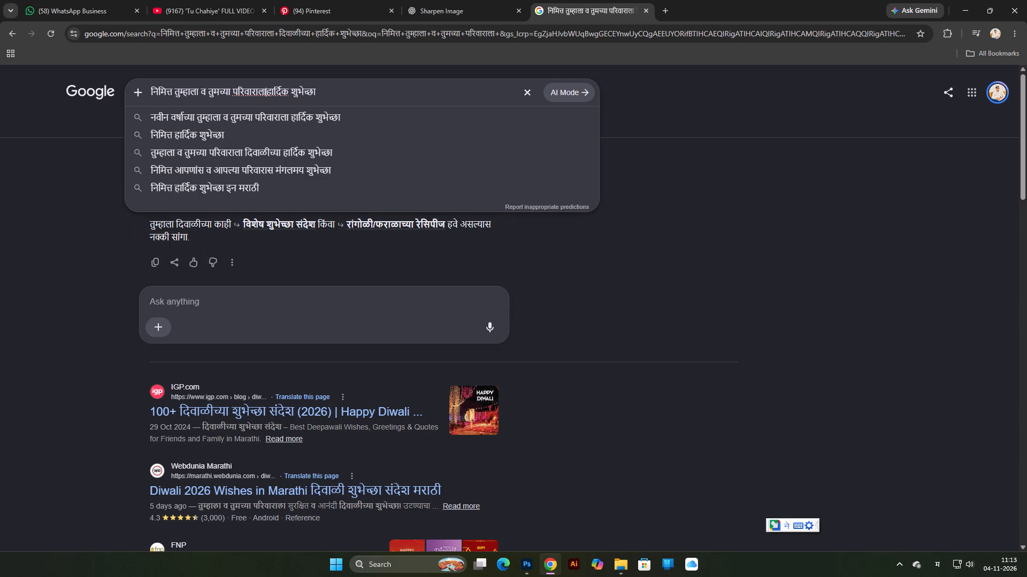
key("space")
Copy the whole phrase निमित्त तुम्हाला व तुमच्या परिवाराला हार्दिक शुभेच्छा.
left_click_drag(363, 90, 80, 88)
key("ctrl+c")
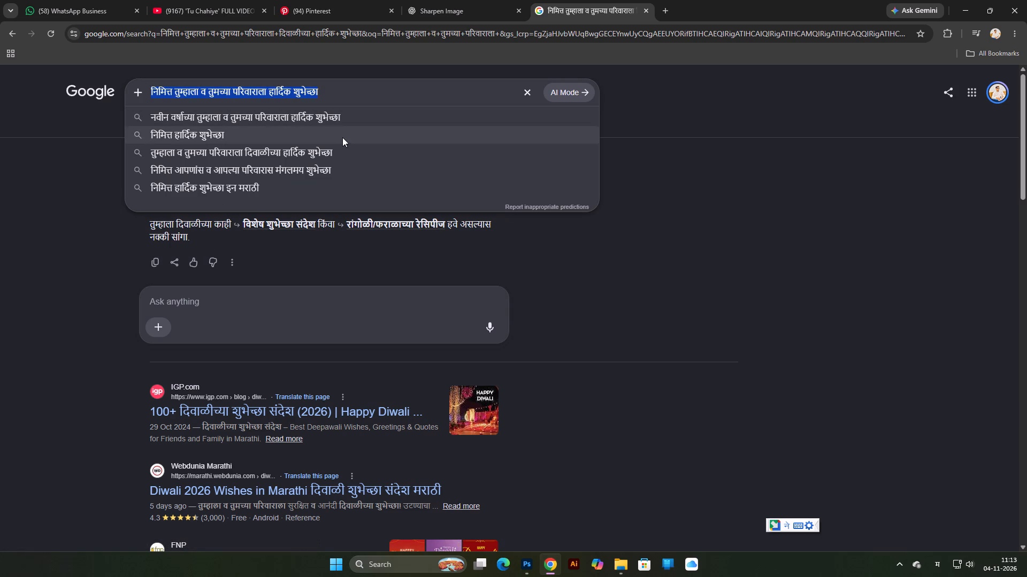
key("ctrl+c")
key("ctrl+c")
key("ctrl+c")
key("ctrl+c")
key("ctrl+c")
Switch to Photoshop and paste the copied greeting line as a new text layer below the dark rounded rectangle.
left_click(525, 562)
scroll(305, 416, "down", 4)
scroll(238, 443, "up", 7)
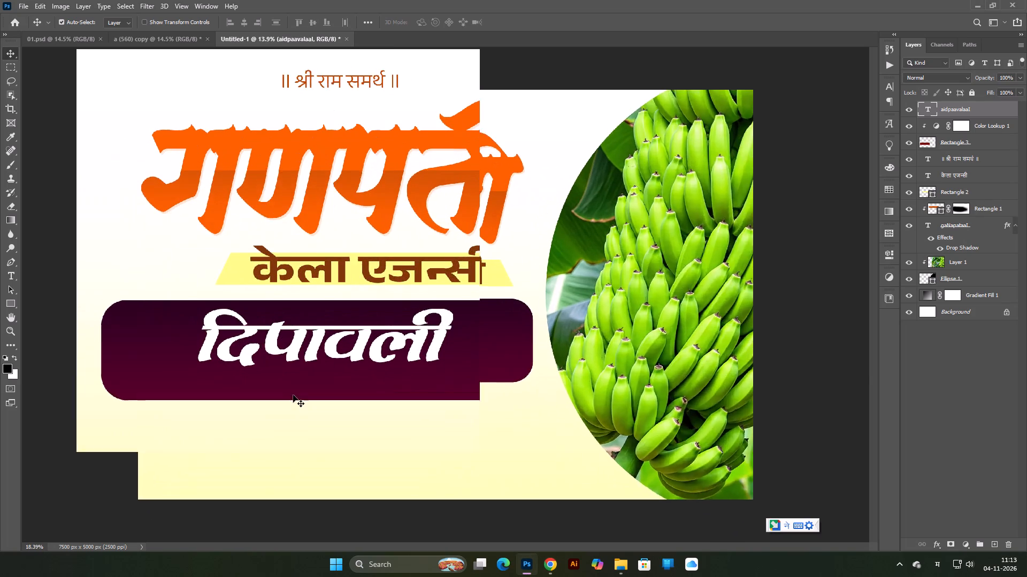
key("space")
left_click(9, 276)
scroll(281, 408, "up", 5)
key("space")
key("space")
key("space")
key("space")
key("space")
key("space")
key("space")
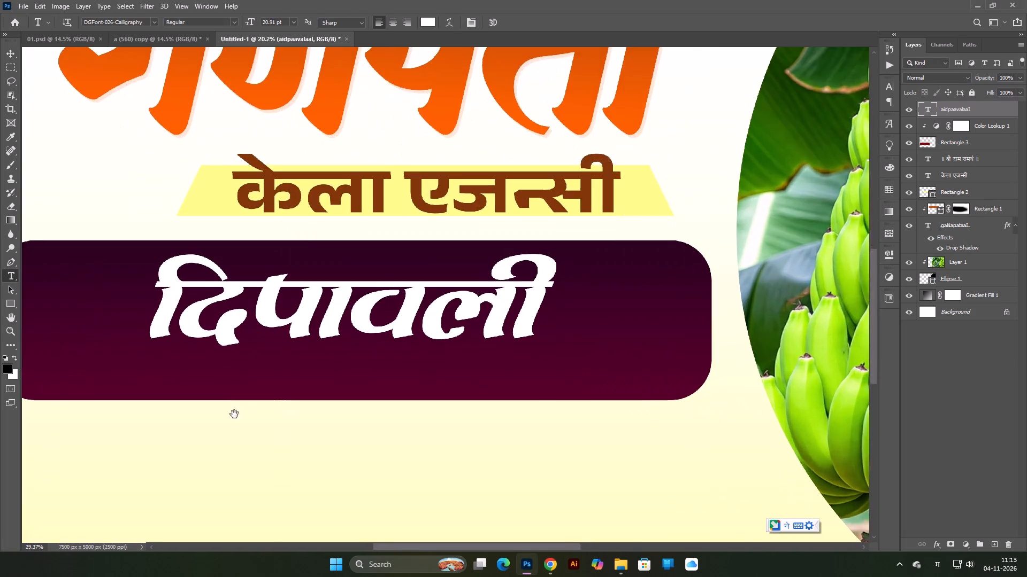
left_click_drag(234, 414, 356, 285)
left_click(217, 501)
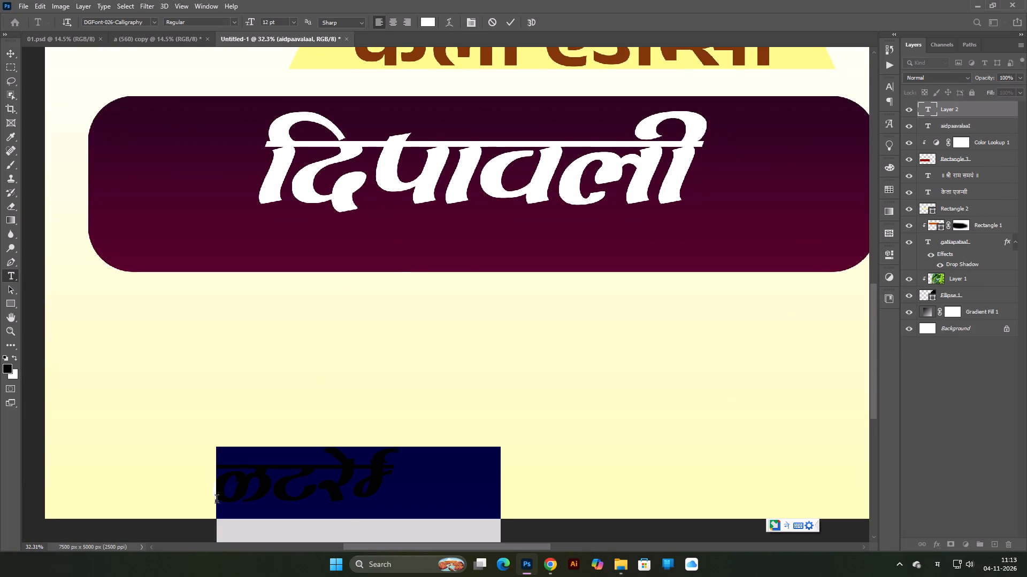
key("ctrl+v")
Select the whole greeting line and apply World-Ready Layout to it.
triple_click(307, 492)
double_click(307, 492)
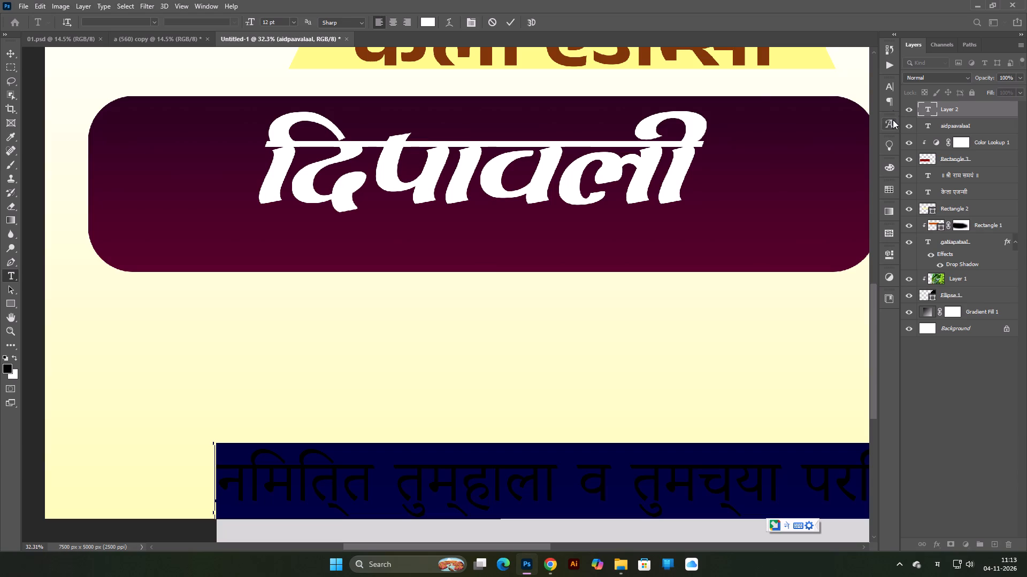
left_click(891, 102)
left_click(870, 82)
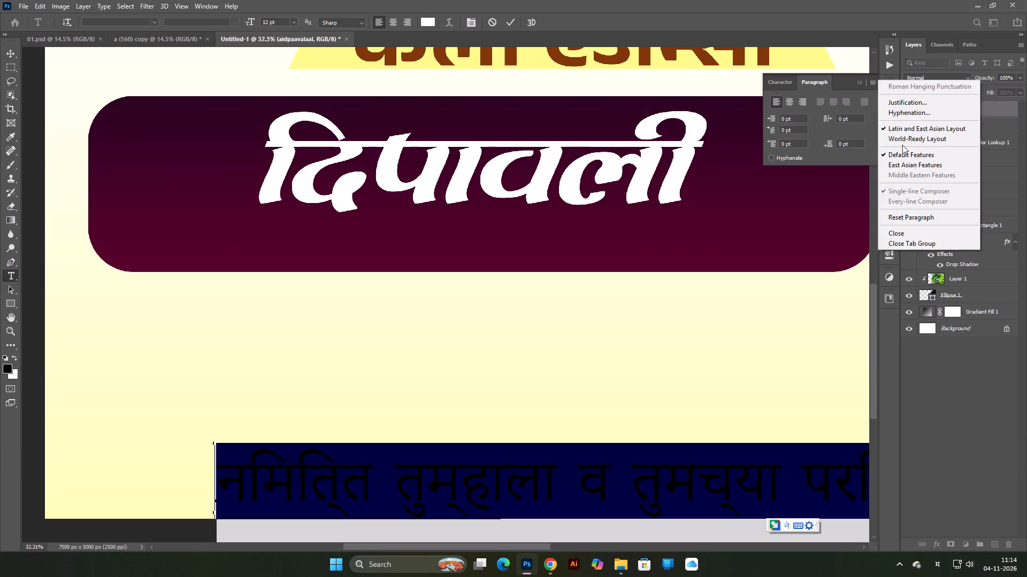
left_click(900, 139)
Move the greeting line up and slightly left, just beneath the dark rounded rectangle.
left_click_drag(653, 435, 648, 420)
left_click_drag(616, 377, 556, 262)
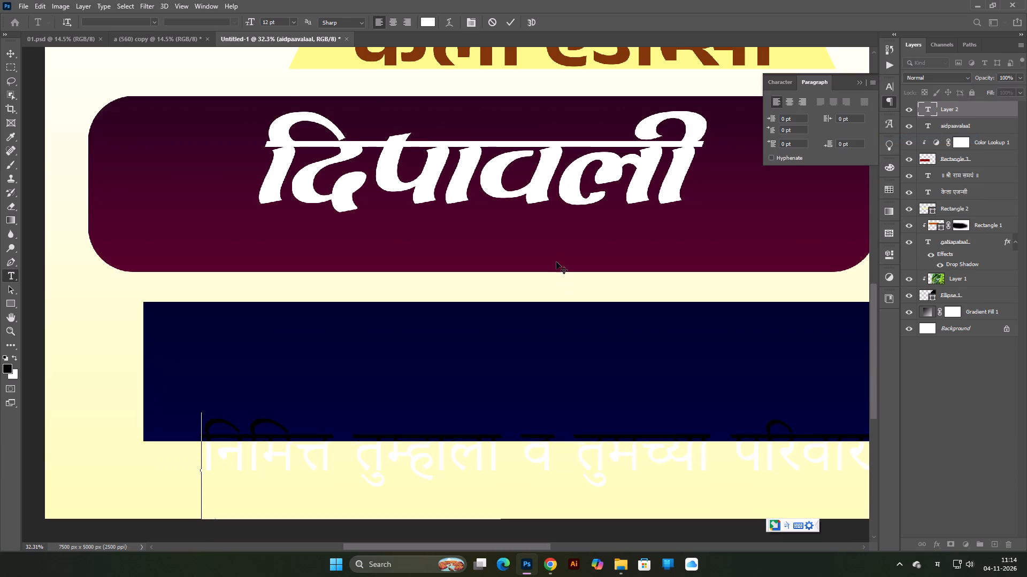
left_click_drag(556, 262, 556, 261)
Set the greeting line's font to Baloo 2 SemiBold.
left_click(135, 24)
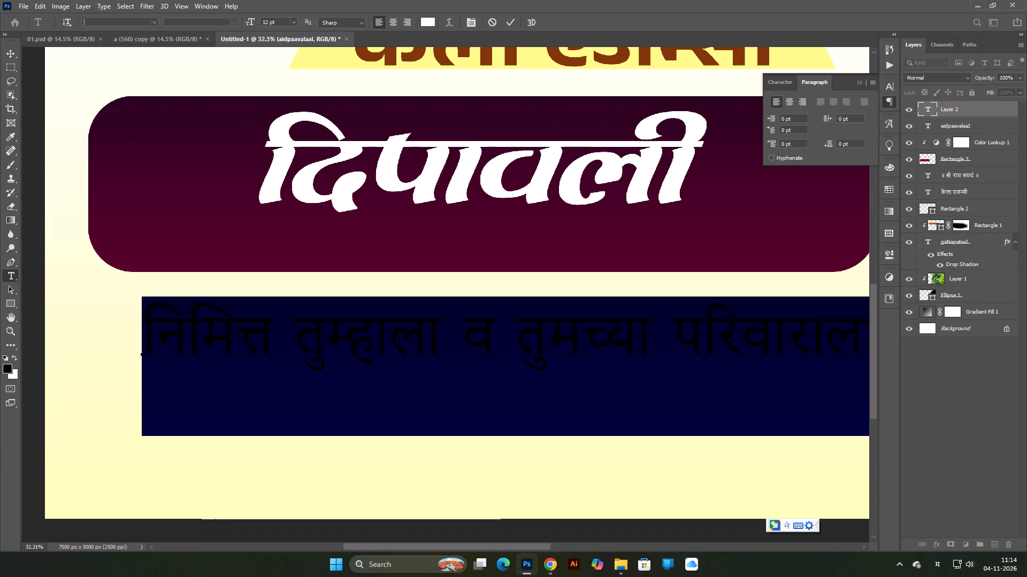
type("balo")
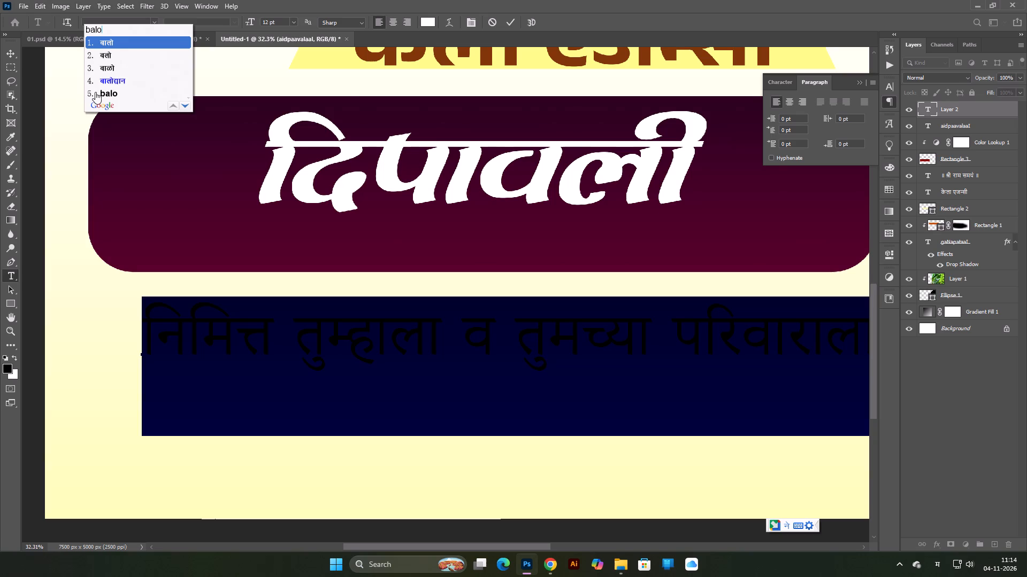
left_click(111, 92)
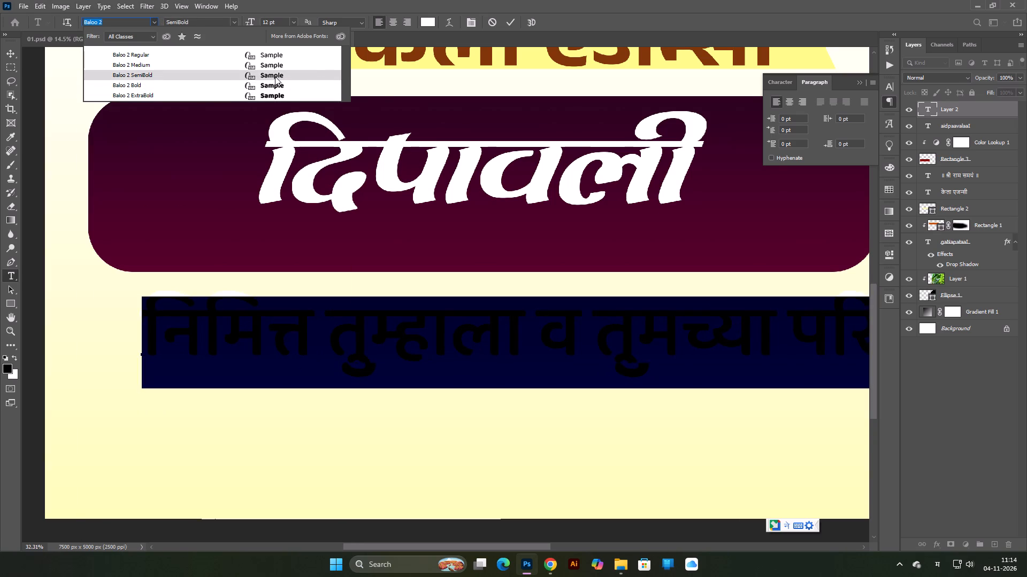
left_click(275, 72)
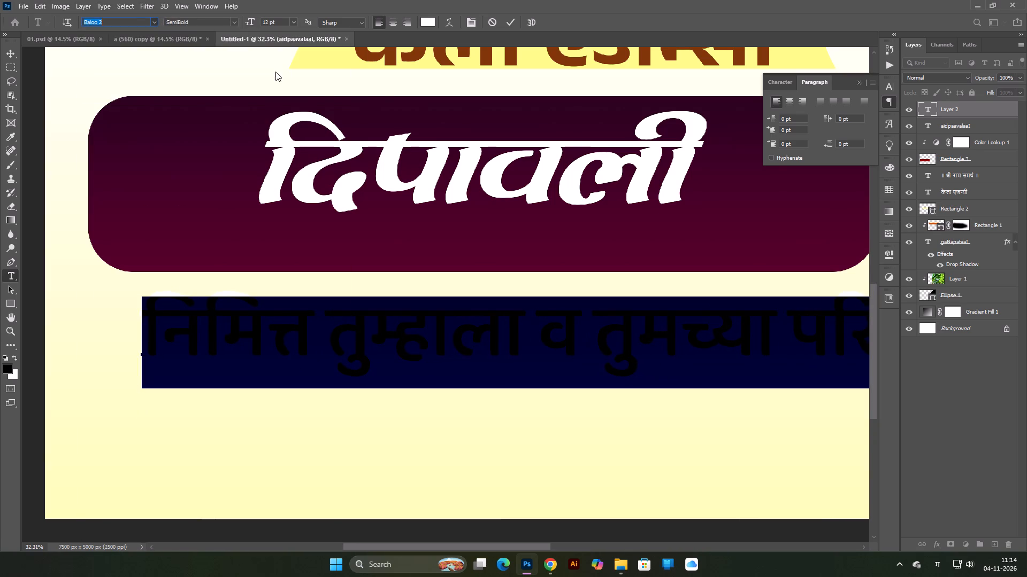
Reduce the greeting line's font size to 6 pt.
left_click_drag(249, 23, 247, 29)
left_click_drag(246, 30, 239, 35)
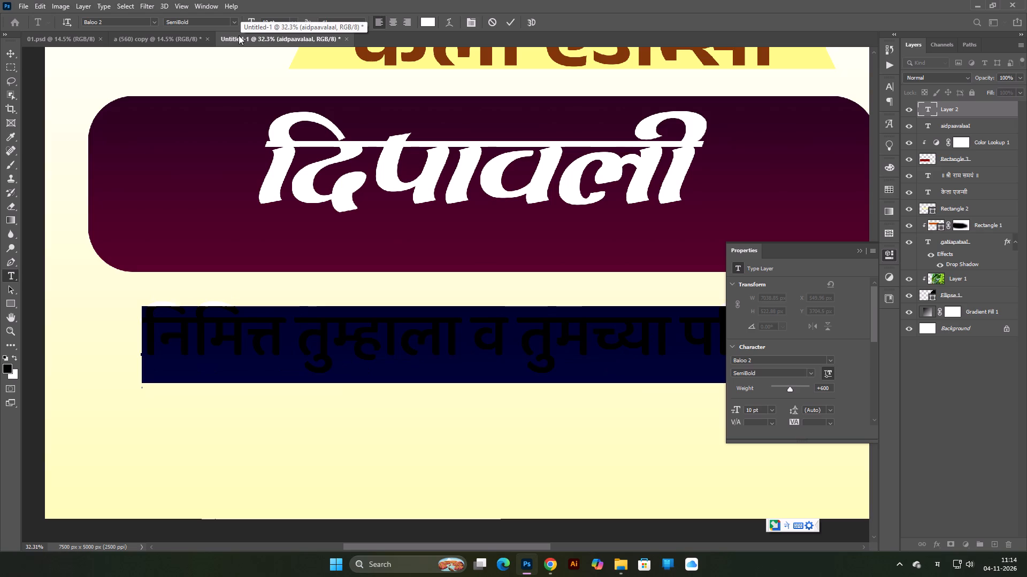
left_click_drag(239, 35, 238, 35)
left_click(252, 20)
left_click(251, 21)
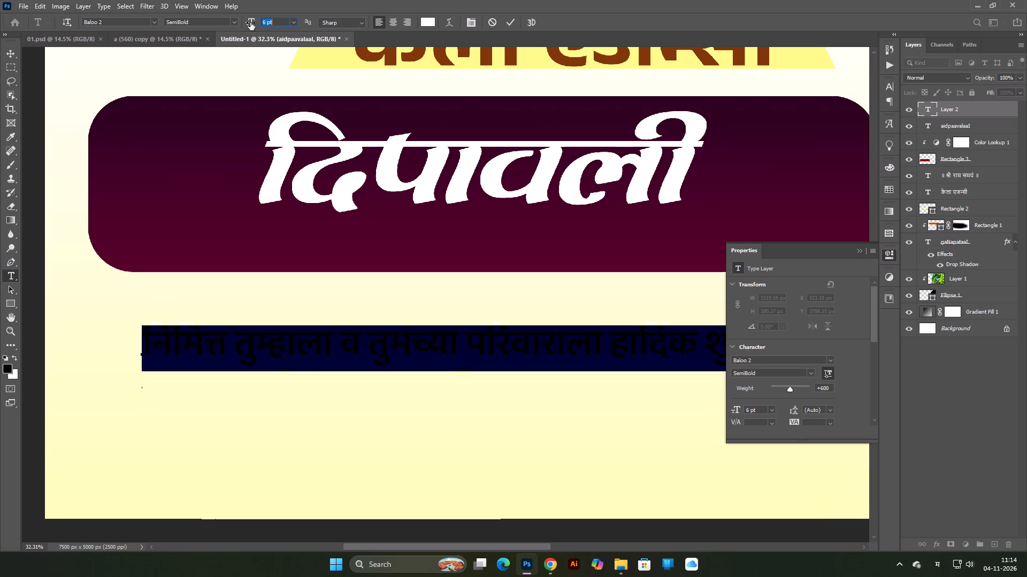
Move the greeting line into the dark rounded rectangle beneath दिपावली, finish the text edit and deselect.
left_click_drag(428, 383, 440, 275)
left_click(859, 249)
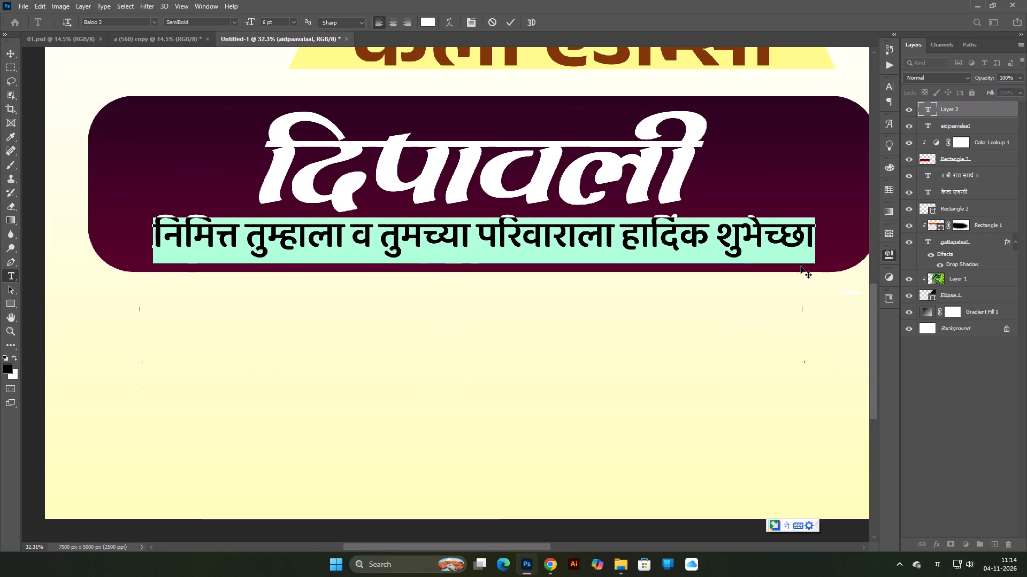
scroll(461, 205, "down", 4)
left_click(11, 53)
left_click(47, 67)
Shift the greeting line about 37 px to the right within the dark rounded rectangle.
scroll(518, 278, "down", 5)
scroll(476, 266, "up", 3)
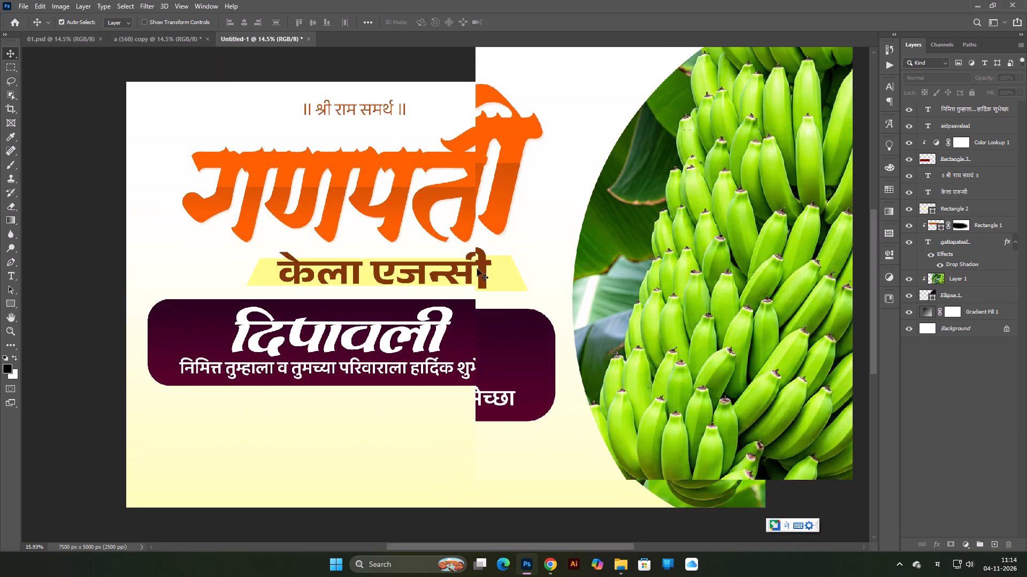
scroll(477, 269, "up", 5)
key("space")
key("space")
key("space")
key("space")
left_click_drag(315, 389, 505, 221)
left_click_drag(422, 257, 428, 261)
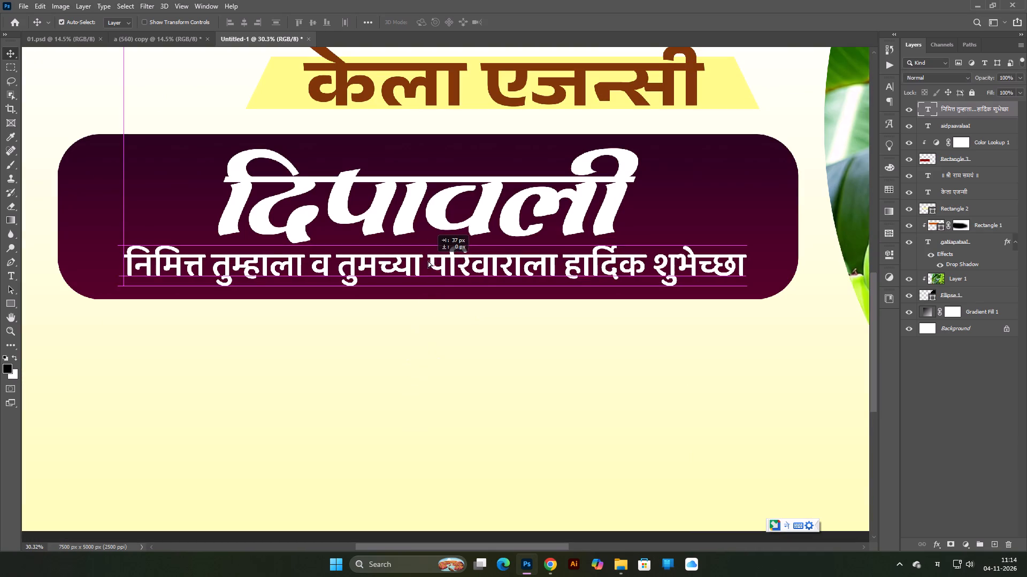
left_click_drag(428, 261, 428, 260)
Change the whole greeting line's font style to Regular and deselect the layer.
double_click(428, 260)
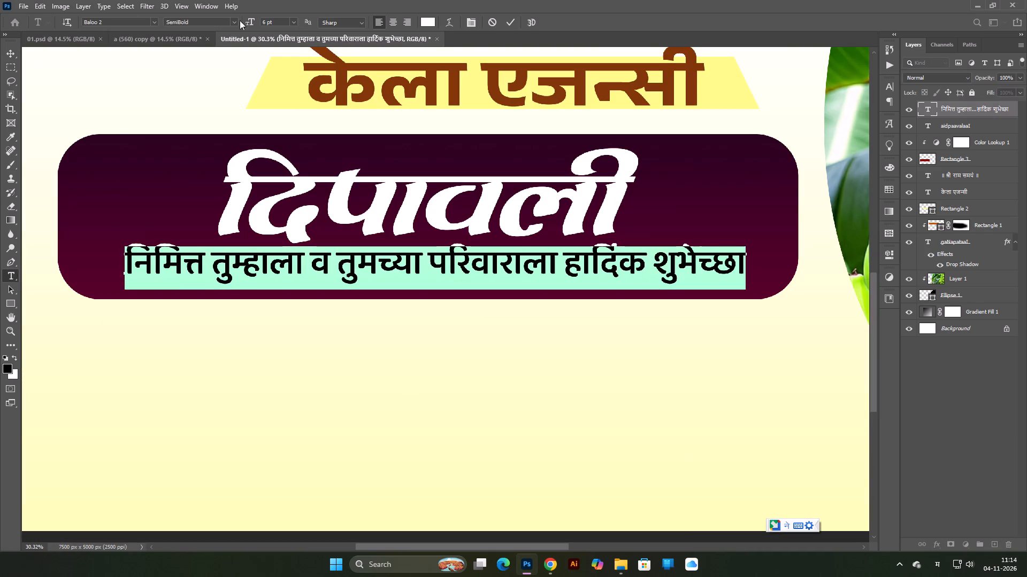
left_click(229, 19)
left_click(234, 20)
left_click(228, 35)
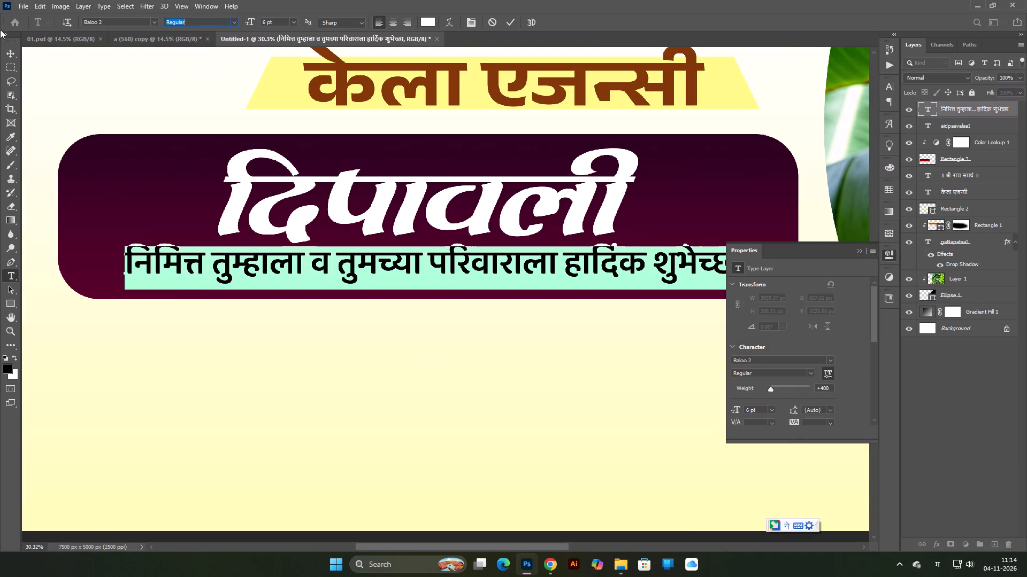
left_click(9, 48)
scroll(183, 157, "down", 6)
scroll(252, 265, "down", 4)
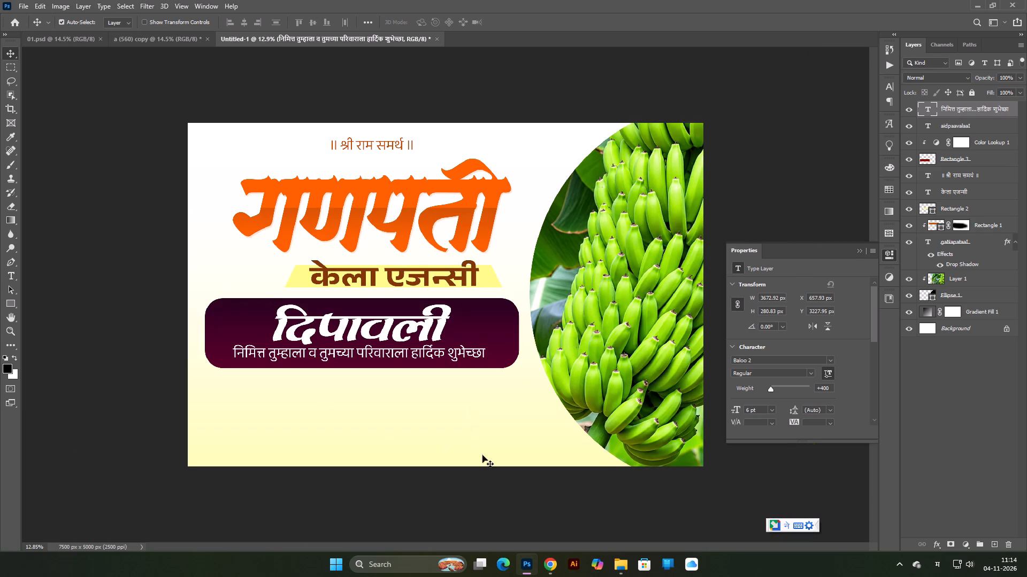
left_click(473, 518)
Move the greeting line about 80 px left and about 36 px down within the dark rounded rectangle.
scroll(381, 408, "up", 8)
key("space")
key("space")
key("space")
left_click_drag(312, 390, 442, 336)
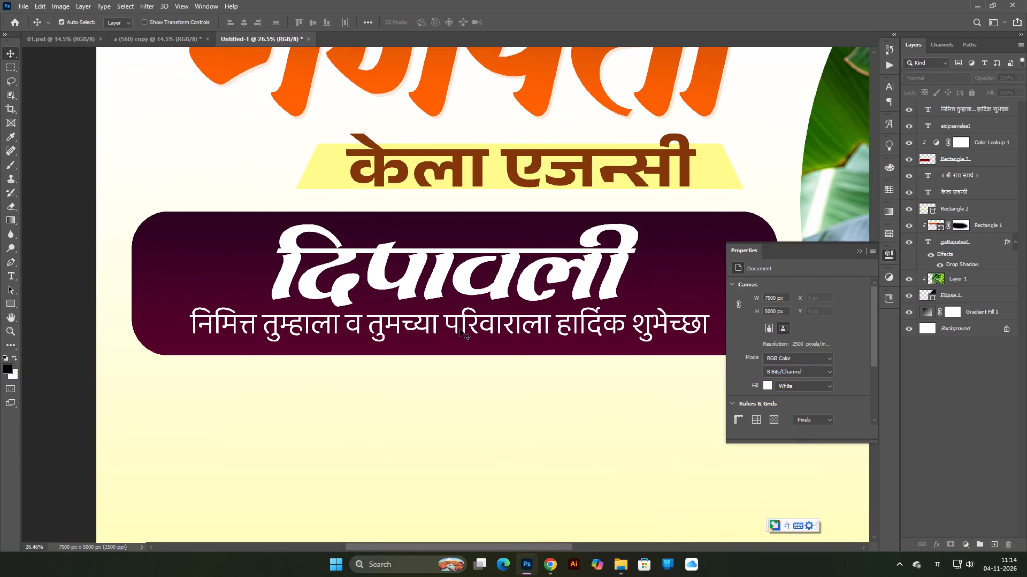
left_click(468, 323)
left_click_drag(472, 326, 461, 329)
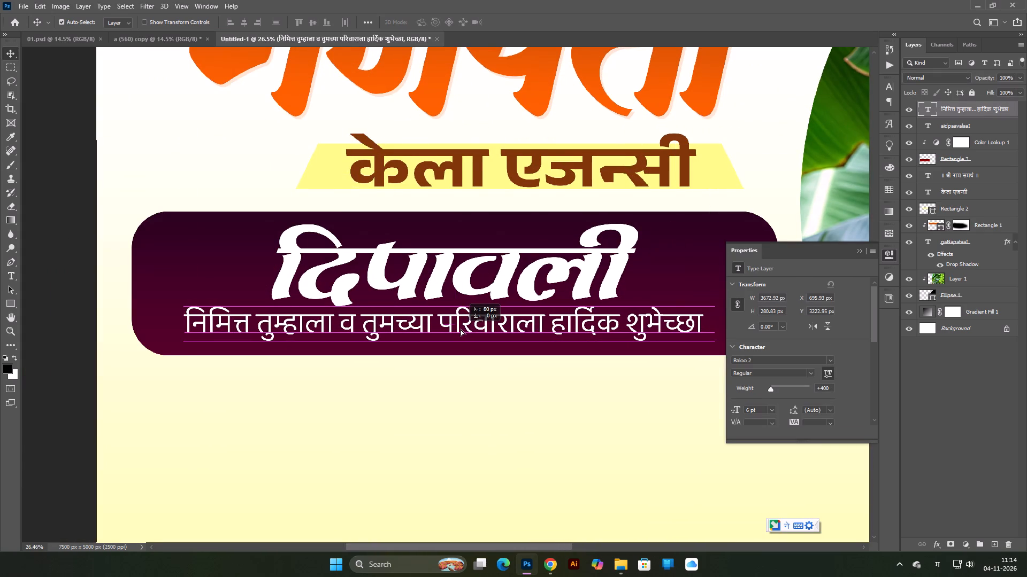
left_click(461, 329)
scroll(461, 330, "down", 3)
key("Return")
key("Down")
key("Down")
key("Down")
key("Down")
key("Down")
key("Down")
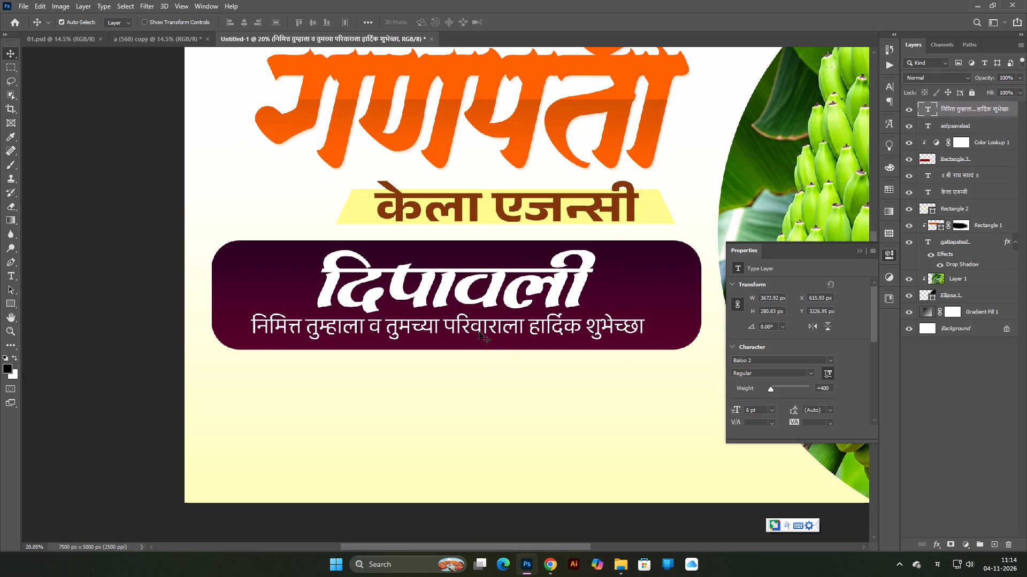
key("Down")
key("Down")
key("Down")
key("Down")
key("Down")
Append "..!" to the end of the greeting line.
triple_click(484, 327)
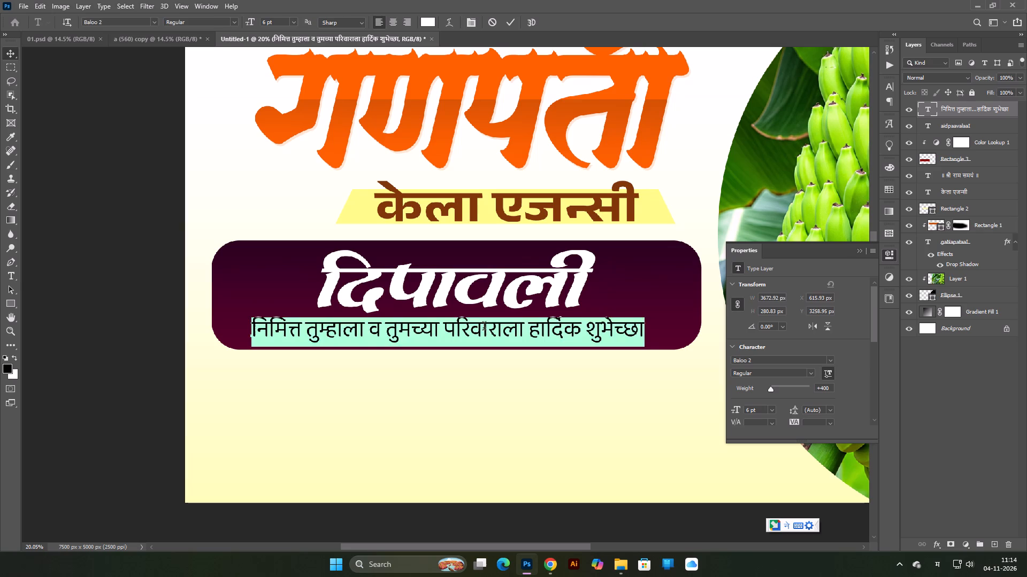
left_click(643, 333)
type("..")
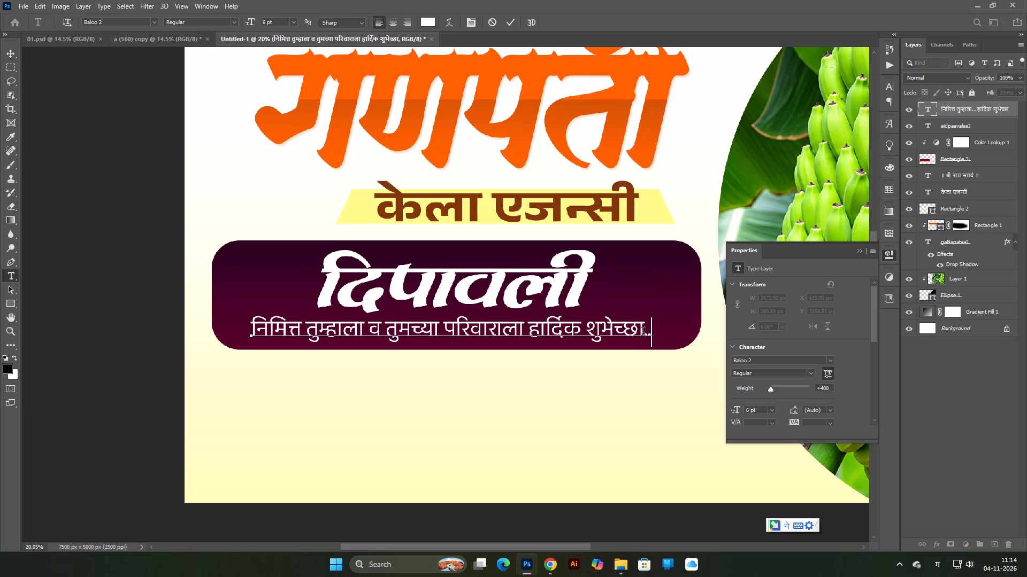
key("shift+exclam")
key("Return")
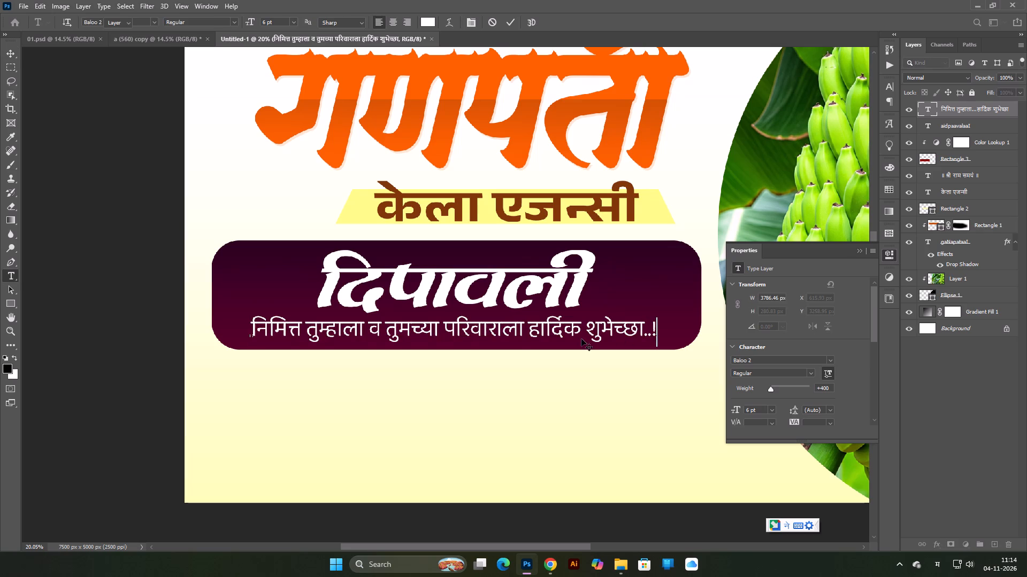
Set the words परिवाराला हार्दिक शुभेच्छा..! in the greeting line to Bold.
triple_click(562, 331)
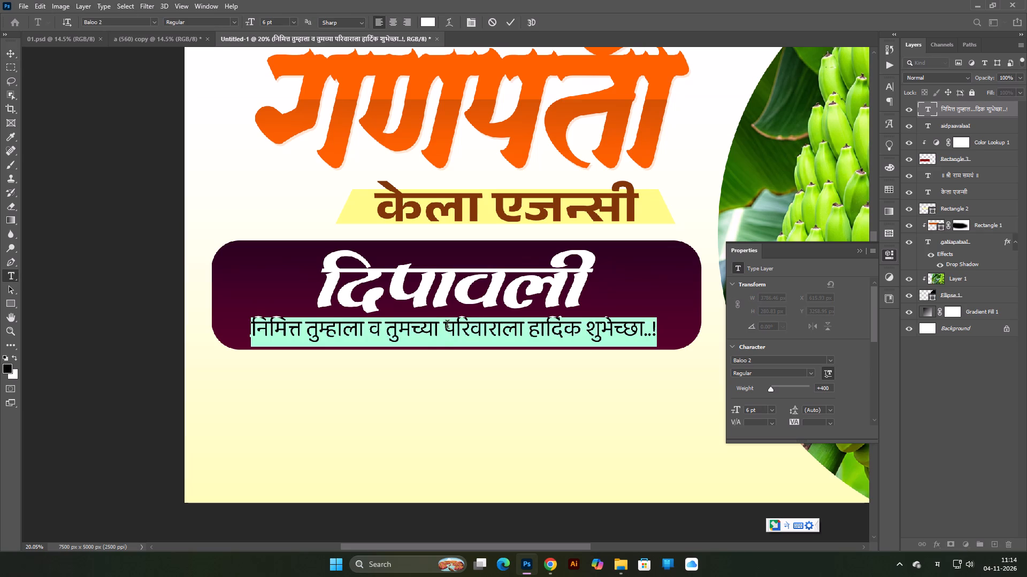
left_click_drag(446, 328, 550, 328)
left_click_drag(571, 332, 637, 335)
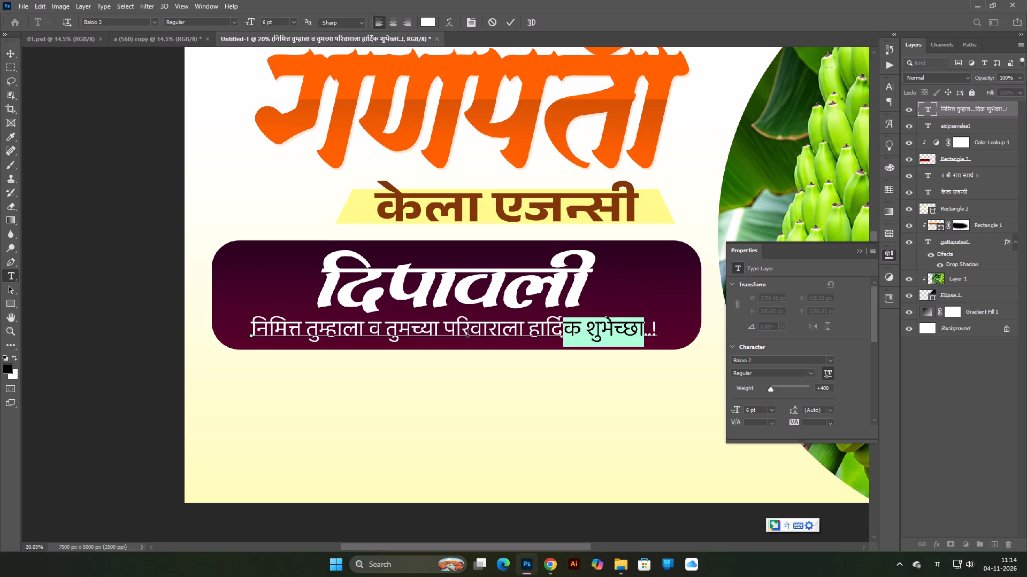
left_click_drag(446, 333, 661, 332)
left_click(237, 21)
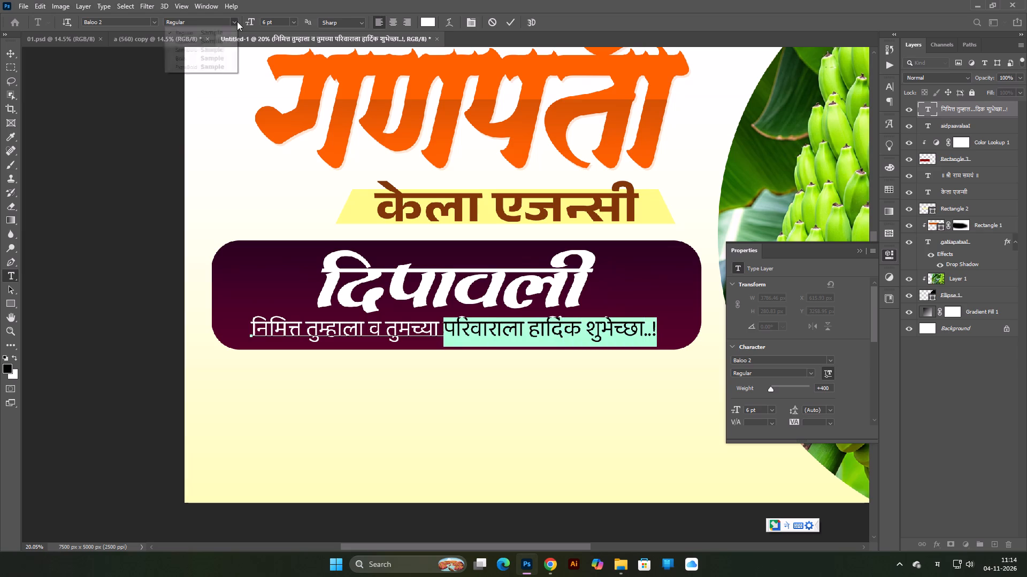
left_click(224, 54)
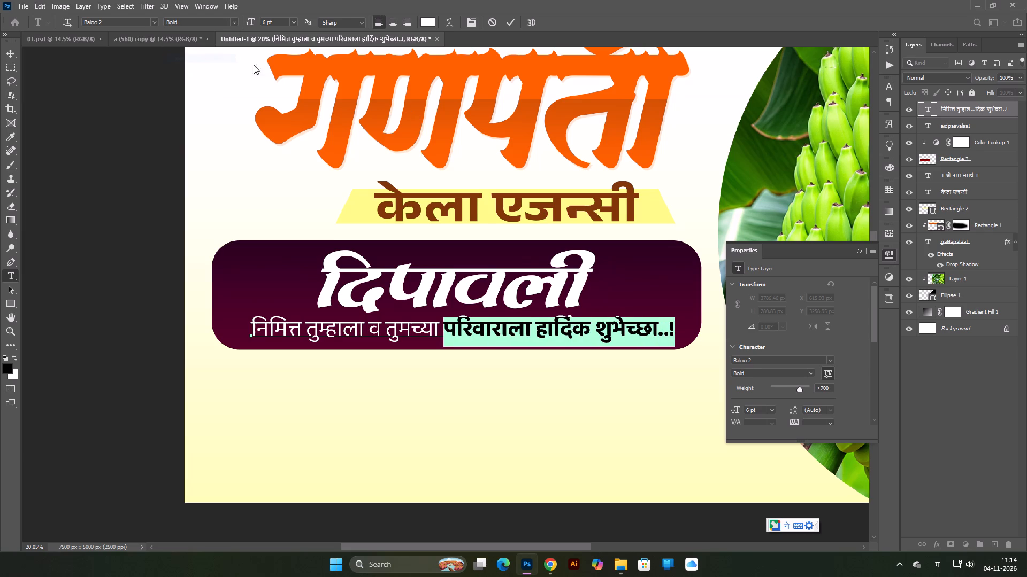
Color the bold words of the greeting line yellow, fff942.
left_click(427, 24)
left_click(356, 209)
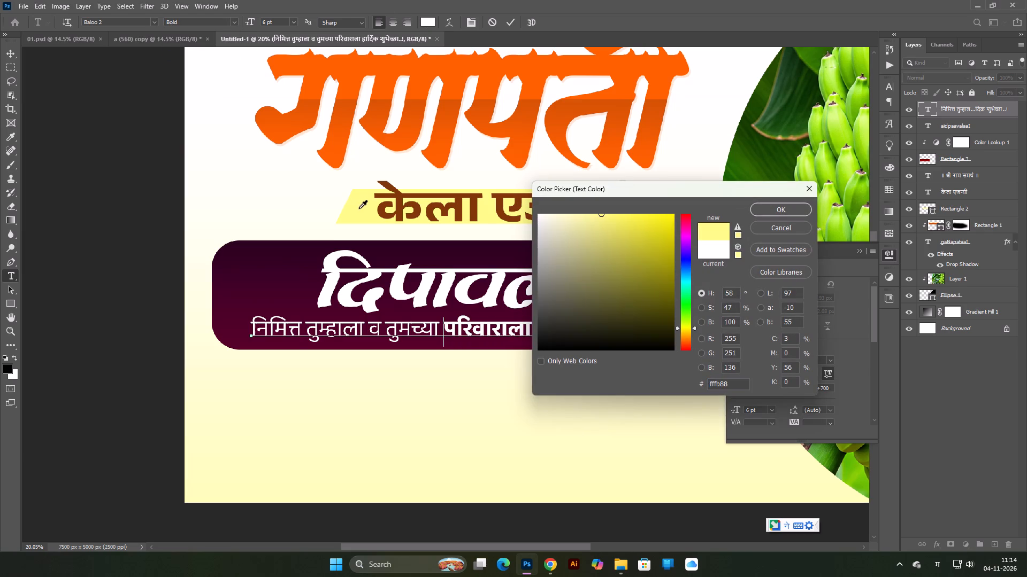
left_click_drag(605, 232, 639, 195)
left_click(651, 188)
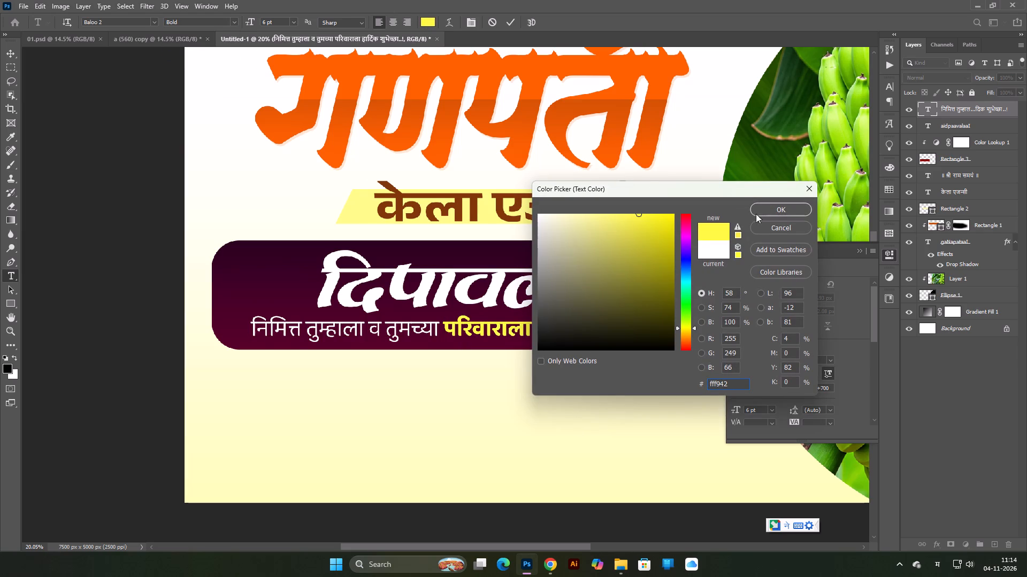
left_click(776, 207)
key("Return")
Nudge the greeting line down about 8 px.
left_click(553, 328)
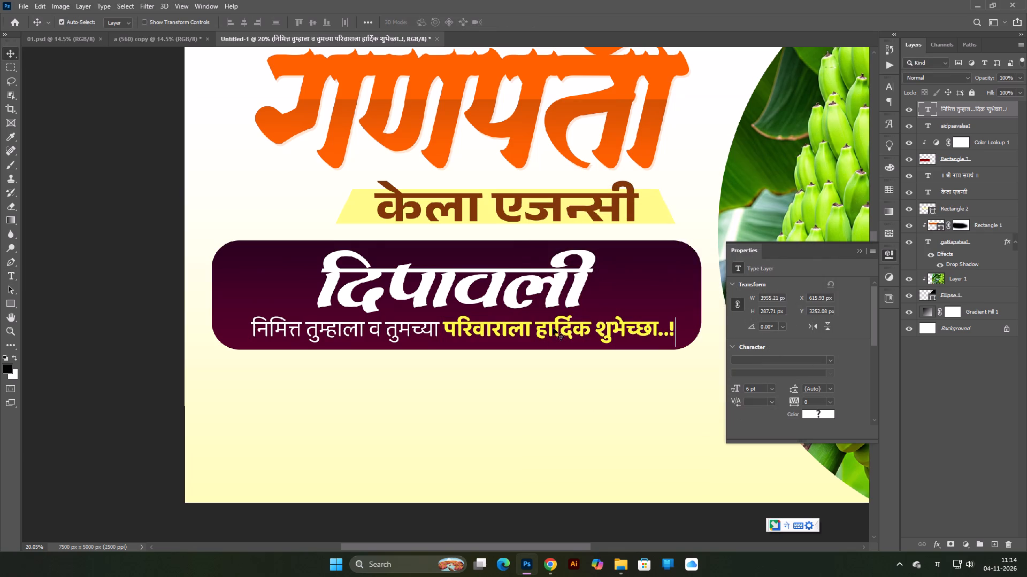
key("Down")
key("Down")
left_click(501, 341)
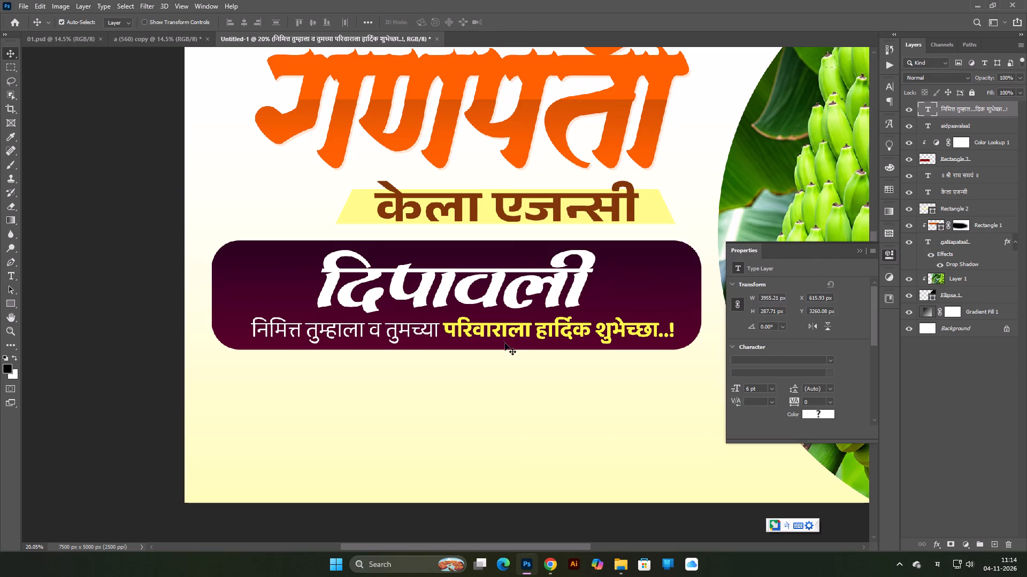
Stretch the dark rounded rectangle's bottom edge downward to a height of about 1068 px.
left_click(679, 283)
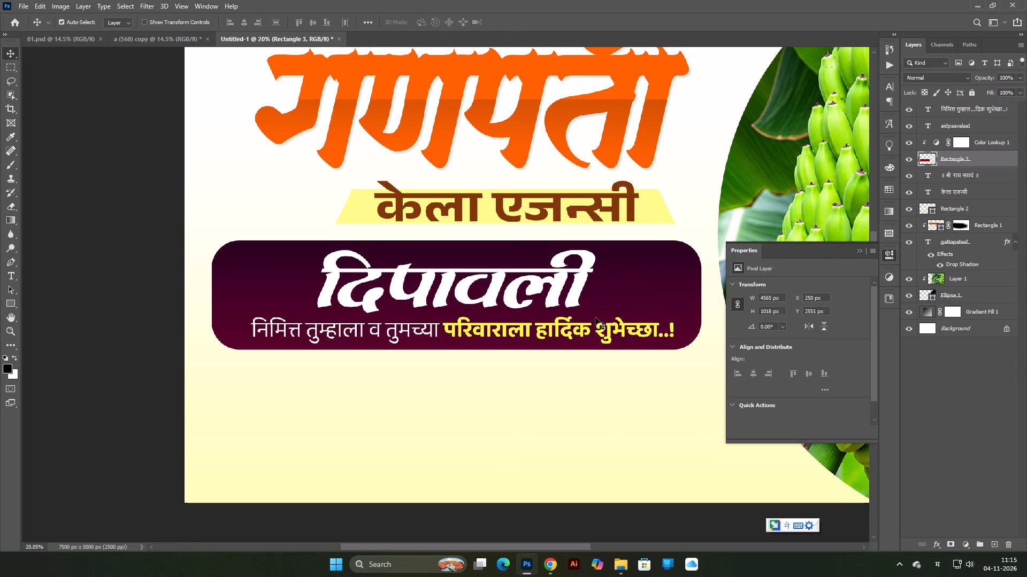
key("ctrl+t")
left_click_drag(454, 353, 454, 358, "shift")
scroll(538, 329, "down", 4)
key("Return")
left_click(530, 510)
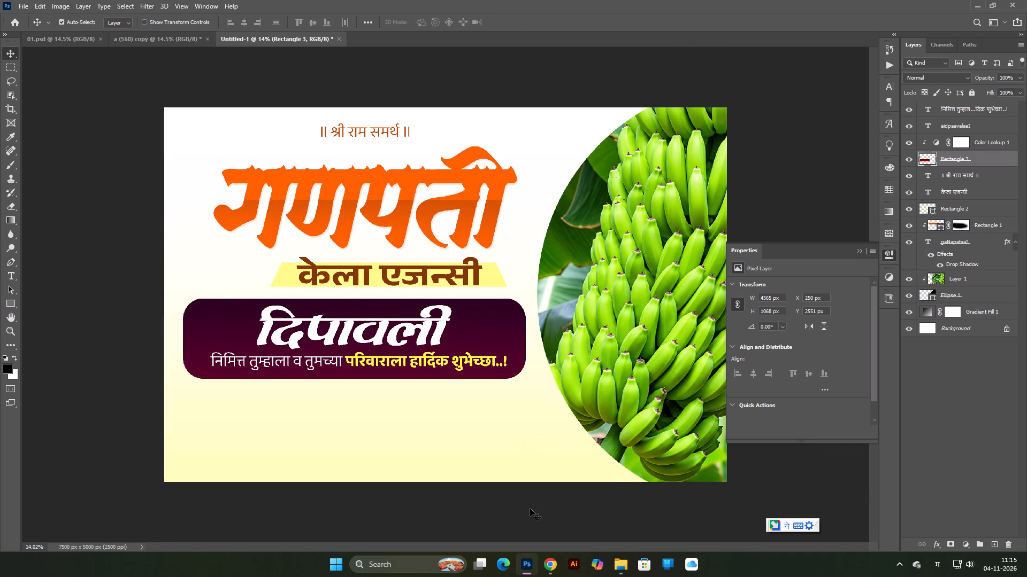
Nudge the greeting line down slightly to rebalance its spacing inside the taller dark rectangle.
scroll(407, 406, "up", 7)
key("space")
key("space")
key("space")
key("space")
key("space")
left_click_drag(345, 389, 459, 340)
left_click(461, 339)
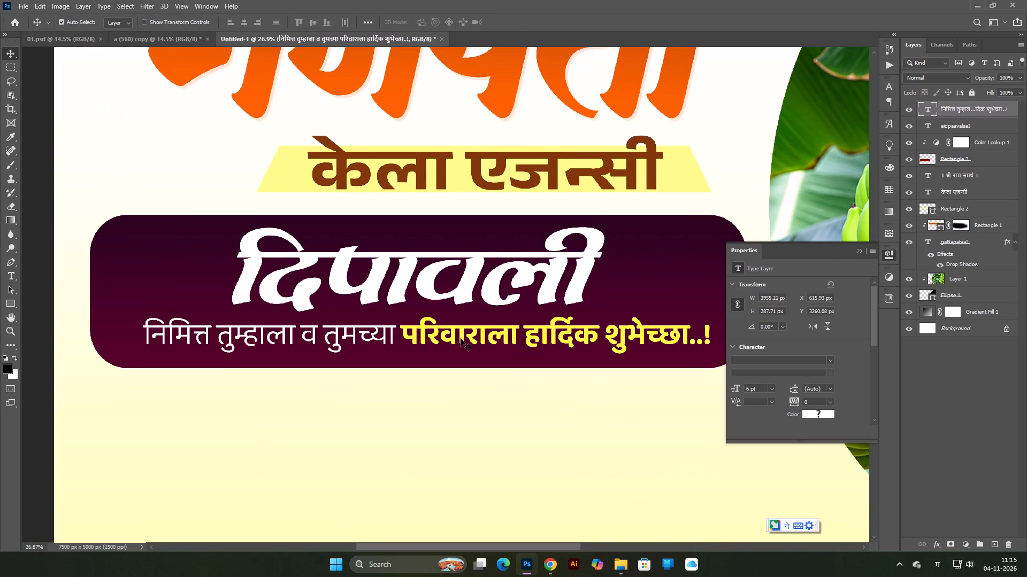
key("Down")
key("Down")
key("Down")
key("Down")
key("Down")
key("Down")
key("Down")
key("Down")
key("Down")
key("Down")
key("Down")
key("Down")
key("Down")
key("Down")
key("Down")
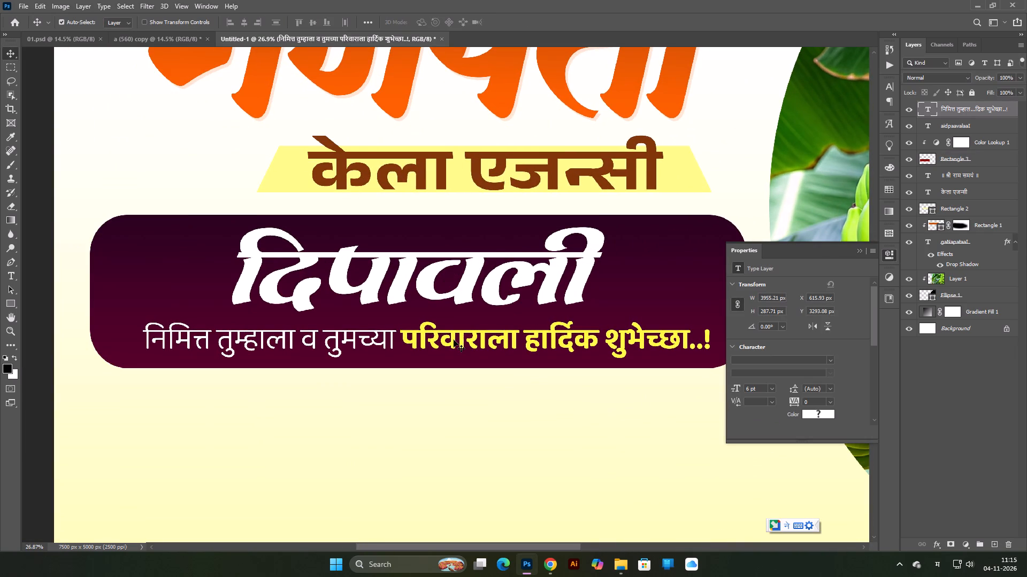
key("Up")
key("Up")
key("Up")
Nudge the दिपावली heading down about 6 px.
left_click(467, 266)
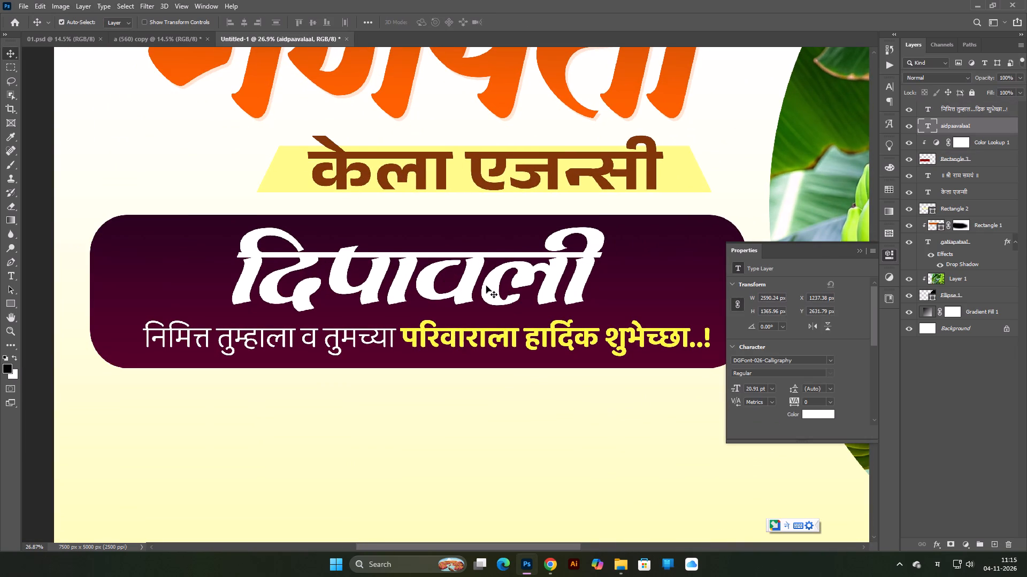
key("Down")
key("Down")
scroll(448, 279, "down", 3)
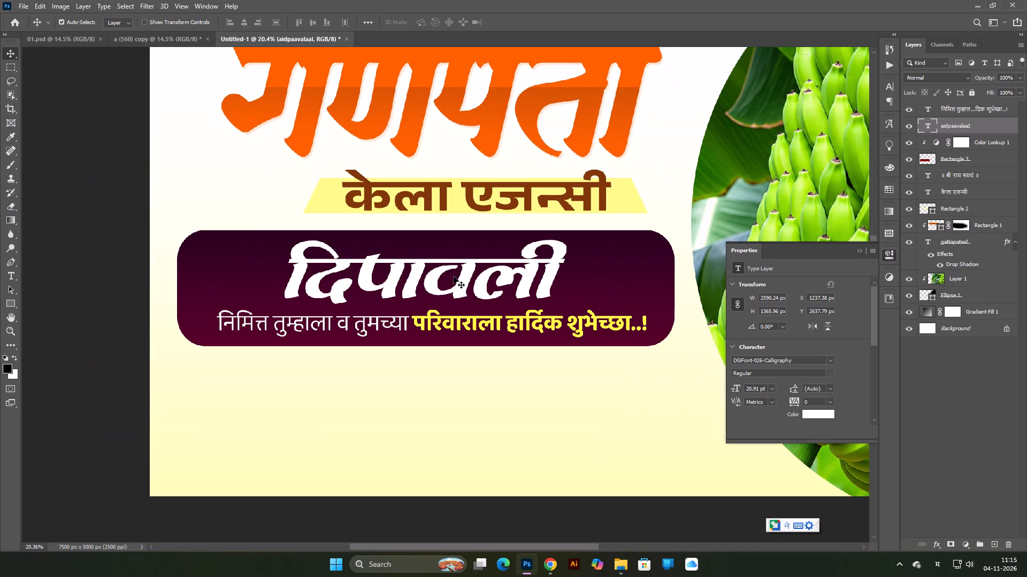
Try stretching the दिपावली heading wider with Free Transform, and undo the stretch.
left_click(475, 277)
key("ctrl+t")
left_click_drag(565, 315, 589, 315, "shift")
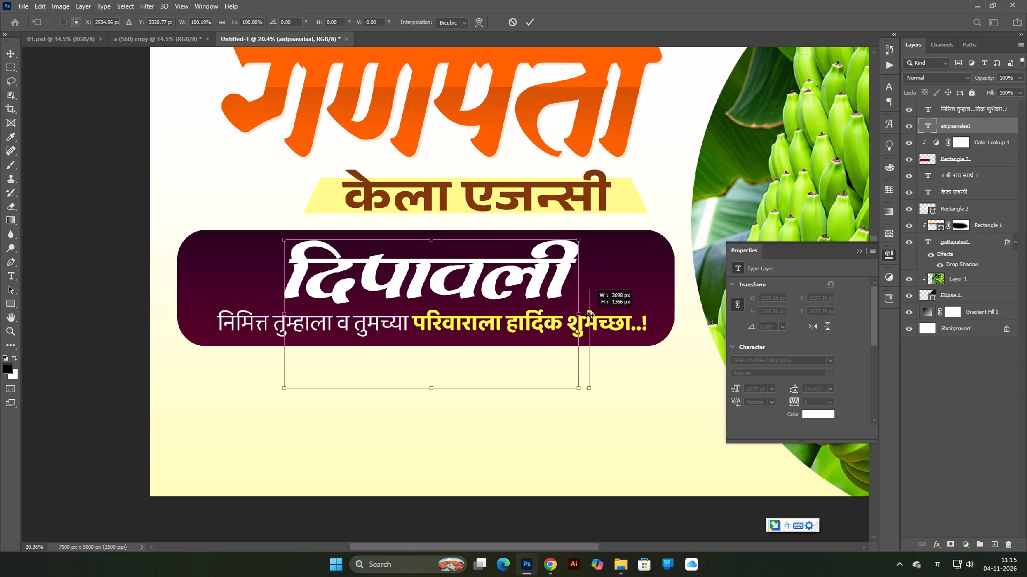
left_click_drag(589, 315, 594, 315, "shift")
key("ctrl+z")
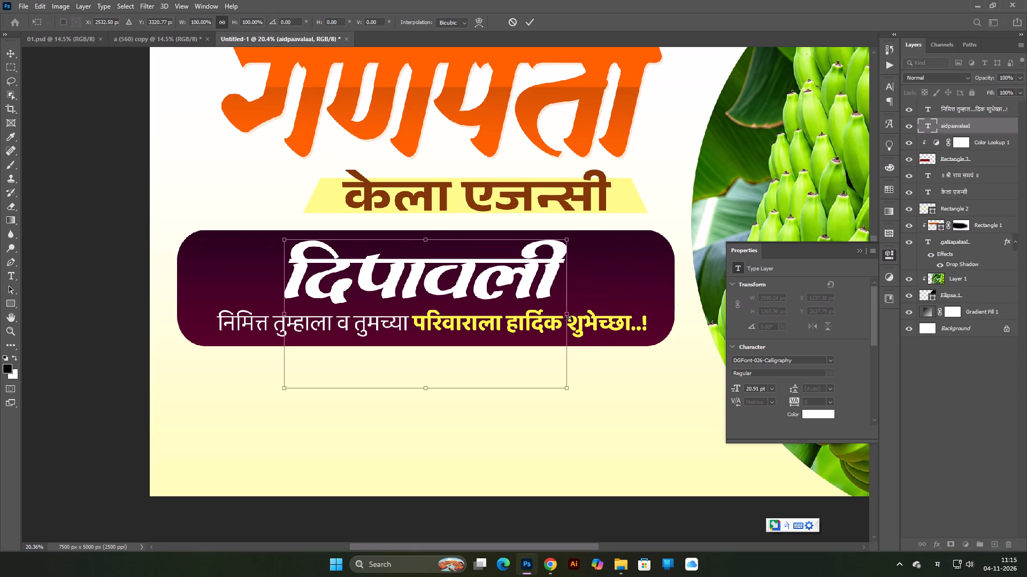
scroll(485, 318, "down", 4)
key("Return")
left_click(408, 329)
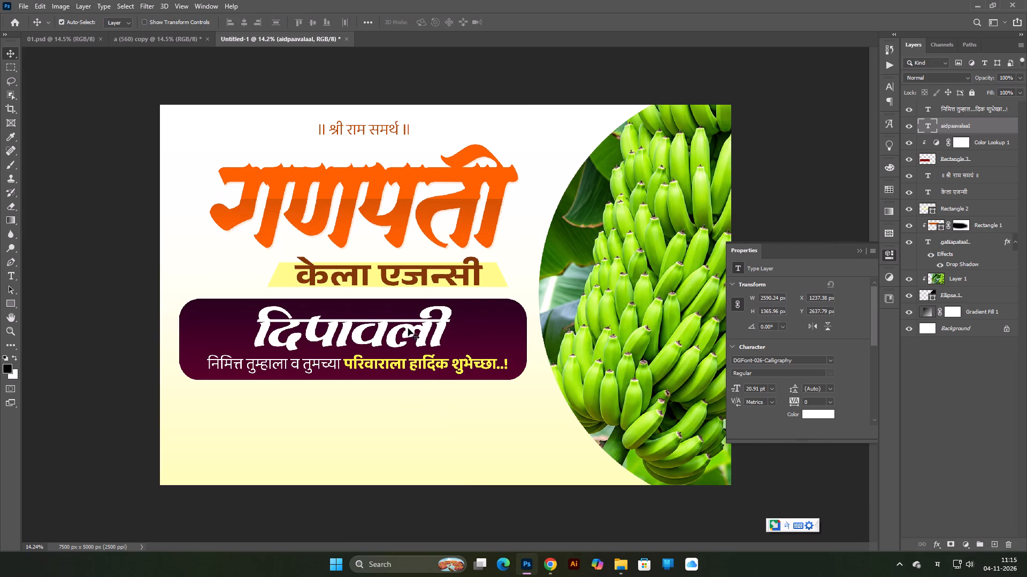
Switch to Chrome, open a new browser tab and close the greeting search tab.
left_click(553, 566)
left_click(492, 4)
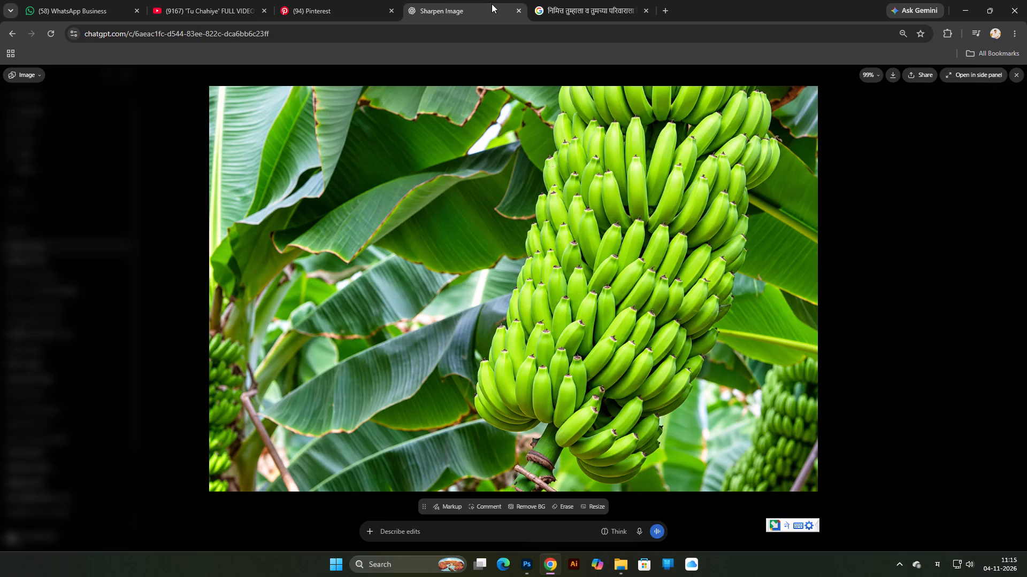
left_click(666, 8)
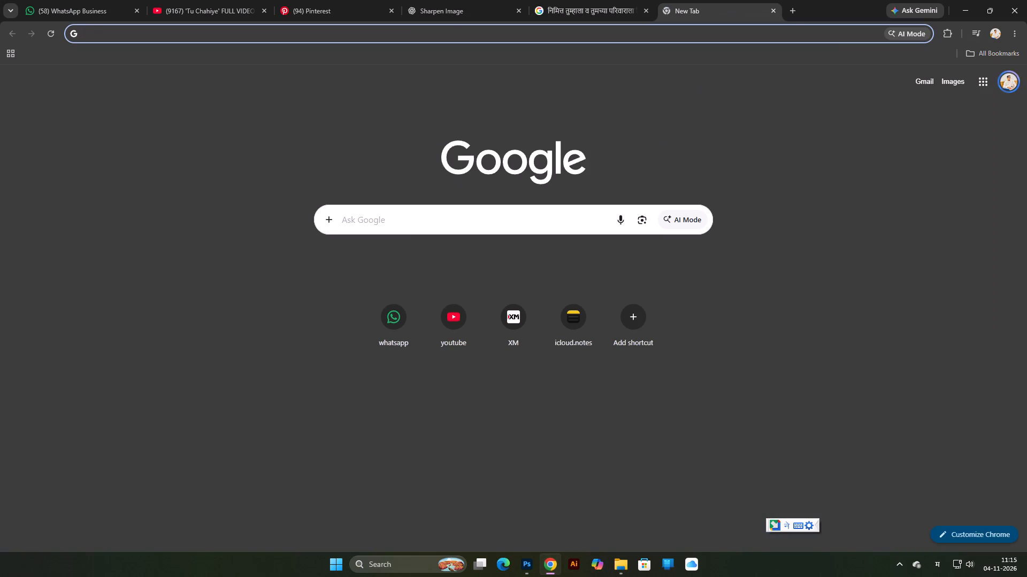
left_click(644, 10)
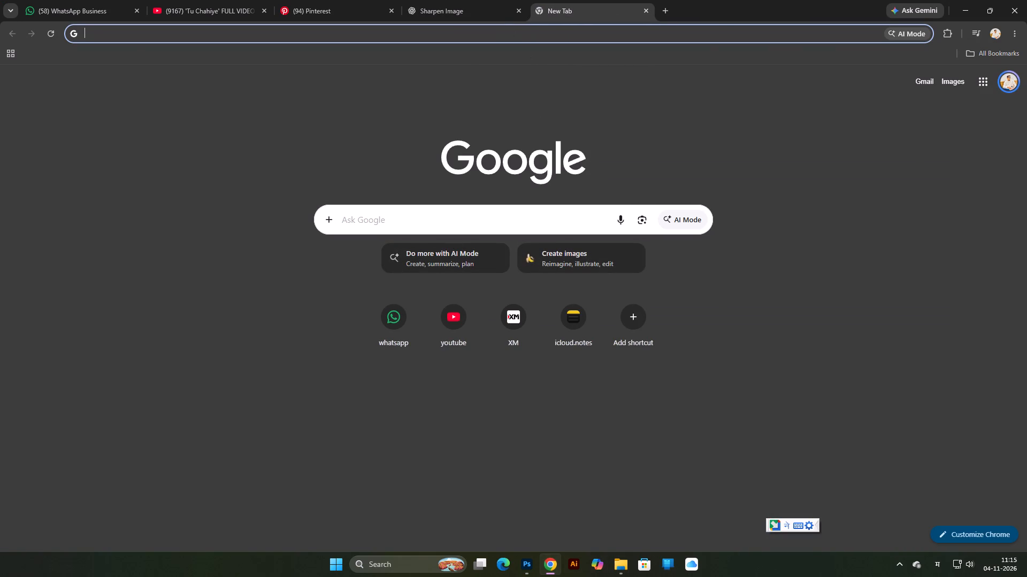
Switch the typing language to English and search Google for "golden texture background".
left_click(465, 215)
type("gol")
scroll(465, 215, "up", 1)
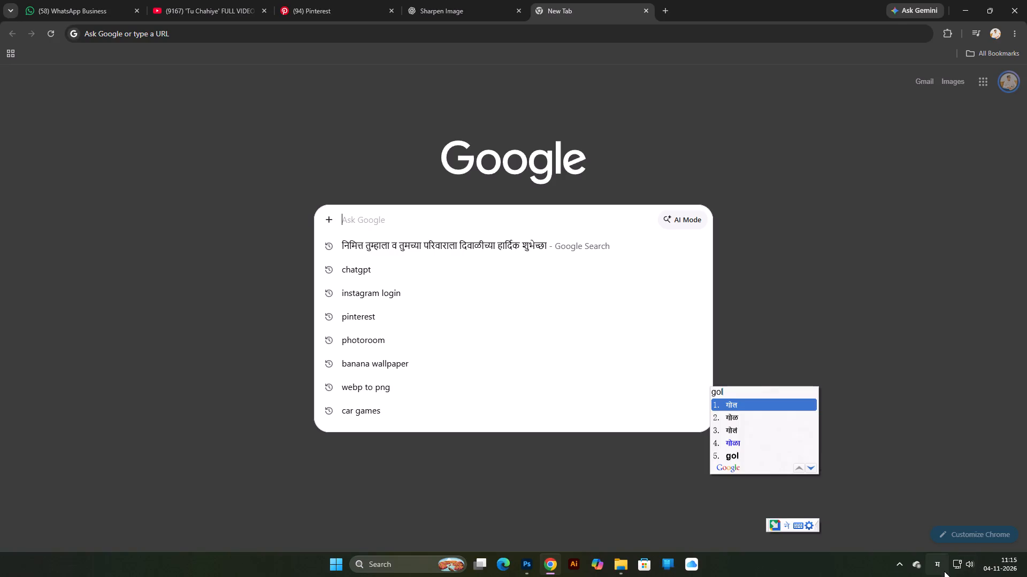
left_click(944, 571)
left_click(883, 412)
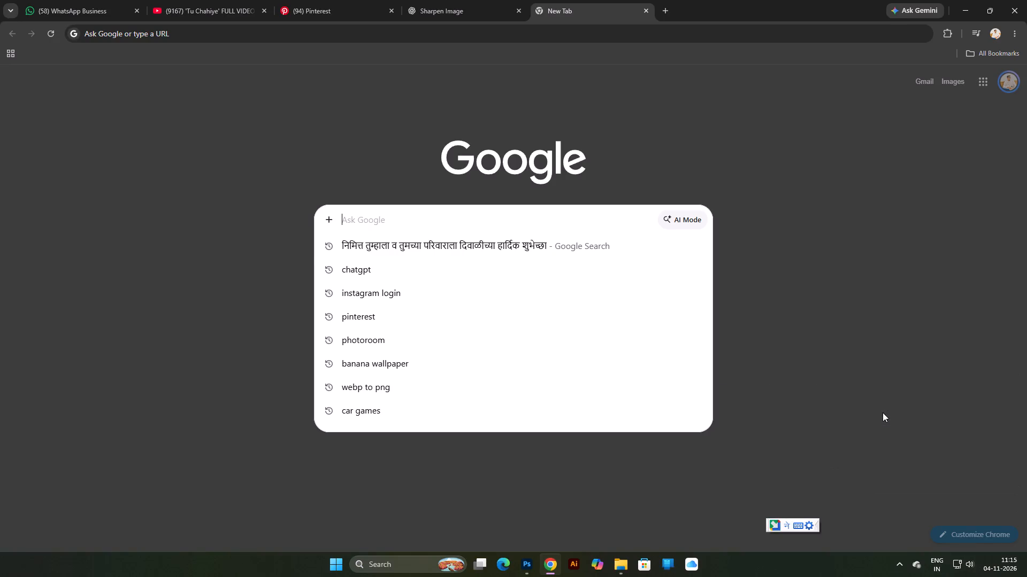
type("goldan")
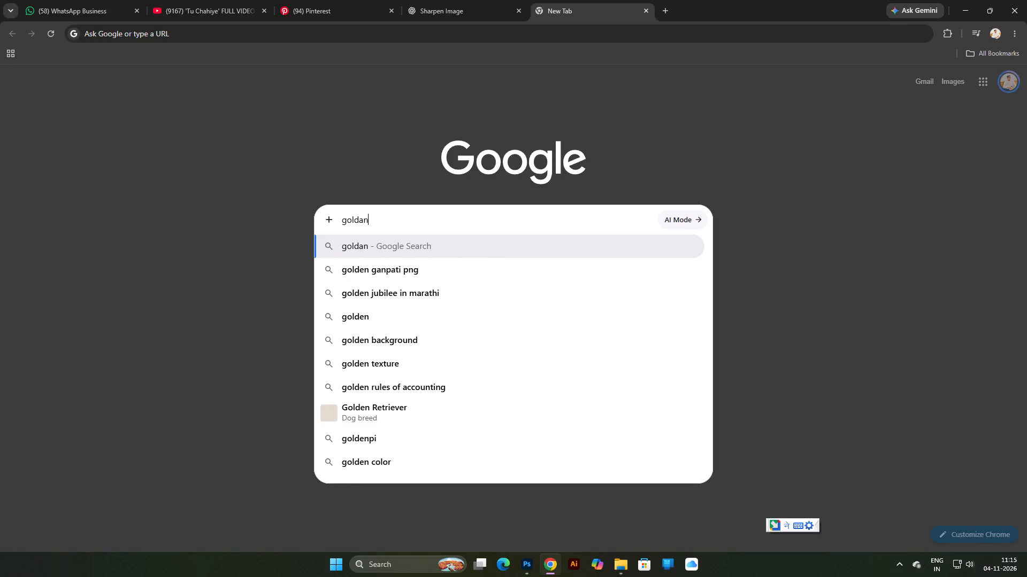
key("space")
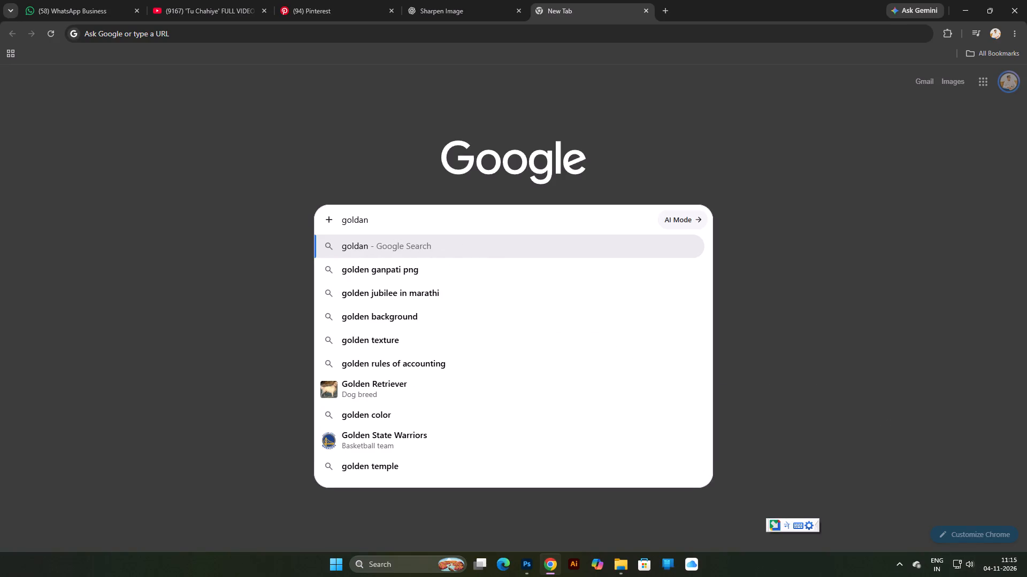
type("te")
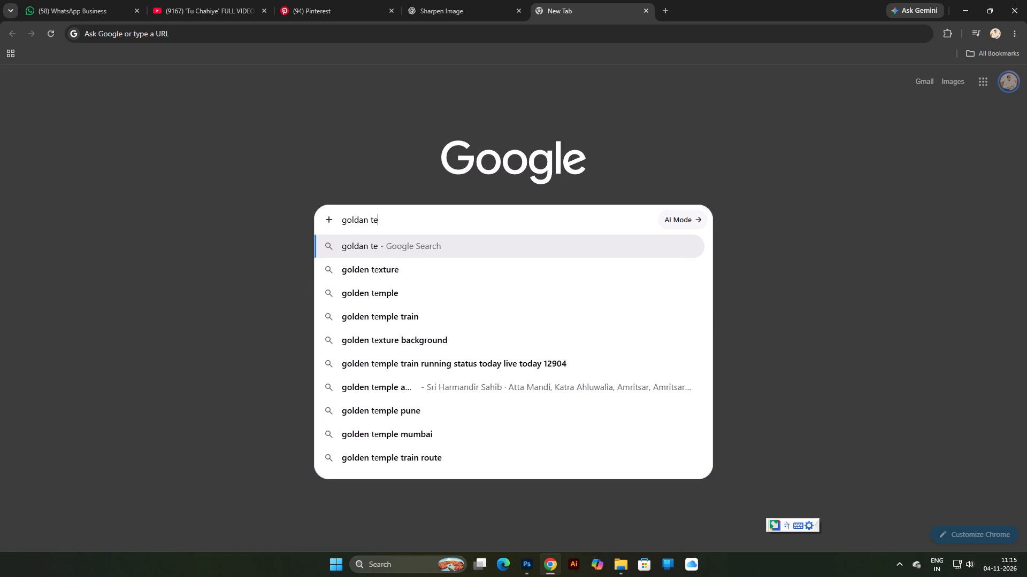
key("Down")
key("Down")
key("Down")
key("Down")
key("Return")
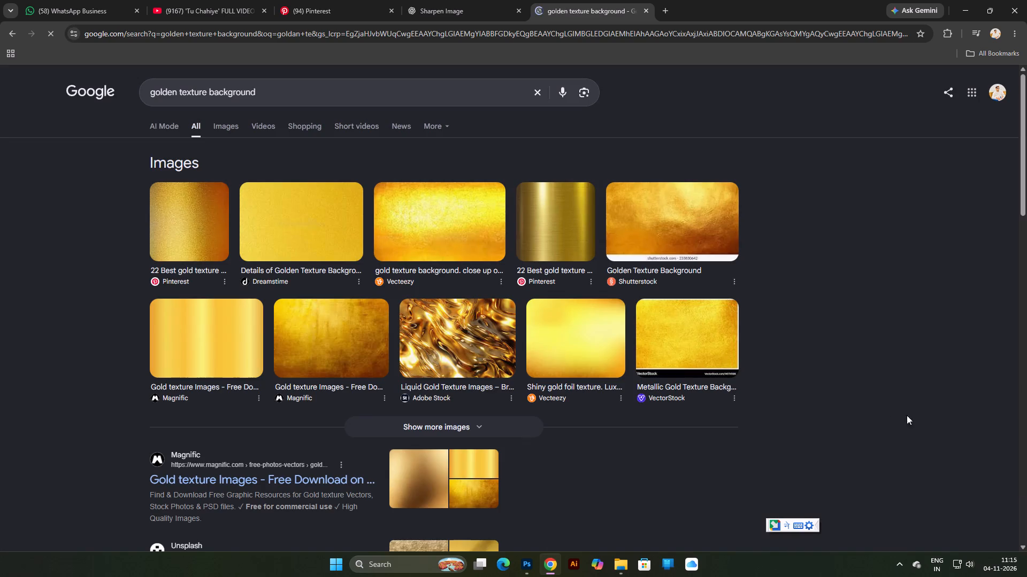
Copy the Shutterstock Golden Texture Background image, switch to Photoshop and paste it just above the दिपावली heading layer.
left_click(683, 235)
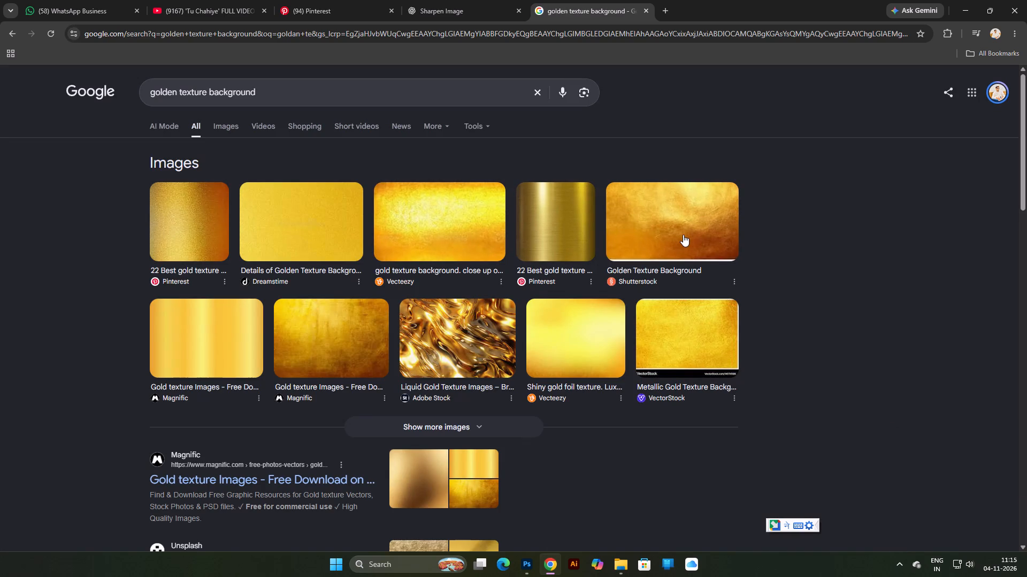
right_click(673, 267)
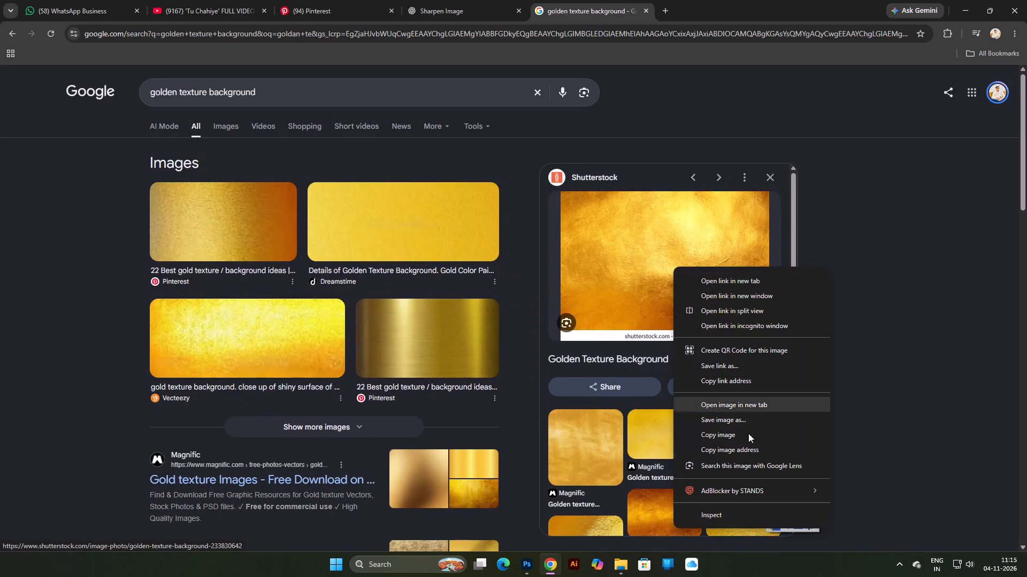
left_click(729, 432)
left_click(525, 569)
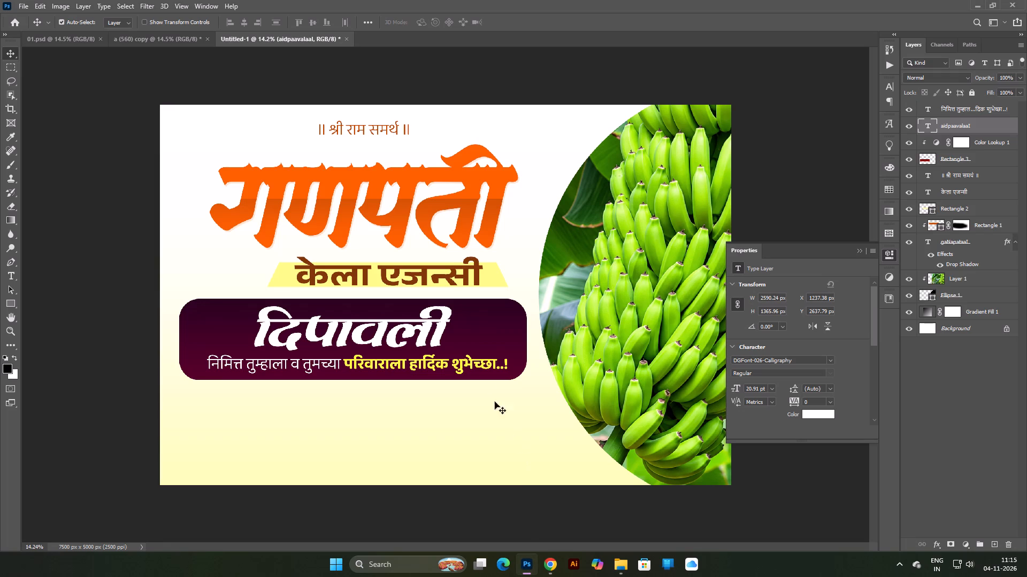
left_click(430, 330)
key("ctrl+v")
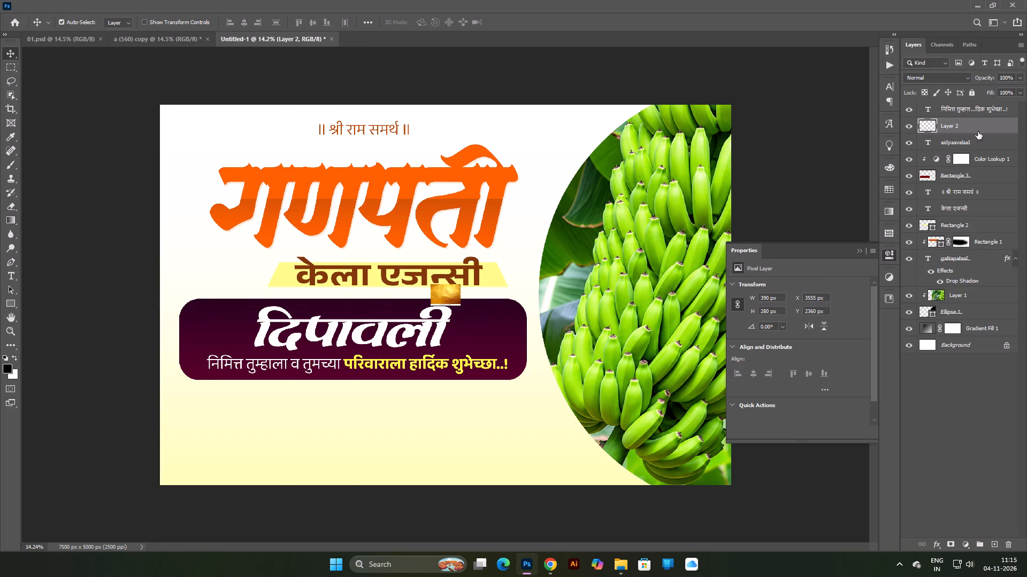
Clip the gold texture to the दिपावली heading and scale it to about 2960 x 1349 px, covering all the letters.
left_click(984, 136, "alt")
key("ctrl+t")
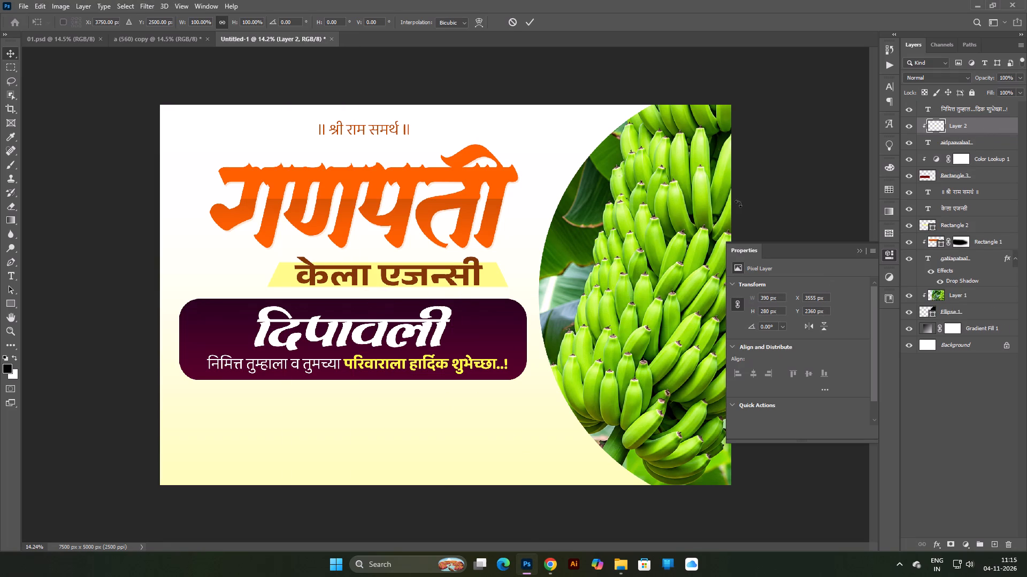
left_click_drag(445, 291, 370, 330)
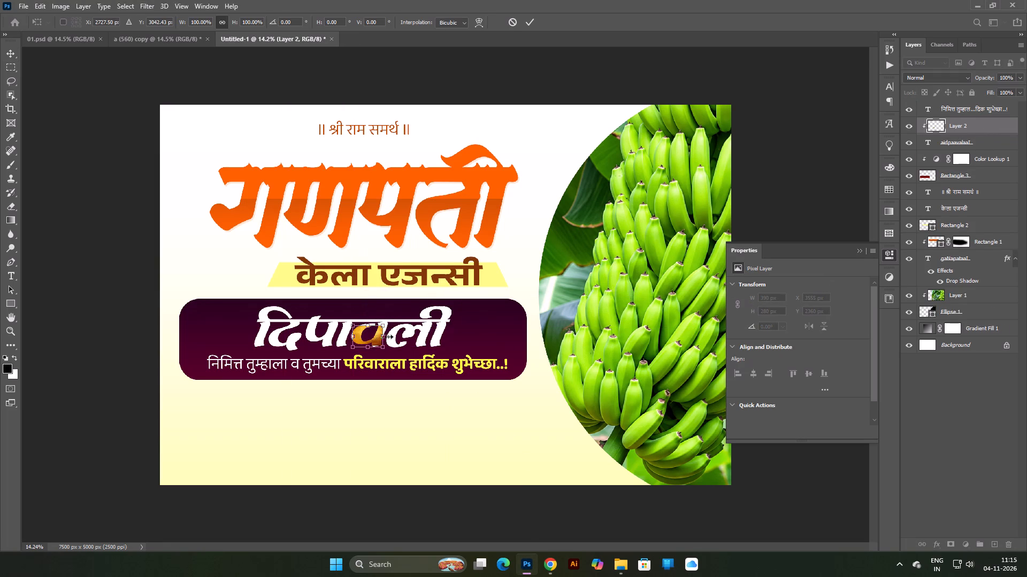
left_click_drag(383, 337, 440, 352, "alt")
left_click(440, 352, "alt")
left_click_drag(416, 352, 364, 368)
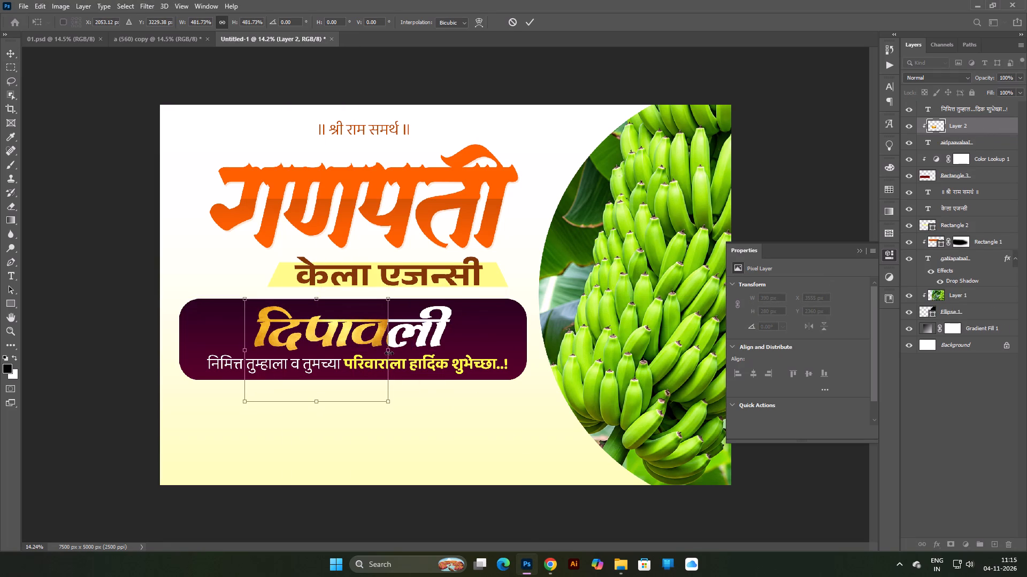
left_click_drag(389, 353, 472, 361, "shift")
left_click(472, 361, "shift")
key("Return")
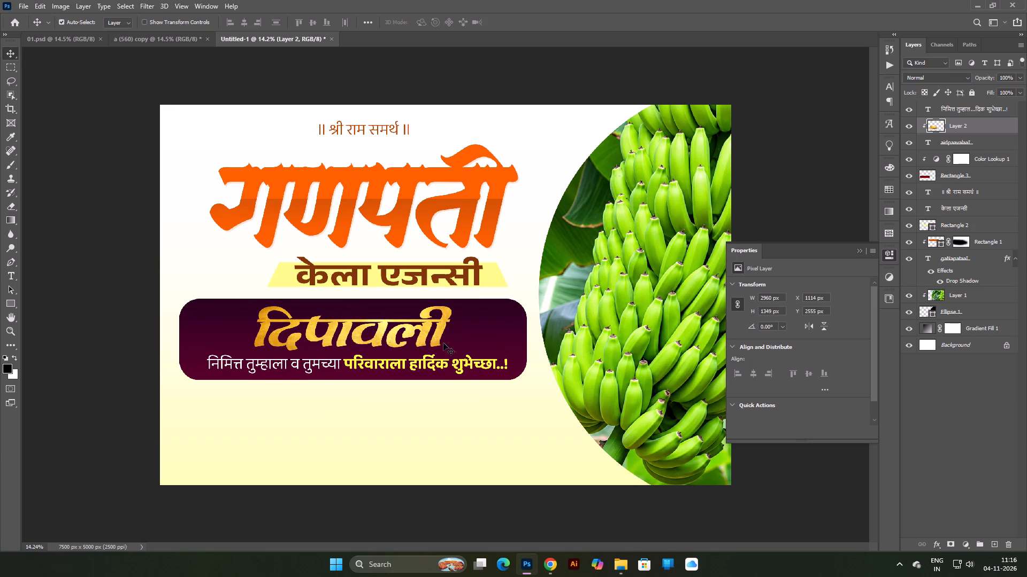
Brighten the gold texture with Levels, using input values 20, 1.98 and 223.
key("ctrl+l")
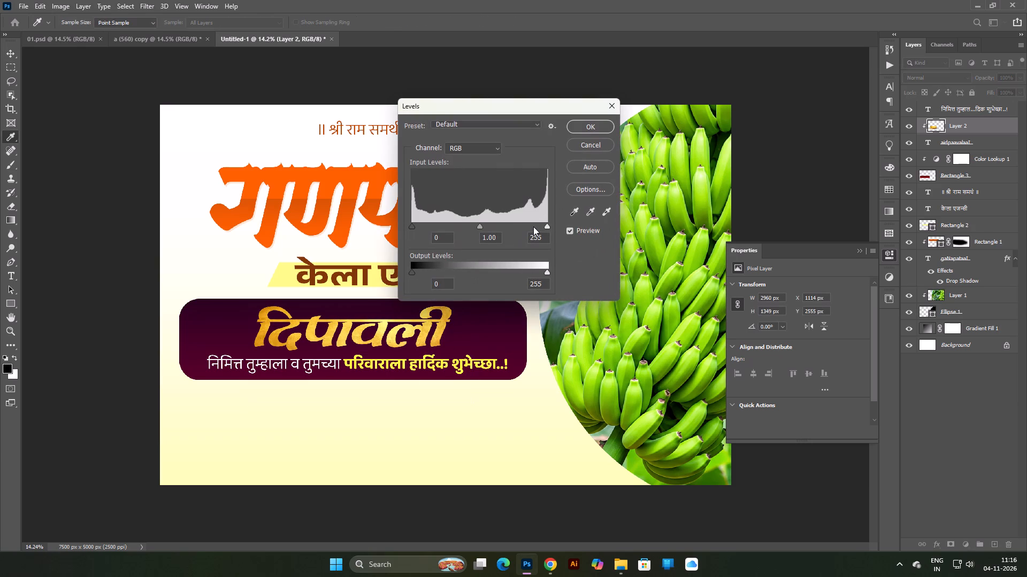
left_click_drag(533, 227, 520, 231)
left_click_drag(457, 227, 440, 227)
left_click(440, 227)
left_click(419, 227)
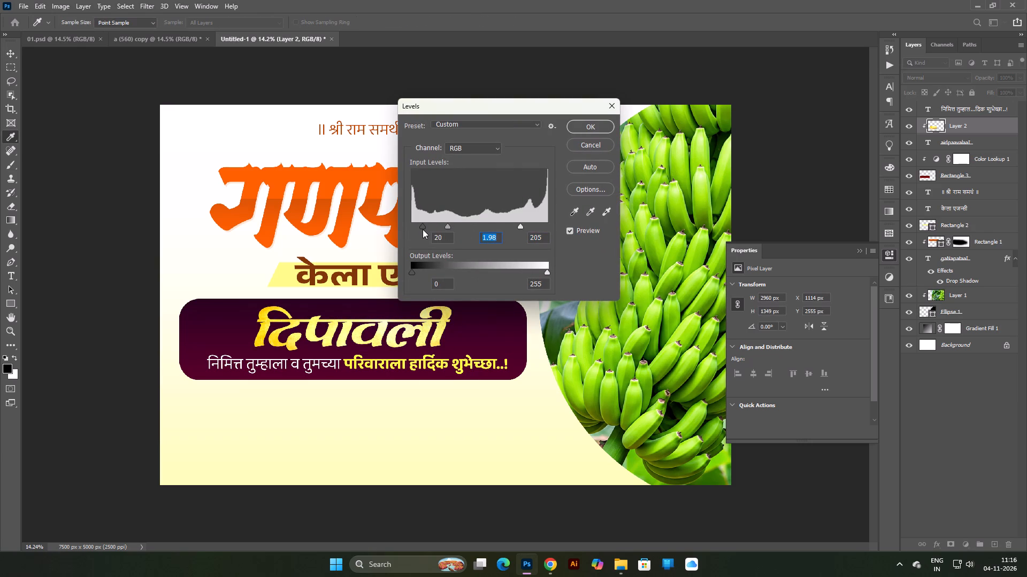
left_click_drag(522, 227, 530, 228)
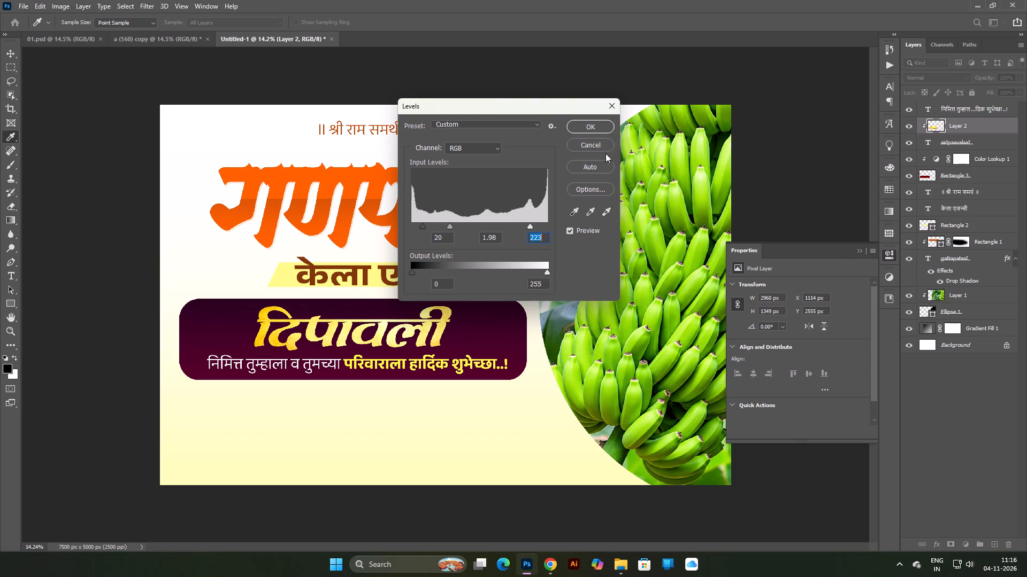
left_click(604, 117)
left_click(596, 125)
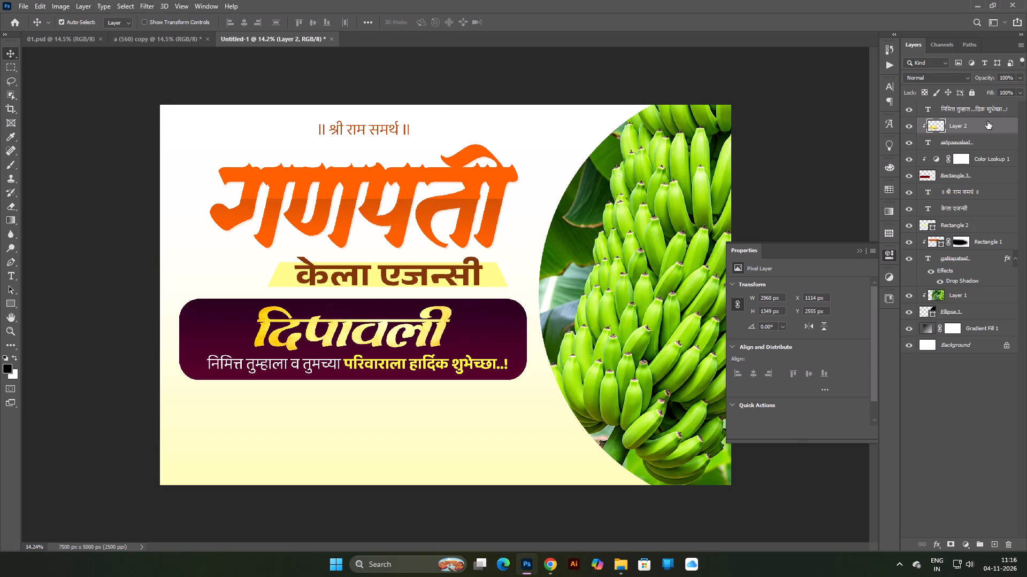
Add a black Drop Shadow at 100% opacity to the दिपावली heading's text layer.
left_click(976, 143)
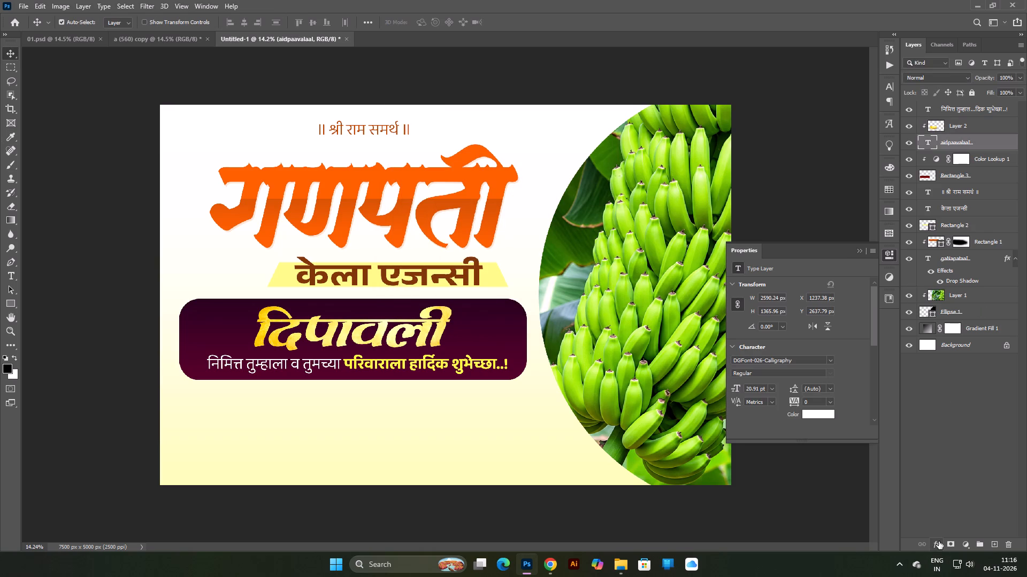
left_click(935, 545)
left_click(939, 536)
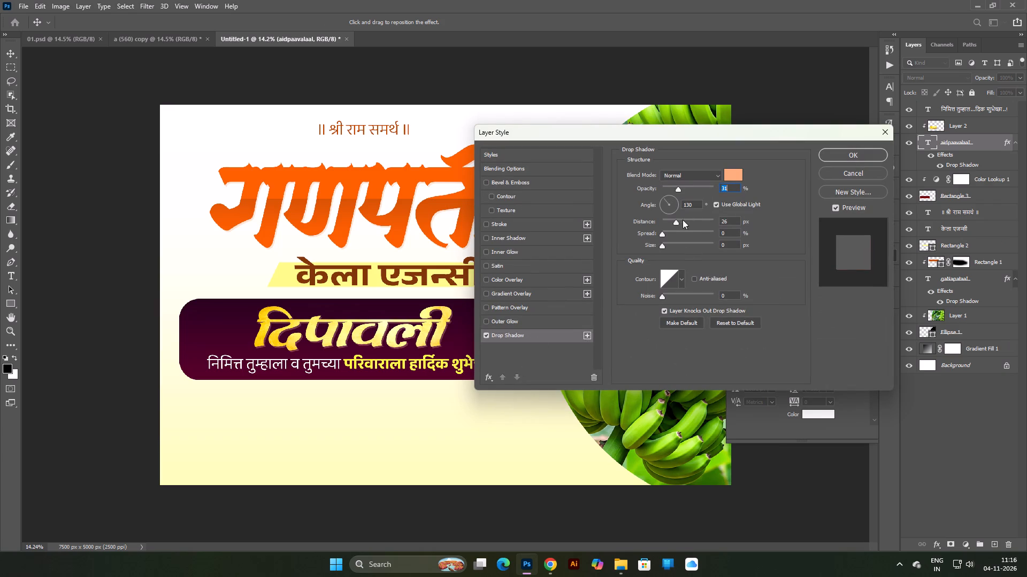
left_click(731, 176)
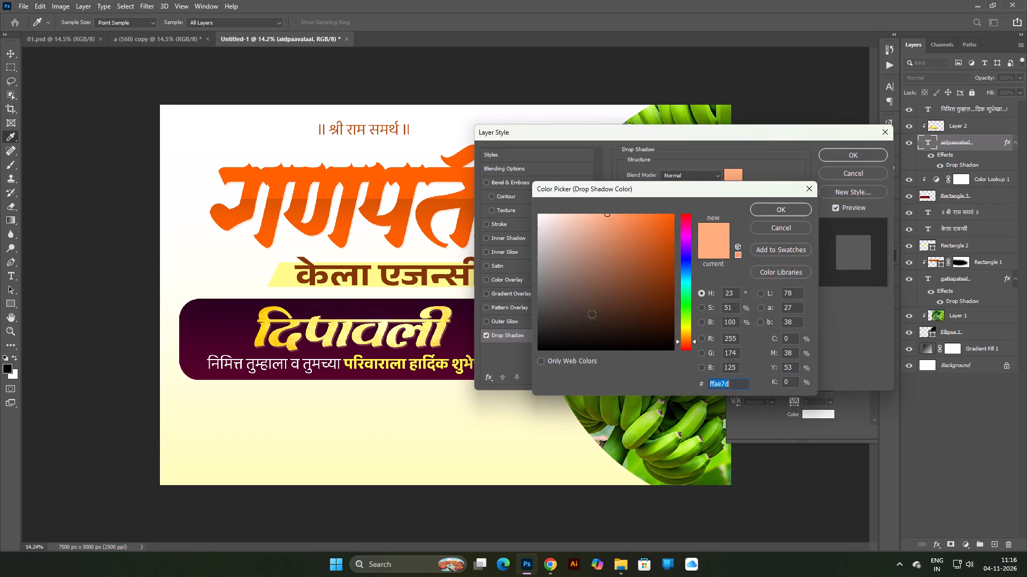
left_click_drag(591, 316, 323, 453)
left_click(779, 209)
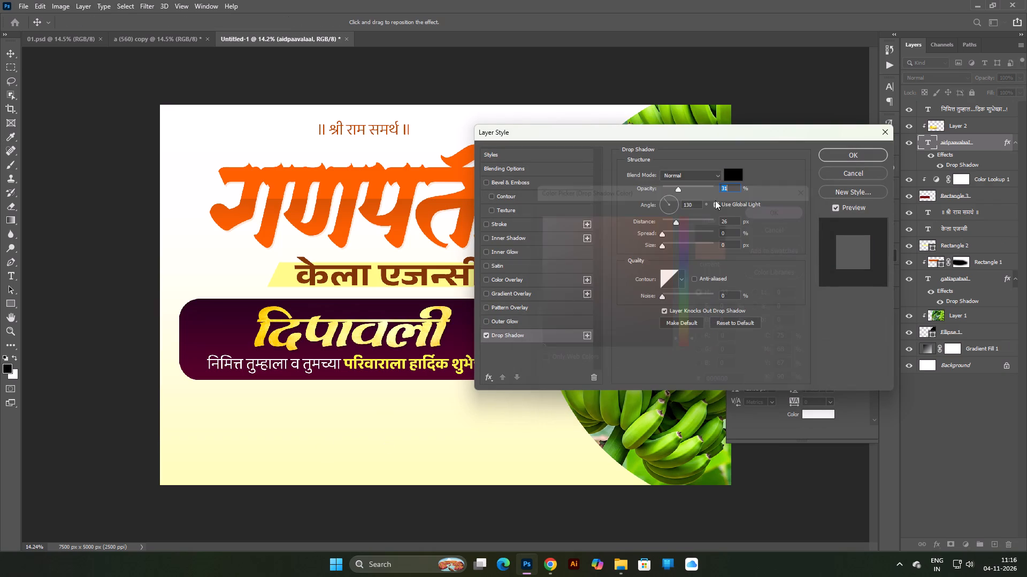
left_click_drag(691, 189, 818, 188)
left_click(818, 188)
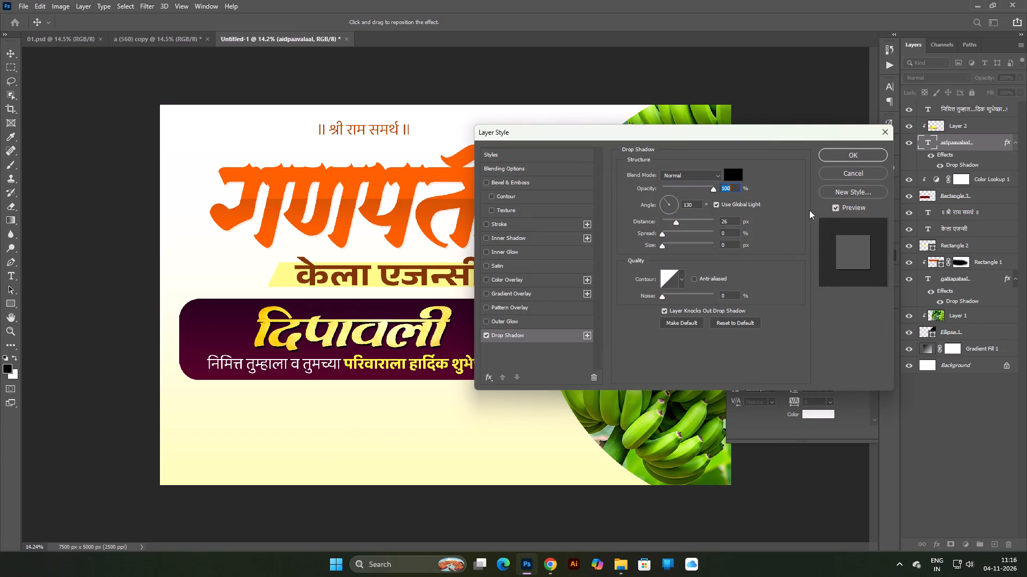
left_click(842, 157)
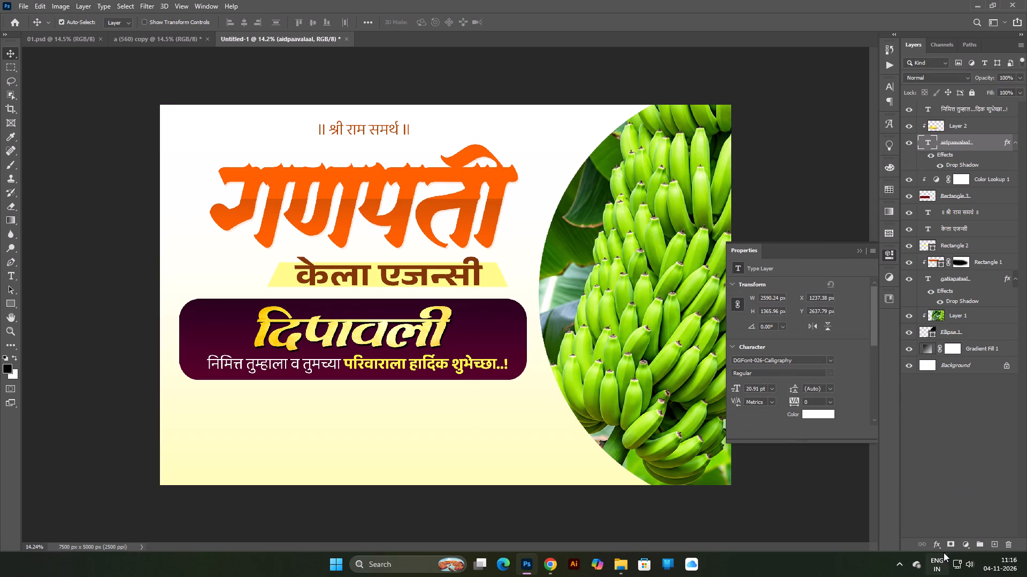
Add an Inner Glow to the दिपावली heading with Overlay blend mode, 100% opacity and a jagged multi-peak contour.
left_click(937, 548)
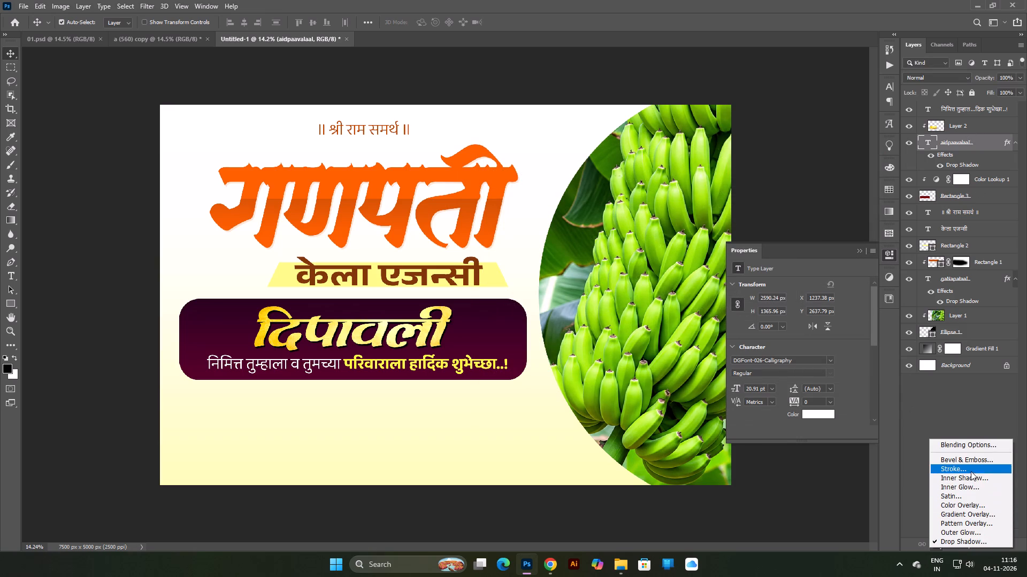
left_click(970, 486)
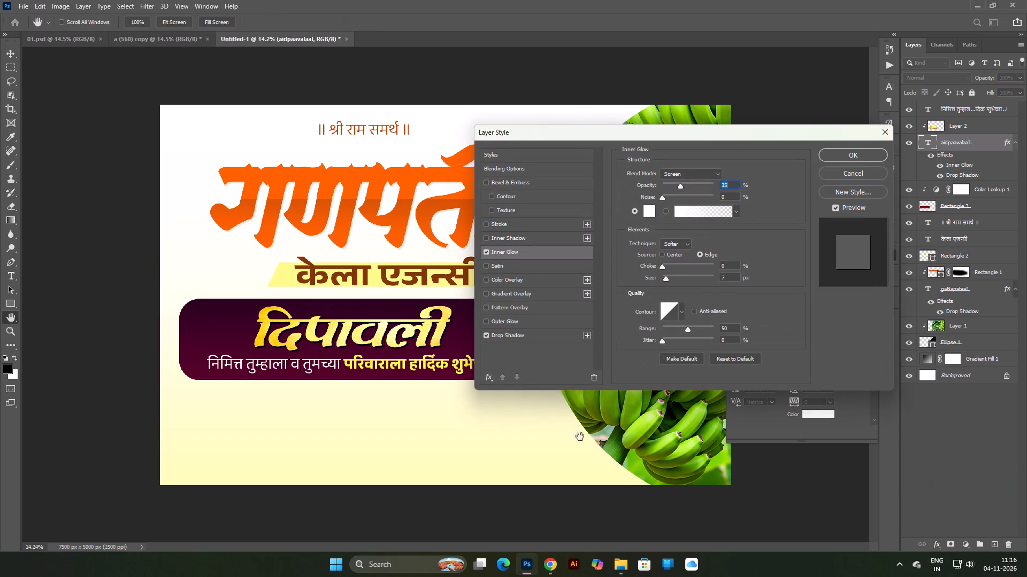
left_click_drag(686, 183, 802, 183)
left_click(802, 183)
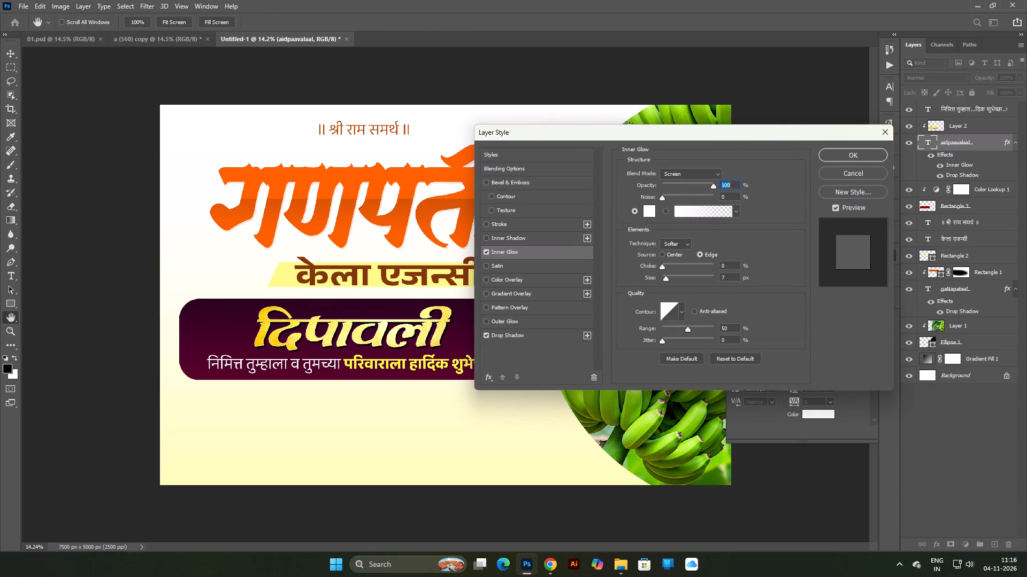
left_click(699, 171)
left_click(672, 305)
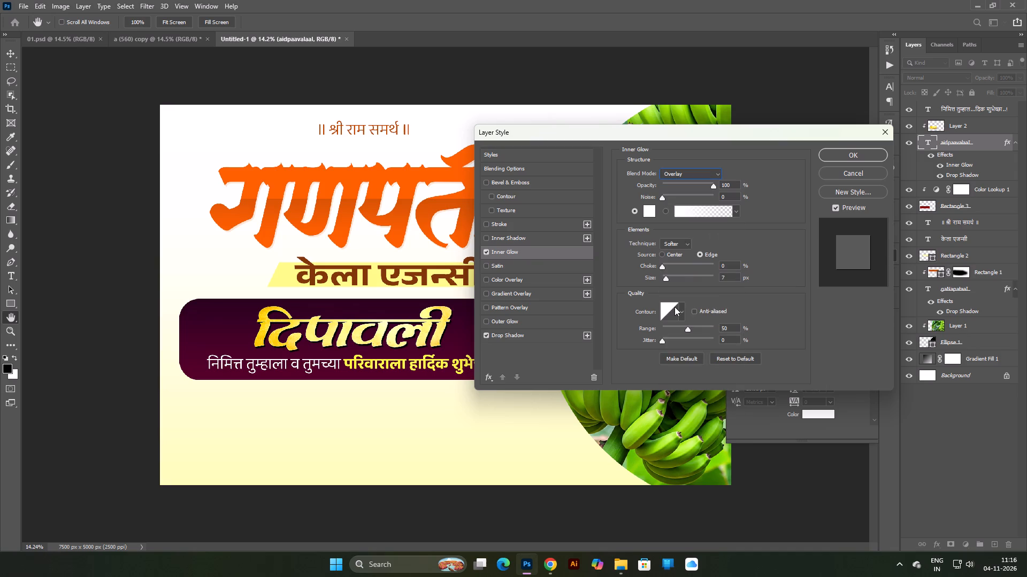
left_click(682, 308)
left_click(702, 356)
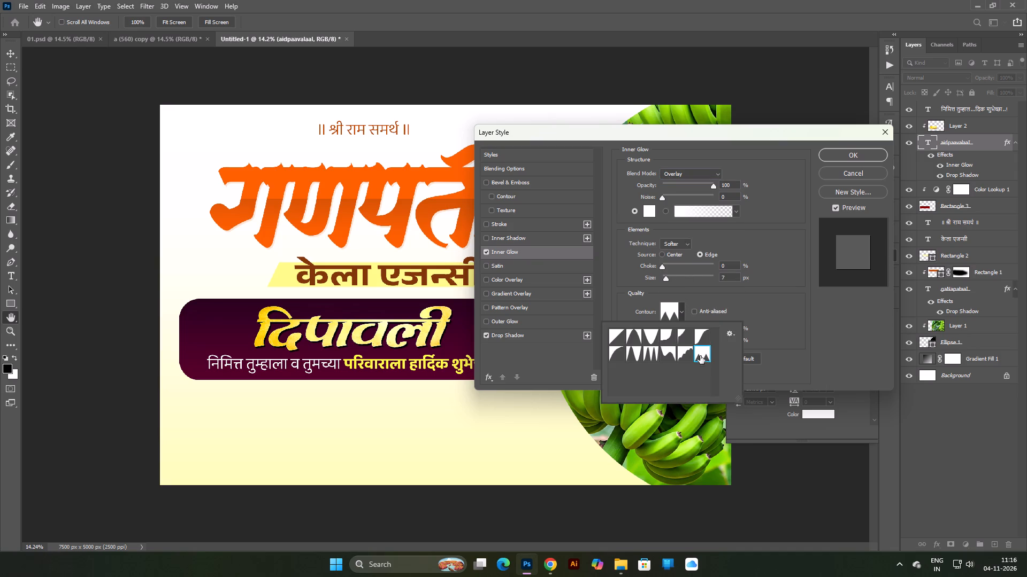
left_click(771, 270)
Set the Inner Glow's choke to 95% and size to 139 px, judging the letter edges close up.
left_click(671, 267)
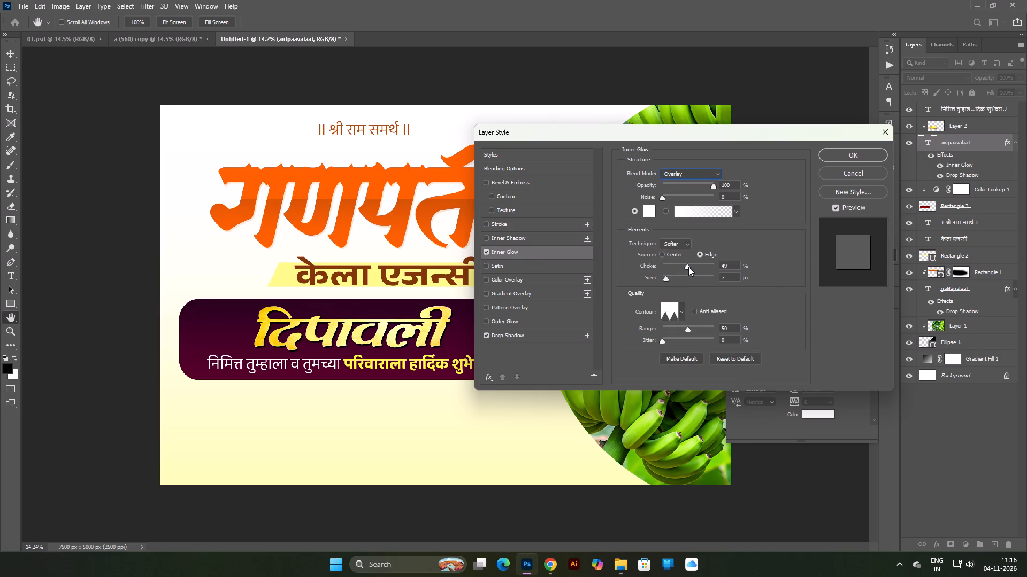
left_click(668, 267)
key("ctrl+space")
key("ctrl+space")
key("ctrl+space")
key("ctrl+space")
key("ctrl+space")
key("ctrl+space")
key("ctrl+space")
key("ctrl+space")
key("ctrl+space")
key("ctrl+space")
key("ctrl+space")
key("ctrl+space")
key("ctrl+space")
key("ctrl+space")
key("ctrl+space")
key("ctrl+space")
key("ctrl+space")
key("ctrl+space")
key("ctrl+space")
key("ctrl+space")
left_click_drag(350, 328, 369, 345, "ctrl")
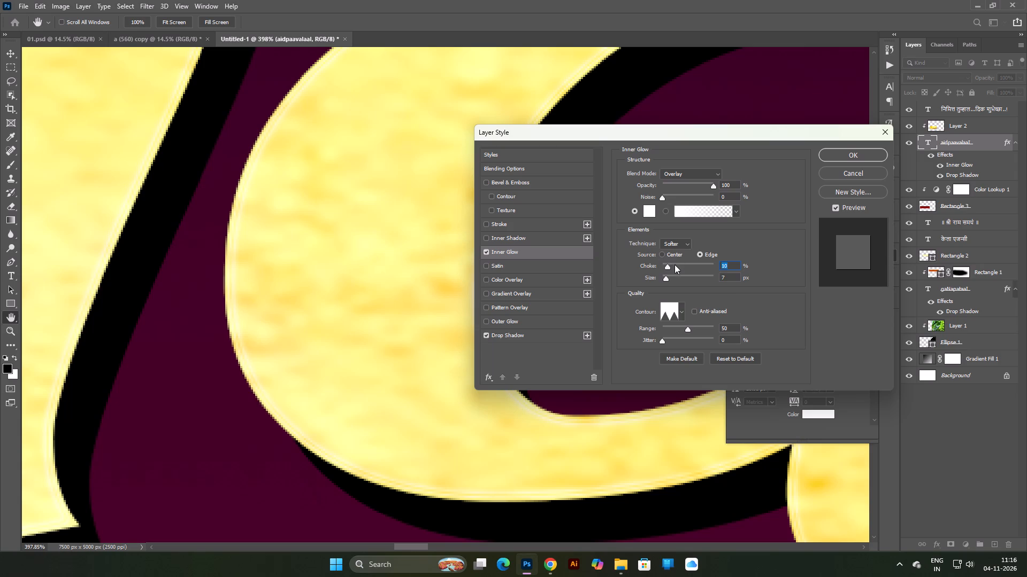
left_click_drag(675, 267, 711, 278)
left_click_drag(677, 277, 686, 277)
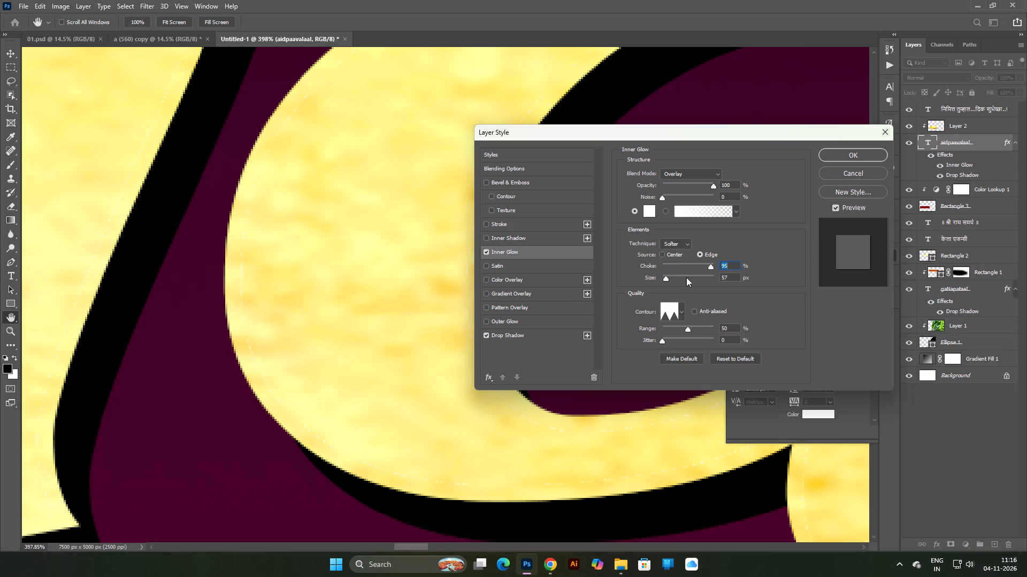
left_click_drag(686, 277, 699, 279)
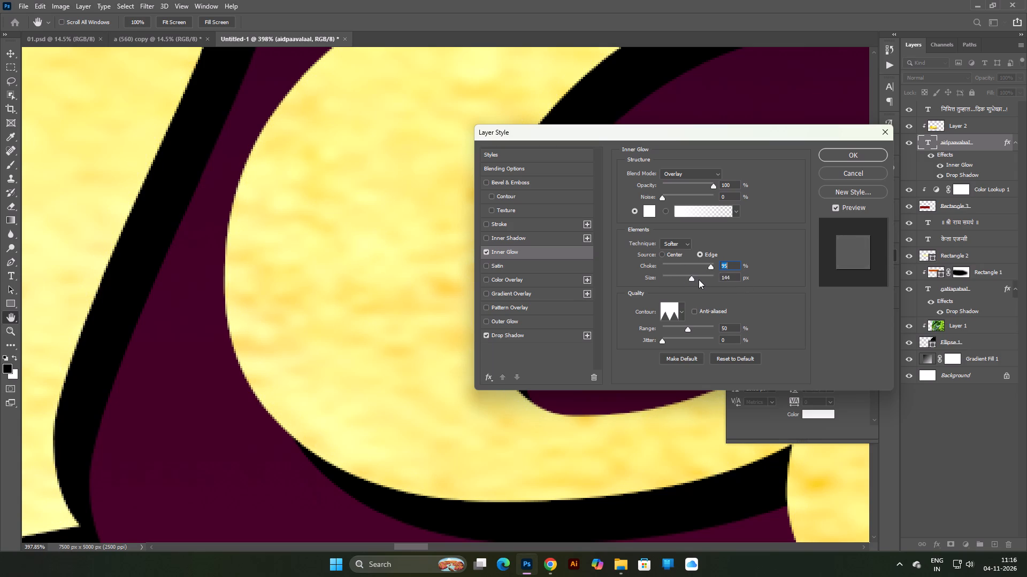
left_click_drag(699, 279, 693, 280)
left_click(693, 280)
Change the Inner Glow color to black.
left_click(645, 208)
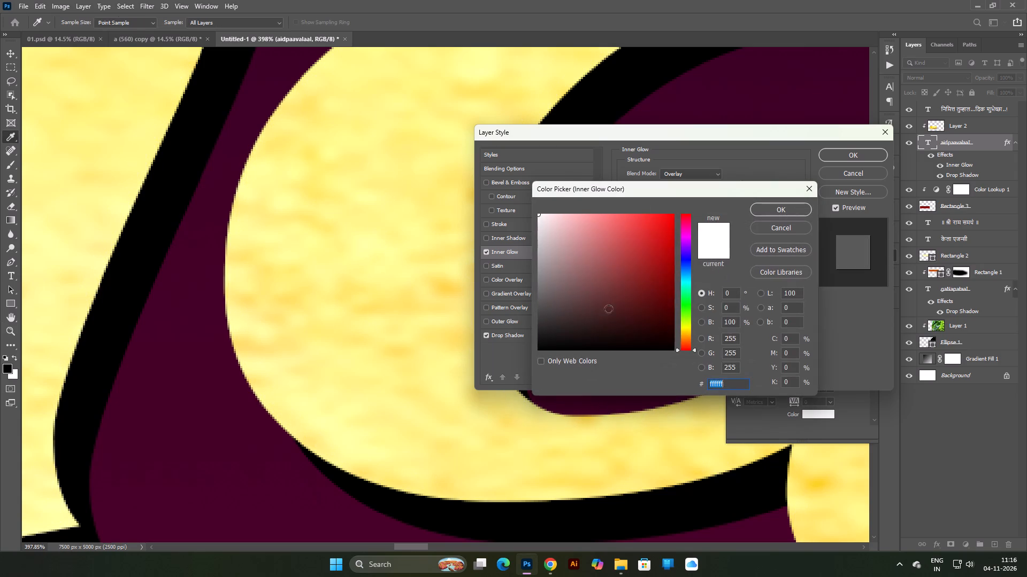
left_click_drag(606, 291, 465, 385)
left_click(800, 205)
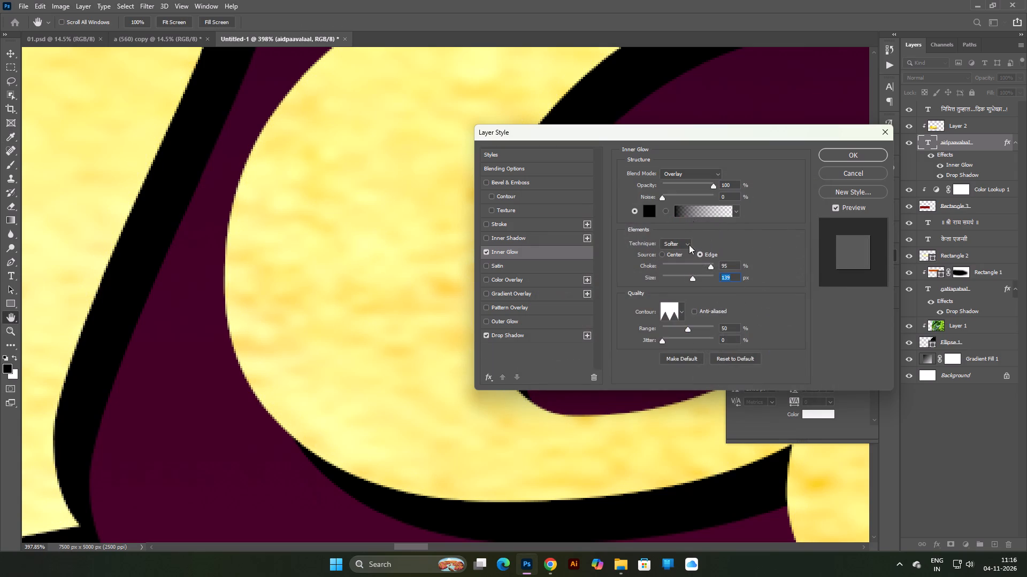
Reduce the Inner Glow choke to 0% and apply the दिपावली heading's layer style.
left_click_drag(691, 267, 637, 271)
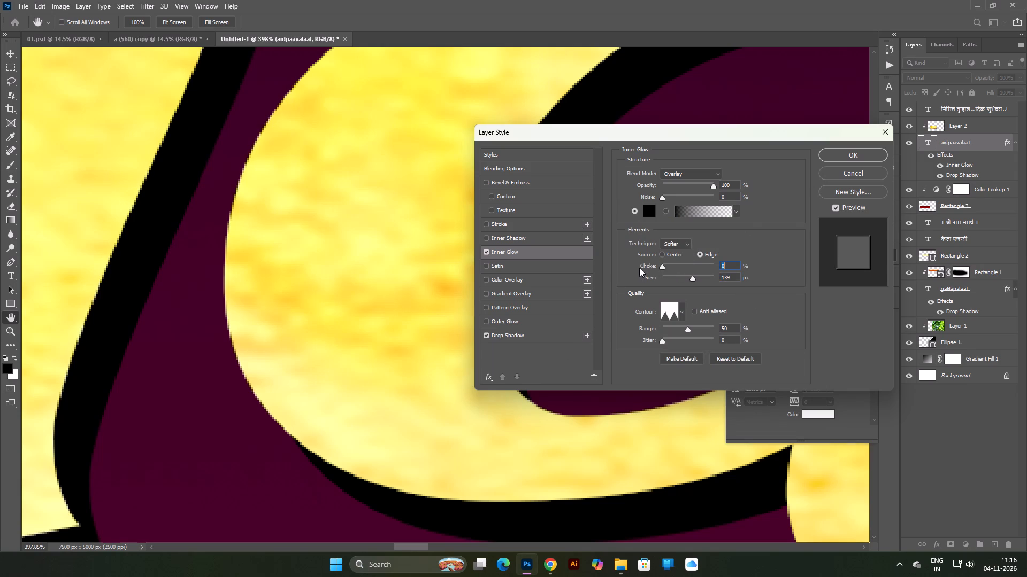
left_click(863, 157)
scroll(491, 248, "down", 19)
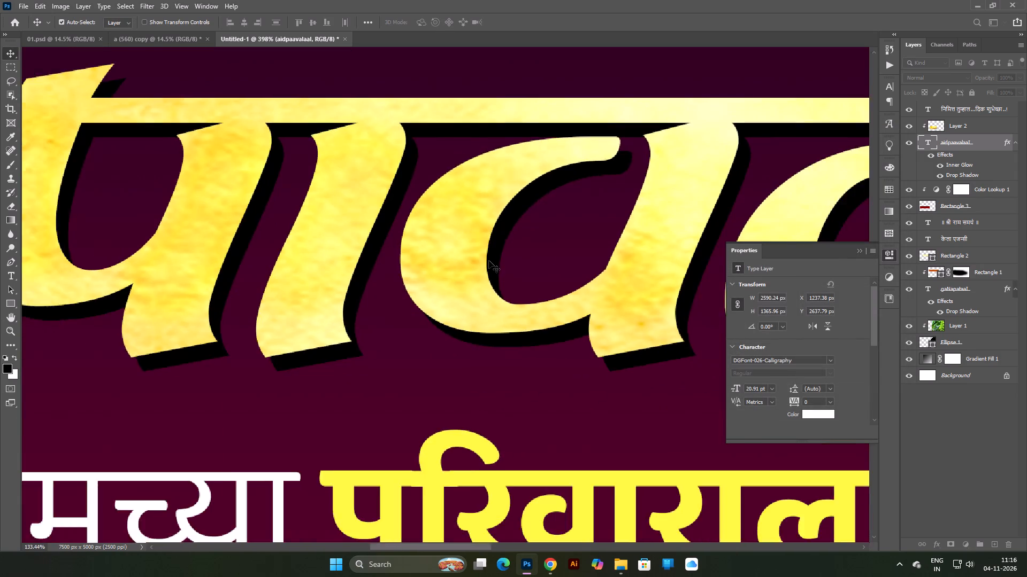
scroll(492, 276, "down", 10)
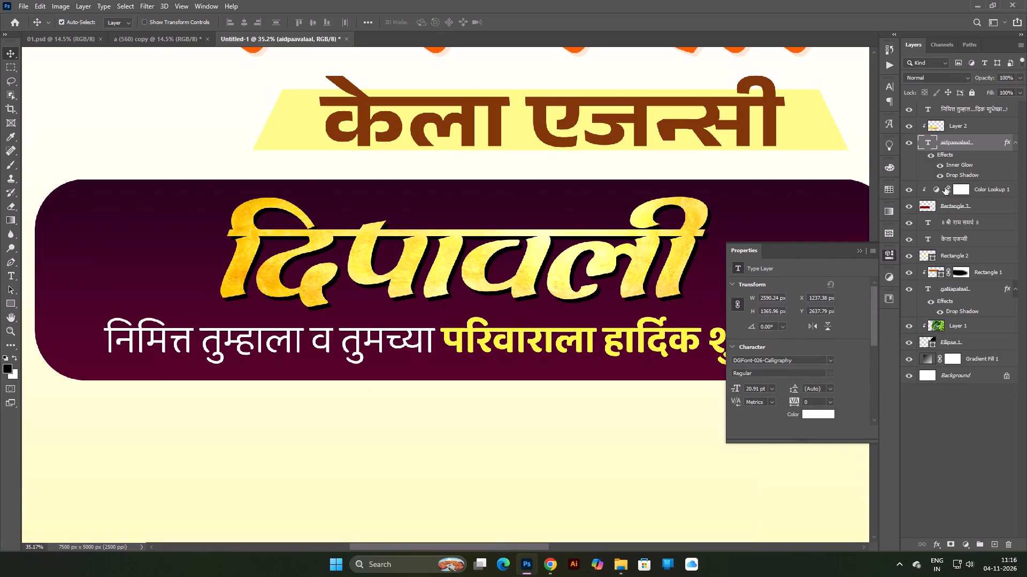
Reopen the दिपावली heading's Inner Glow, keep choke at 0%, set size to 90 px and range to 36%, and apply it.
double_click(963, 166)
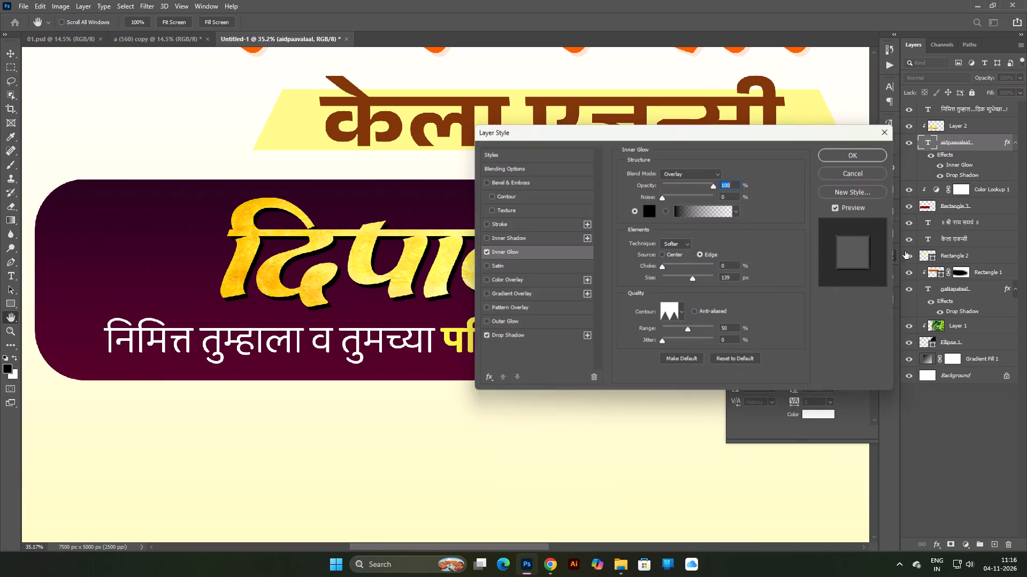
left_click_drag(635, 135, 755, 272)
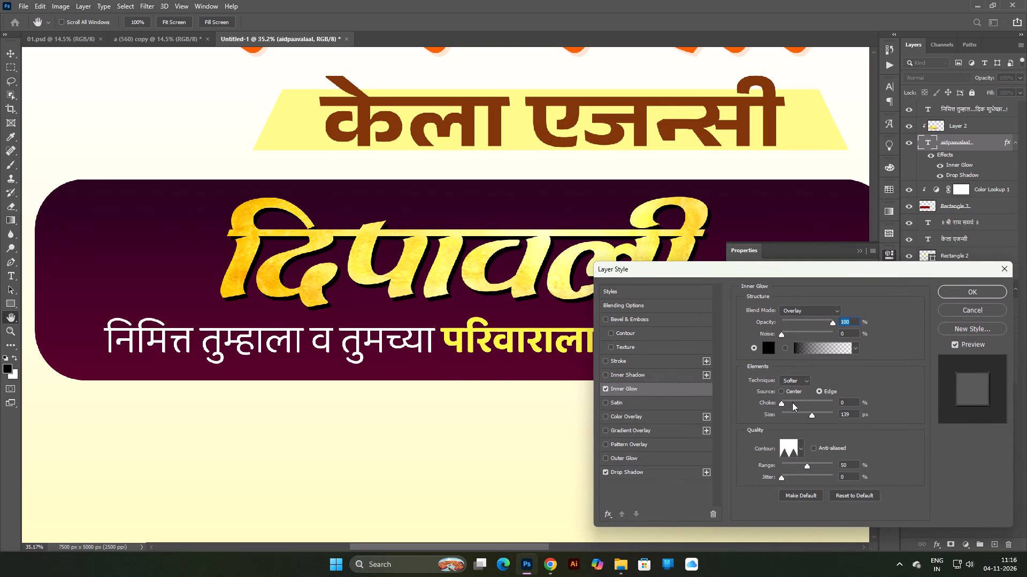
left_click_drag(795, 401, 834, 399)
left_click_drag(800, 399, 730, 398)
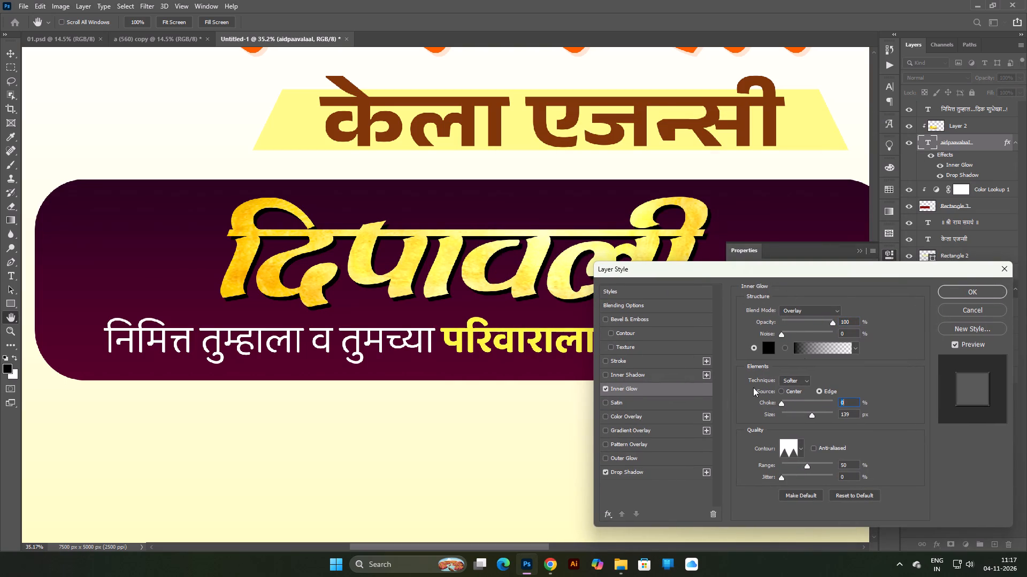
left_click_drag(808, 414, 807, 412)
left_click_drag(807, 412, 803, 413)
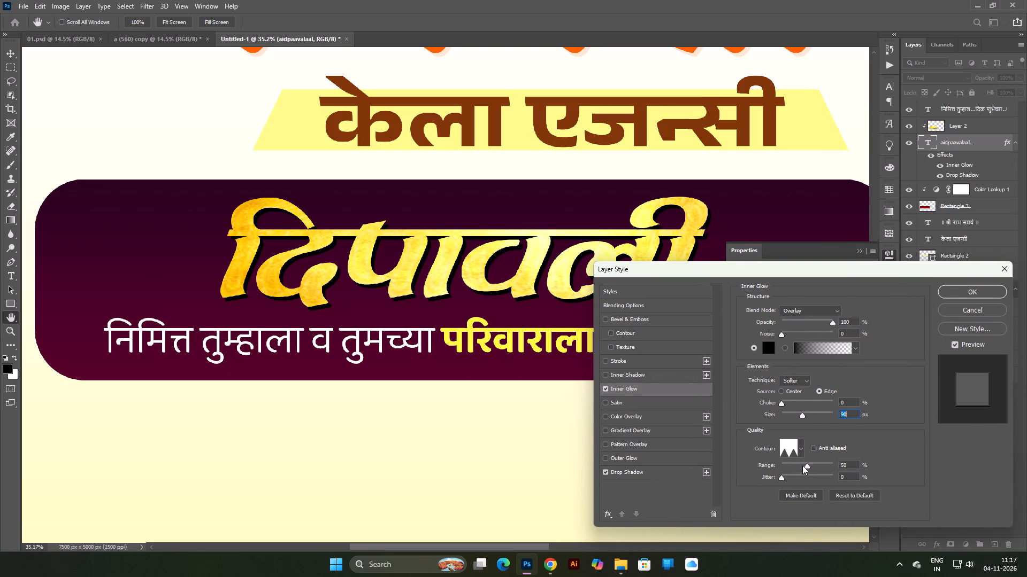
left_click(801, 465)
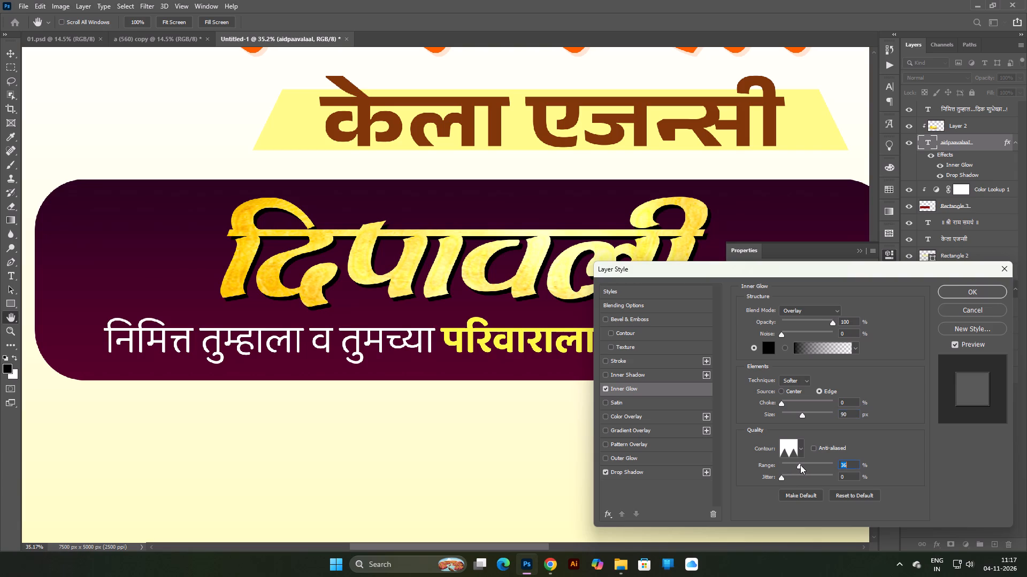
left_click(955, 291)
scroll(717, 319, "down", 11)
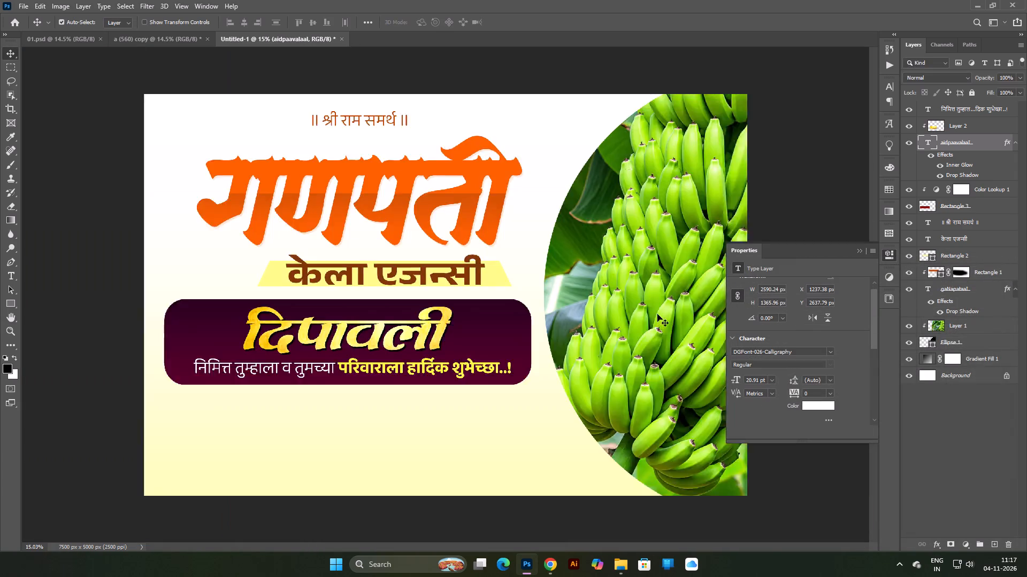
scroll(657, 314, "down", 5)
scroll(586, 313, "up", 1)
left_click(683, 212)
Switch to Chrome, replace the golden texture tab with a new one, and search Google for "diwali kandil png".
left_click(554, 566)
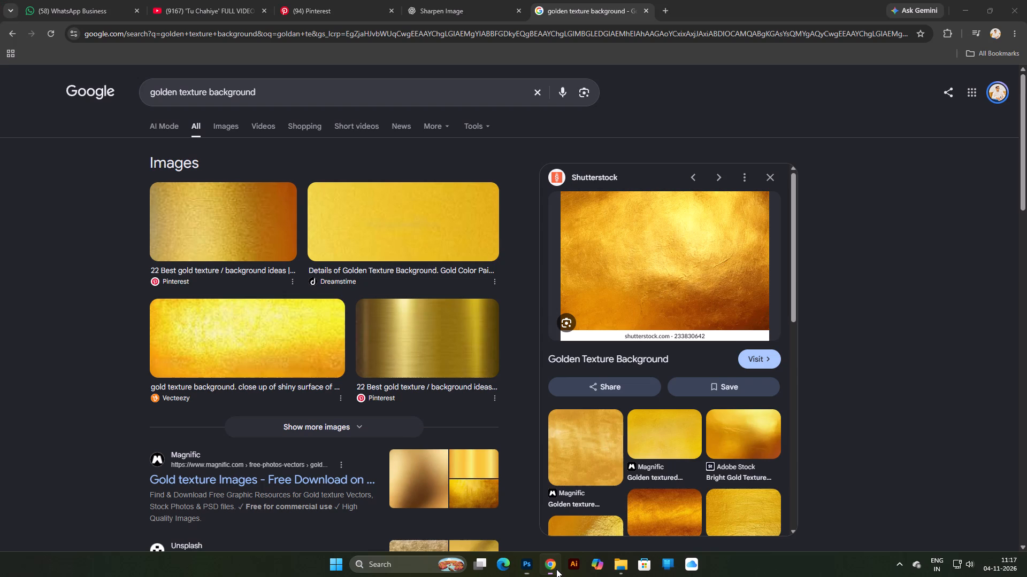
left_click(643, 9)
left_click(544, 11)
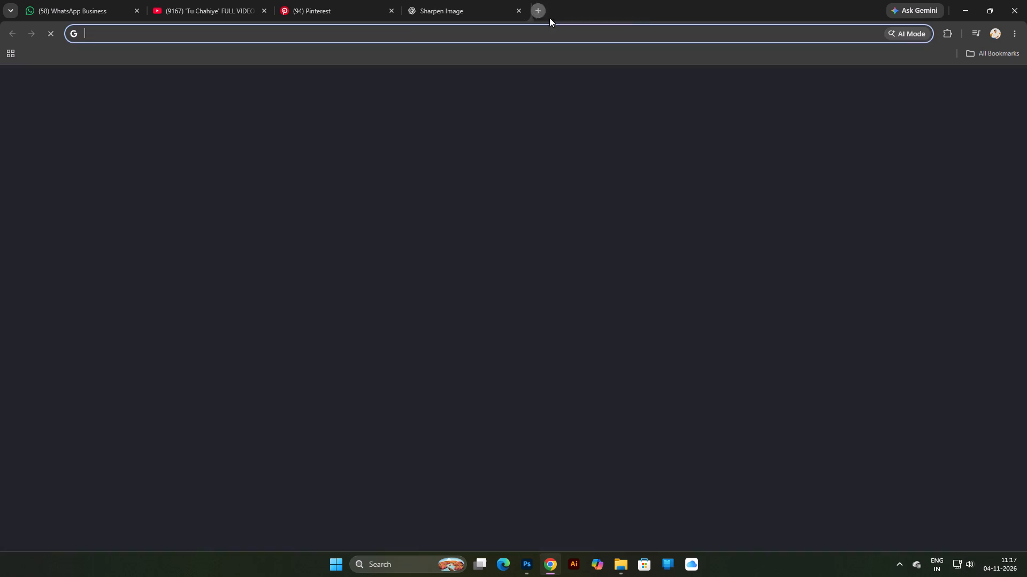
left_click(482, 210)
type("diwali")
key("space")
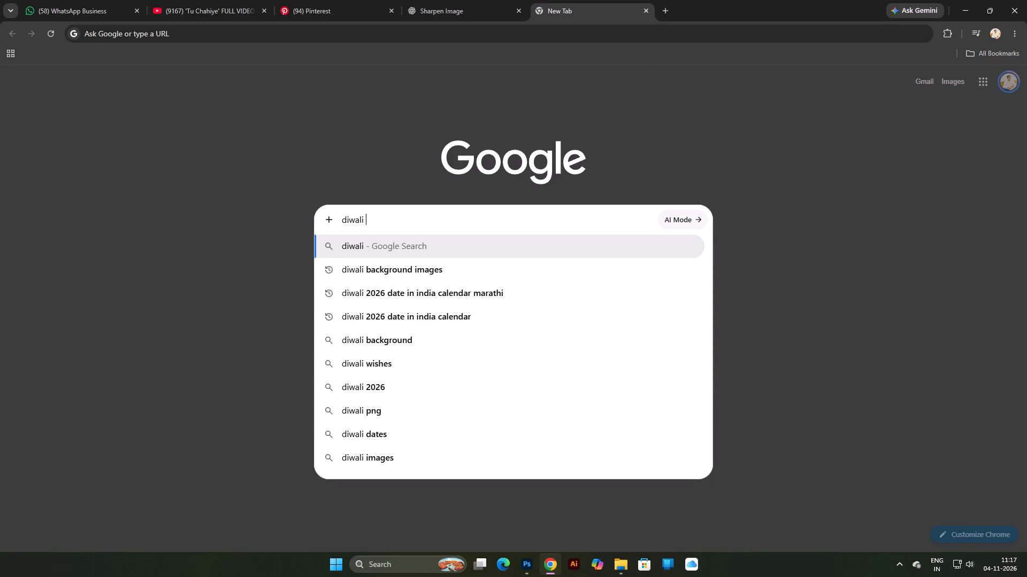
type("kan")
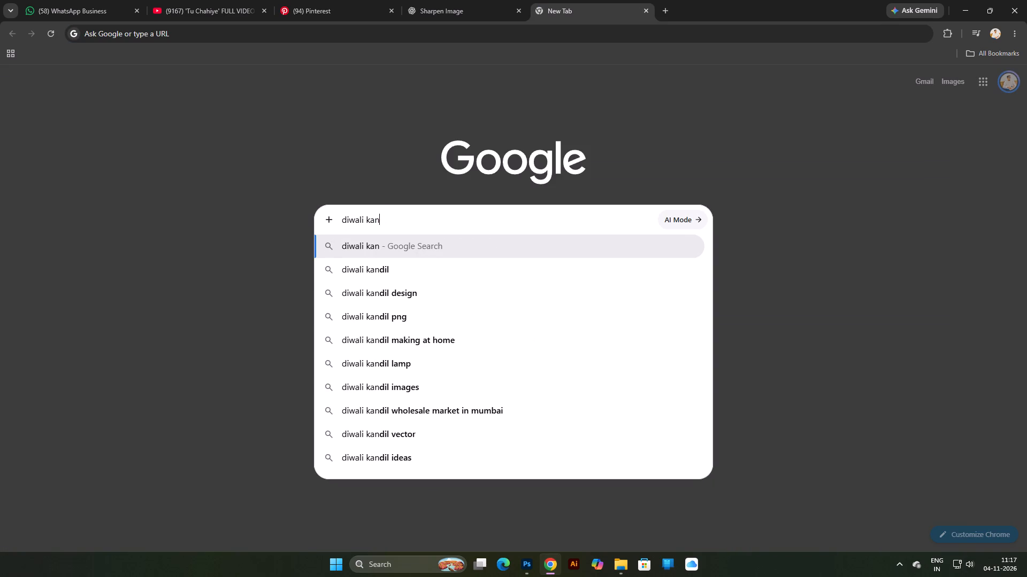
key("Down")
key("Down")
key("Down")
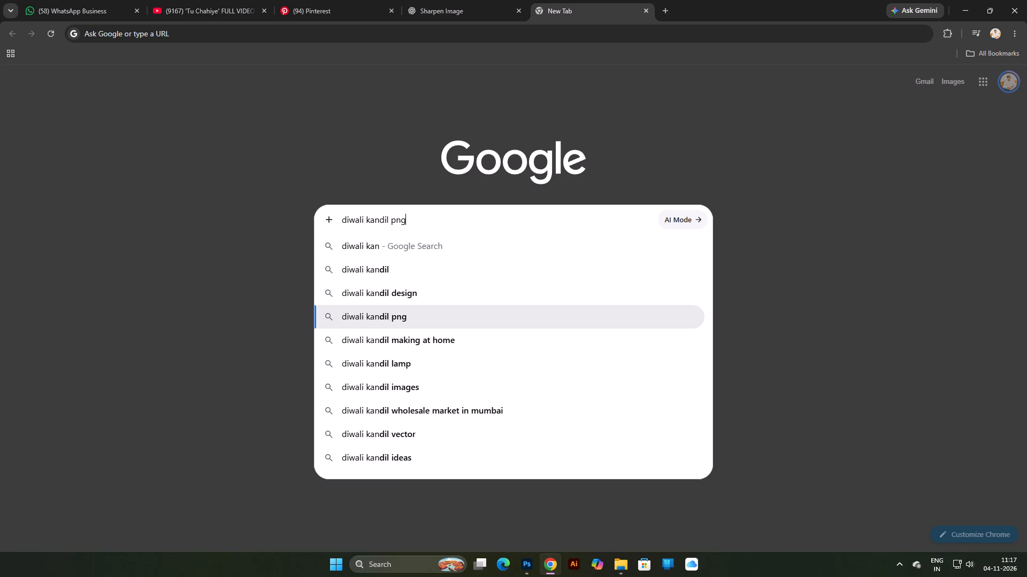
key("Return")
Find the single yellow-orange hanging lantern from NicePNG among the image results and copy the image.
left_click(312, 213)
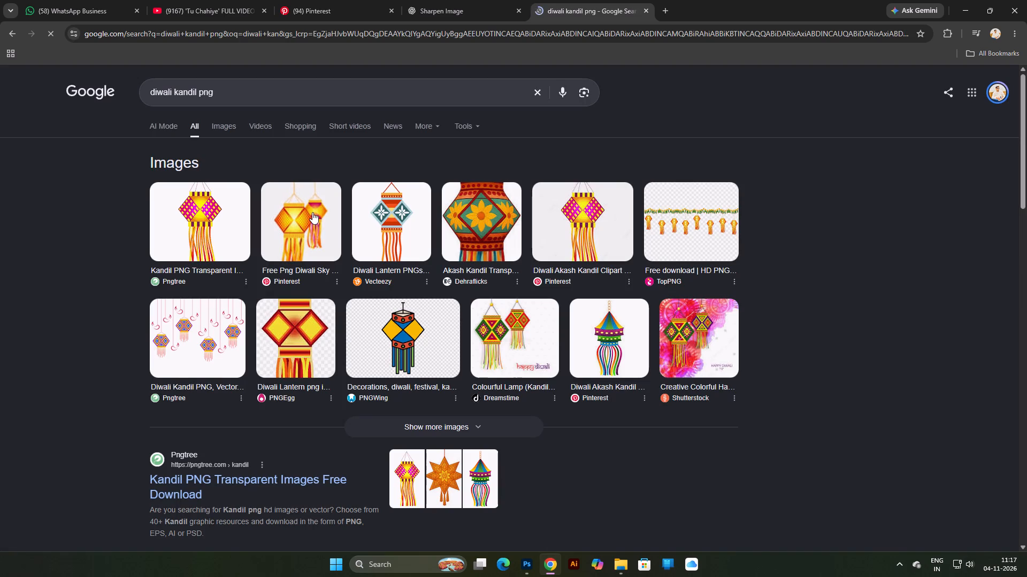
left_click(298, 239)
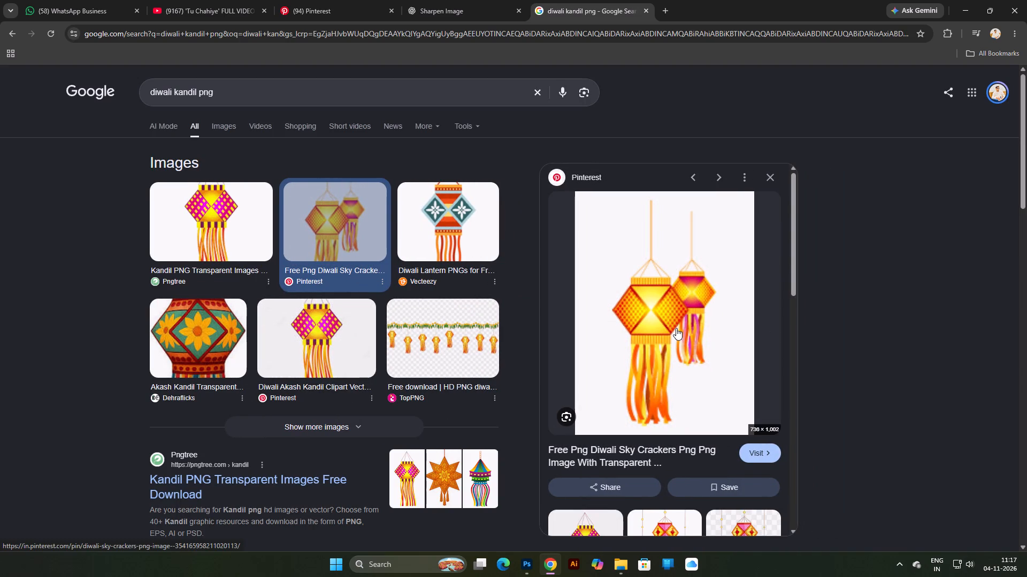
scroll(671, 323, "down", 5)
scroll(671, 324, "up", 5)
scroll(661, 318, "down", 4)
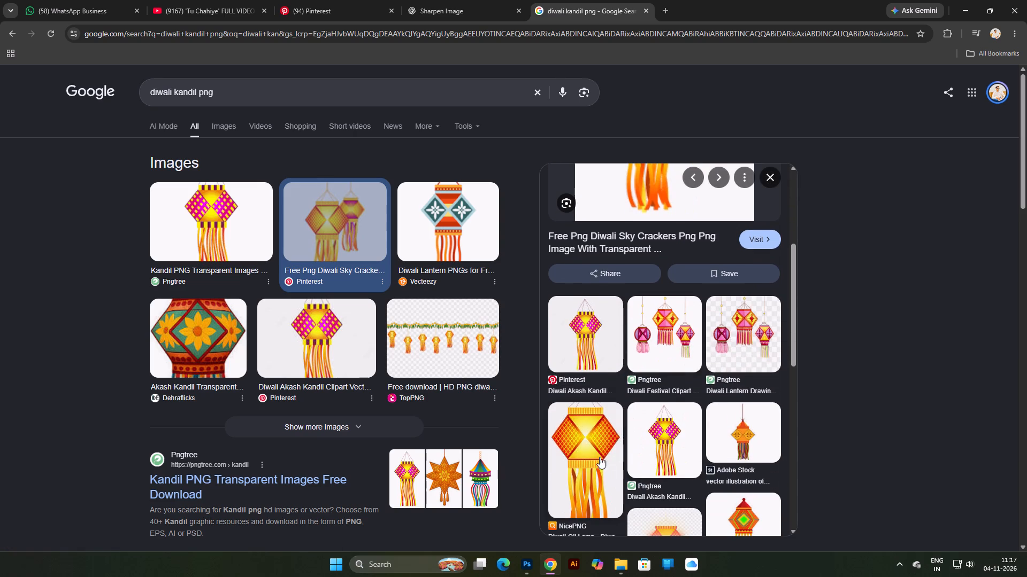
left_click(595, 457)
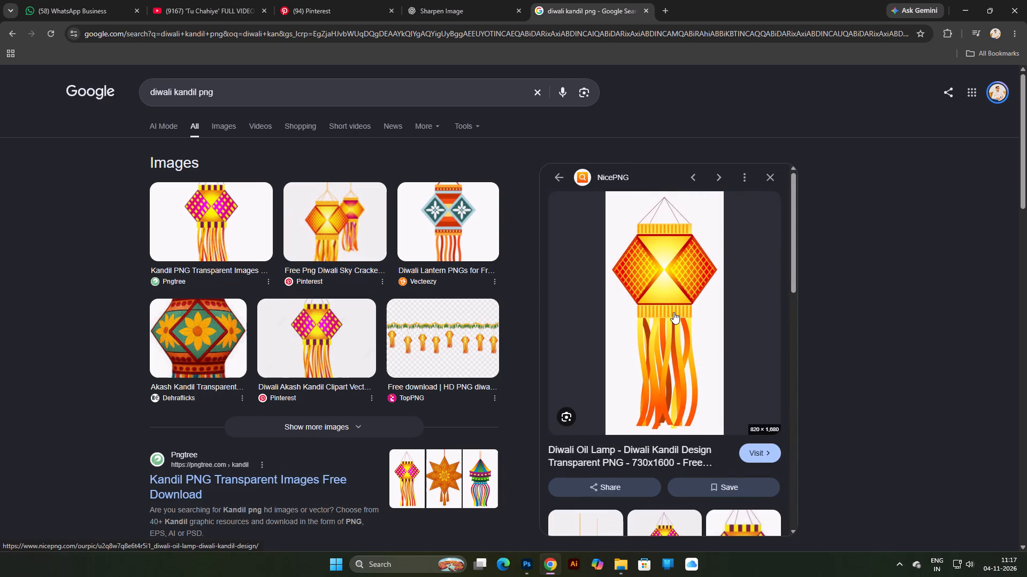
right_click(672, 303)
left_click(725, 210)
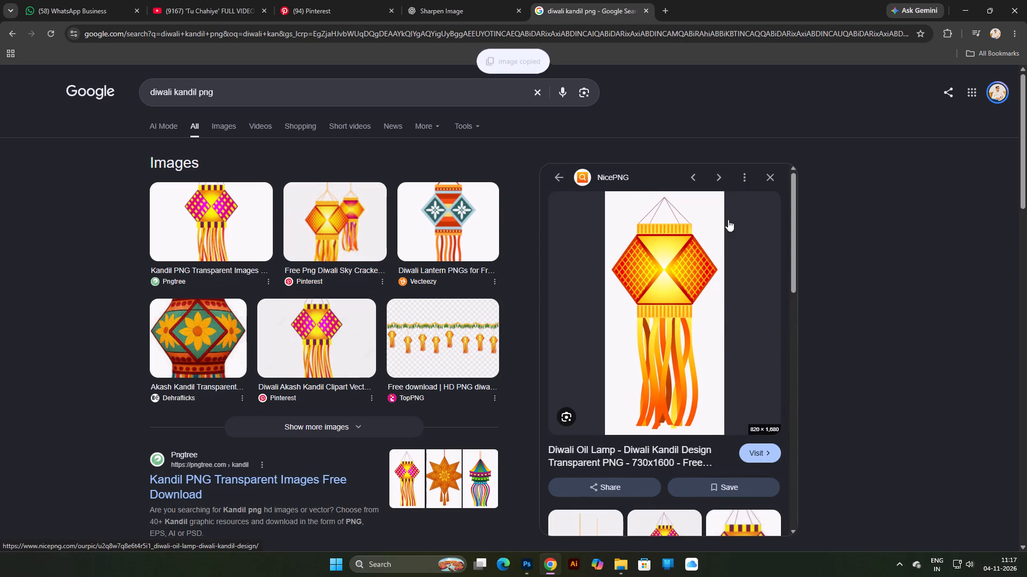
Browse further lantern images, including the related image results for "transparent diwali kandil png".
scroll(582, 476, "down", 1)
scroll(630, 426, "down", 4)
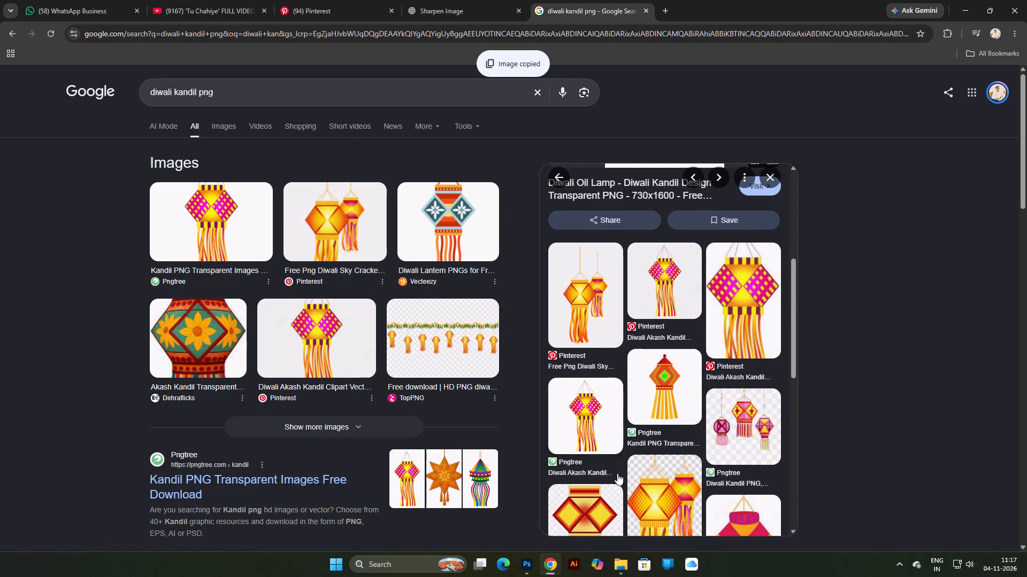
scroll(622, 462, "down", 5)
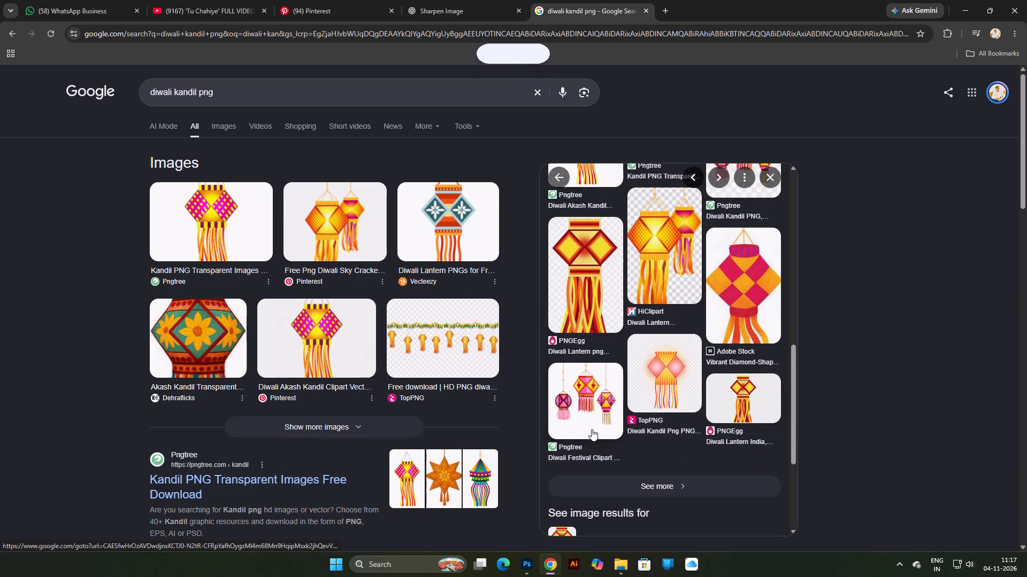
scroll(584, 469, "down", 4)
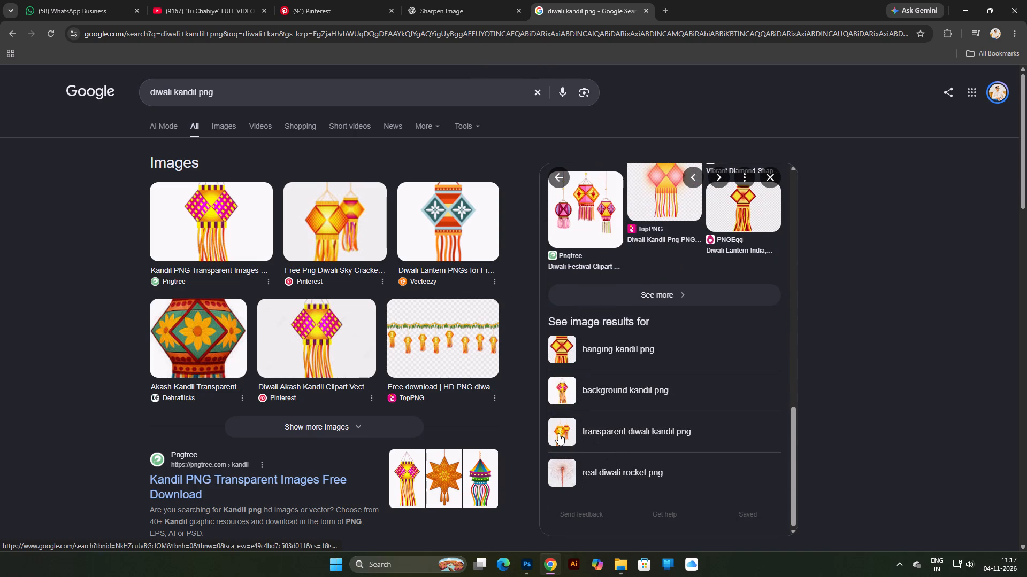
left_click(558, 433)
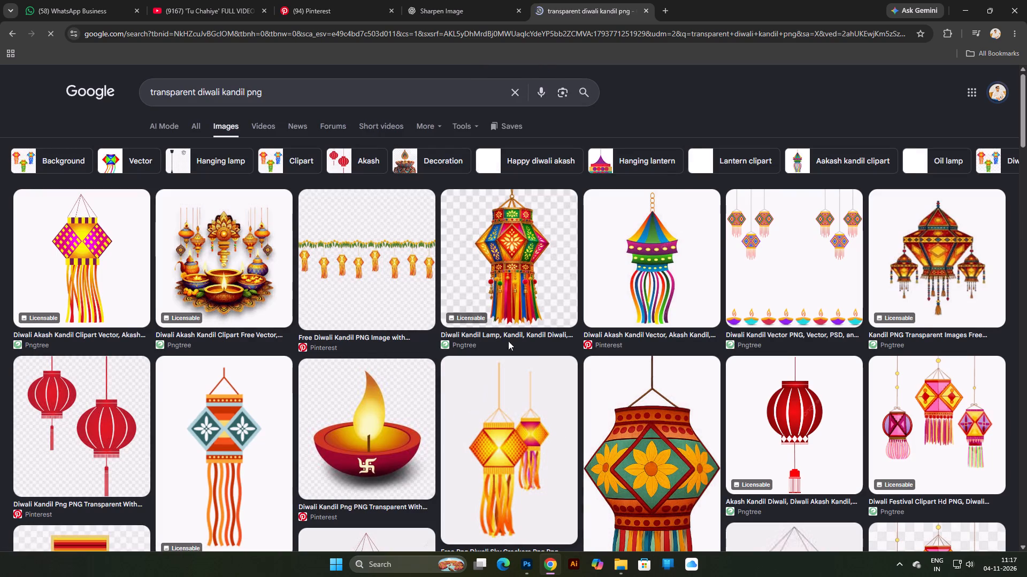
scroll(481, 427, "down", 3)
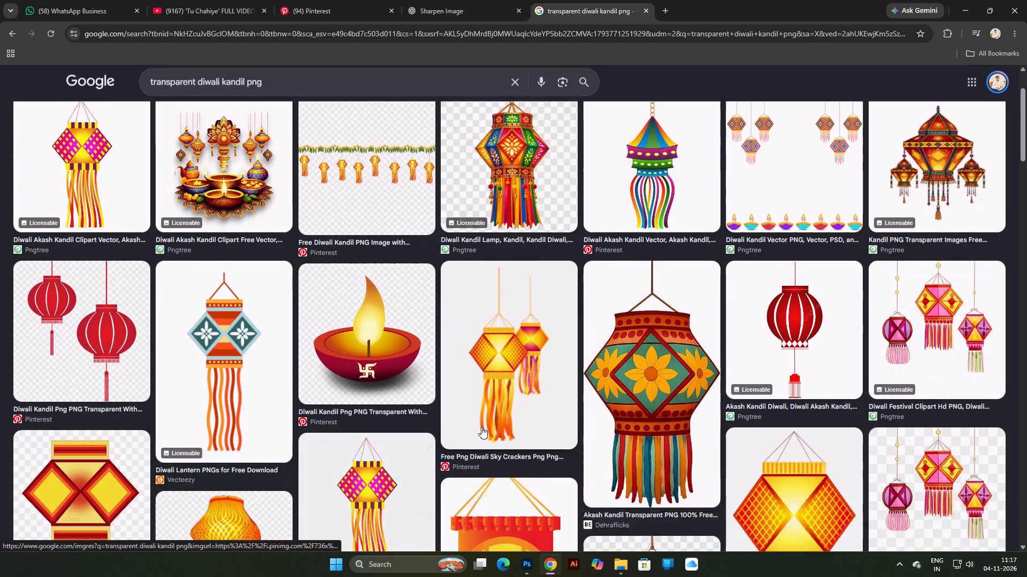
scroll(543, 412, "down", 3)
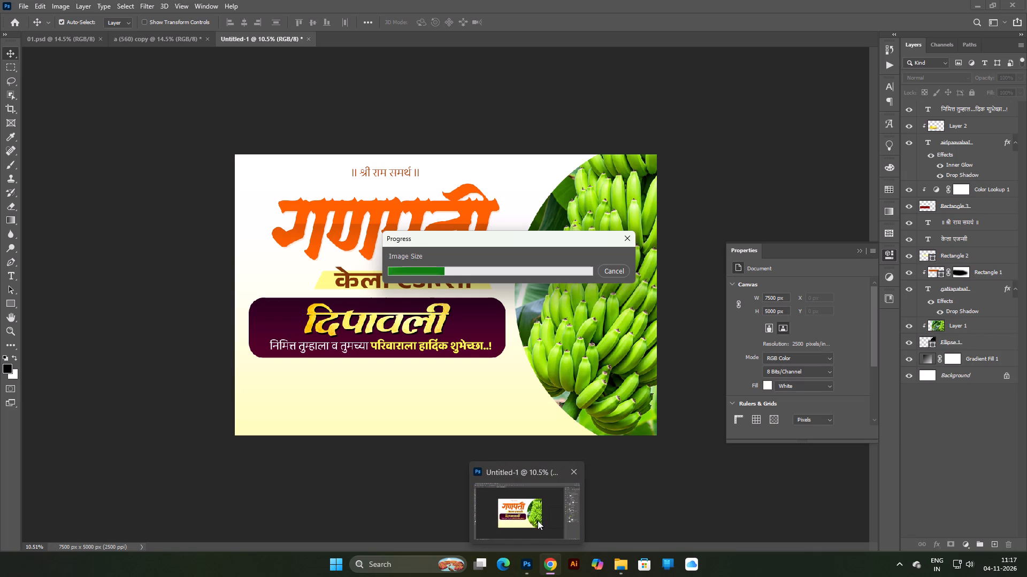
Return to the Photoshop design and paste the copied lantern above the निमित्त तुम्हाला greeting text layer.
left_click(538, 520)
scroll(512, 438, "down", 5)
scroll(507, 451, "up", 15)
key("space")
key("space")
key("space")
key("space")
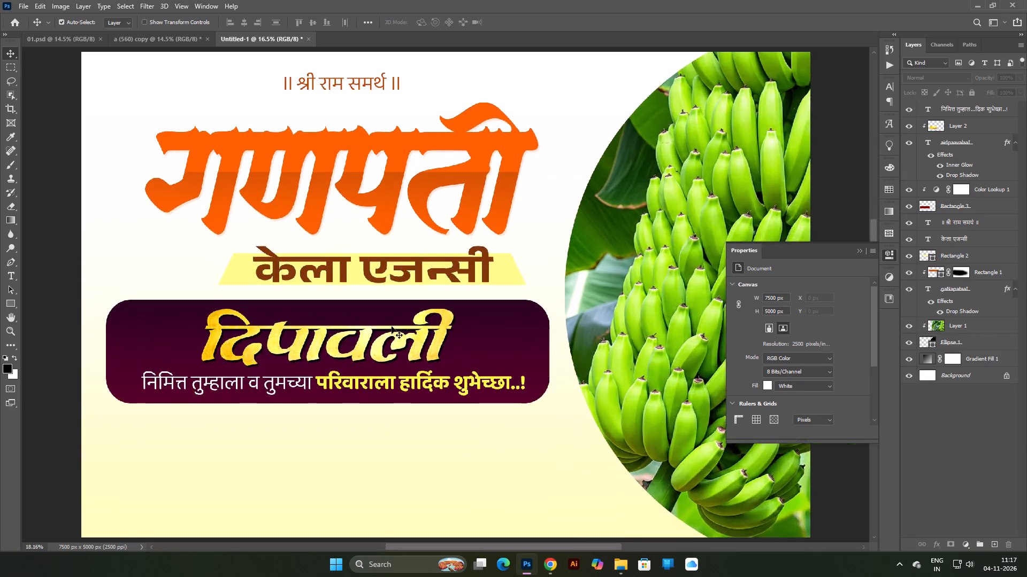
left_click_drag(351, 356, 514, 329)
left_click(984, 116)
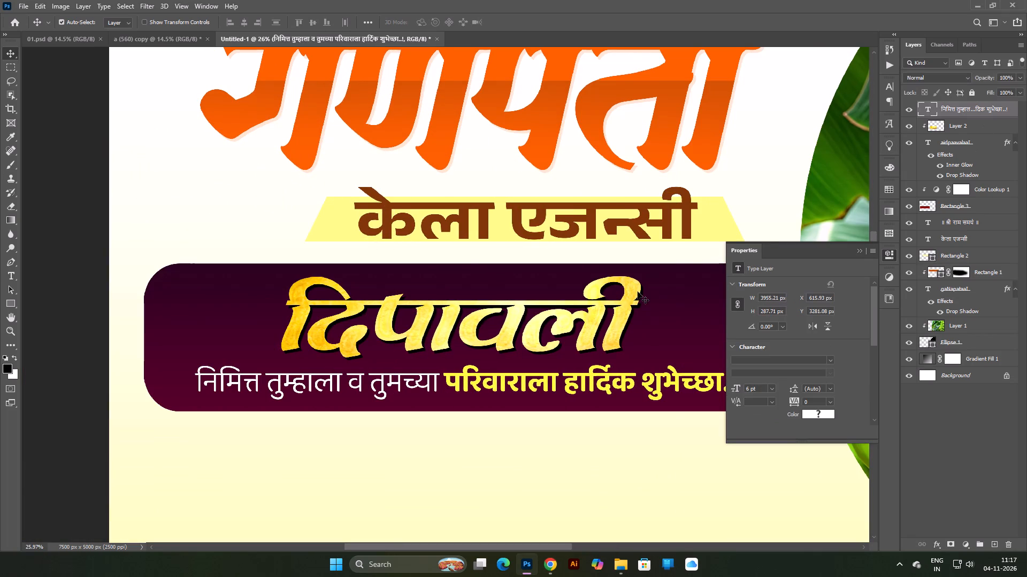
key("ctrl+v")
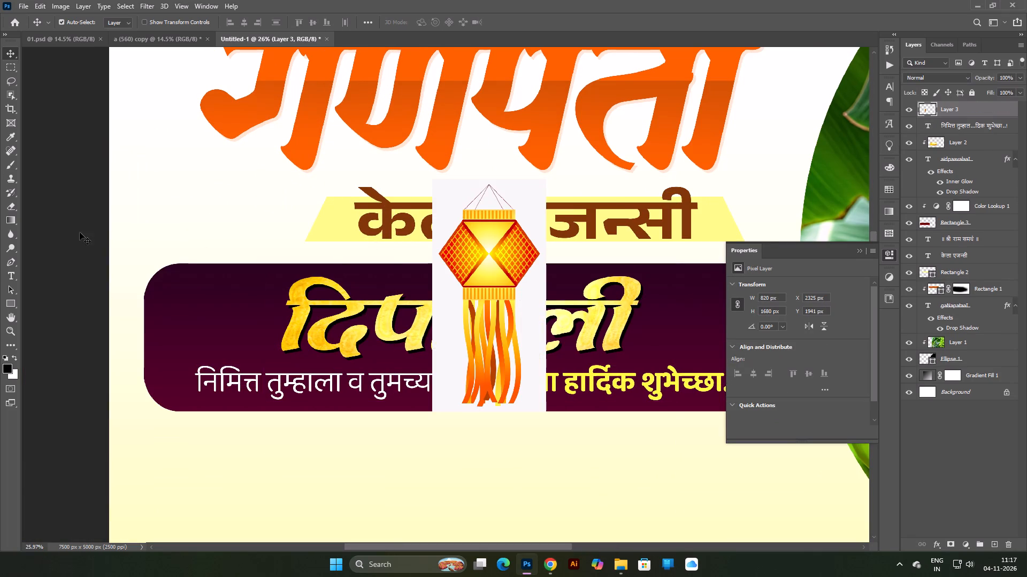
Remove the white background surrounding the pasted lantern with the Magic Eraser tool.
left_click(13, 203)
left_click(67, 228)
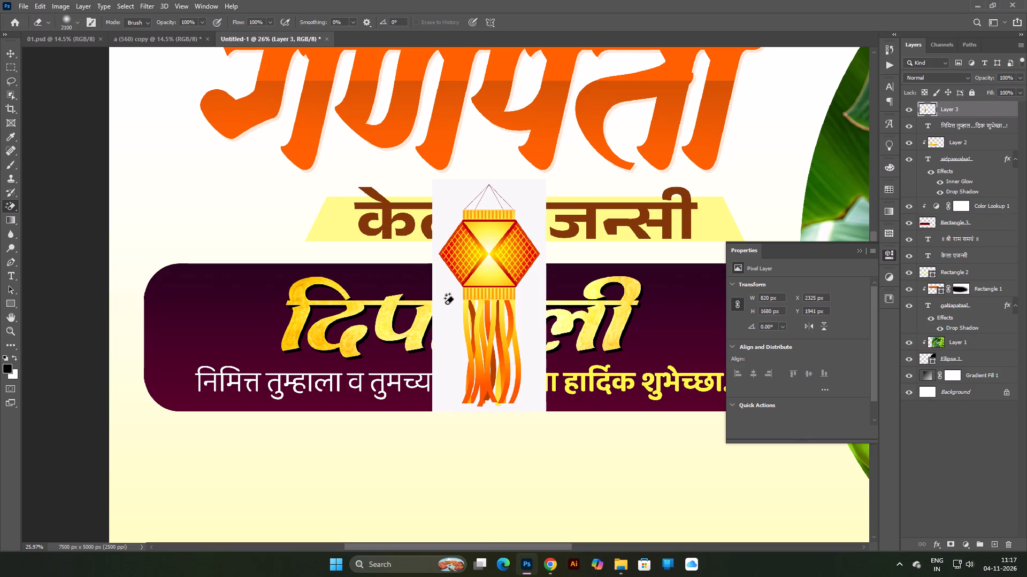
left_click(447, 304)
Erase the white gaps between the lantern's hanging ribbons with the Magic Eraser tool at tolerance 32.
scroll(495, 314, "up", 5)
left_click(512, 316)
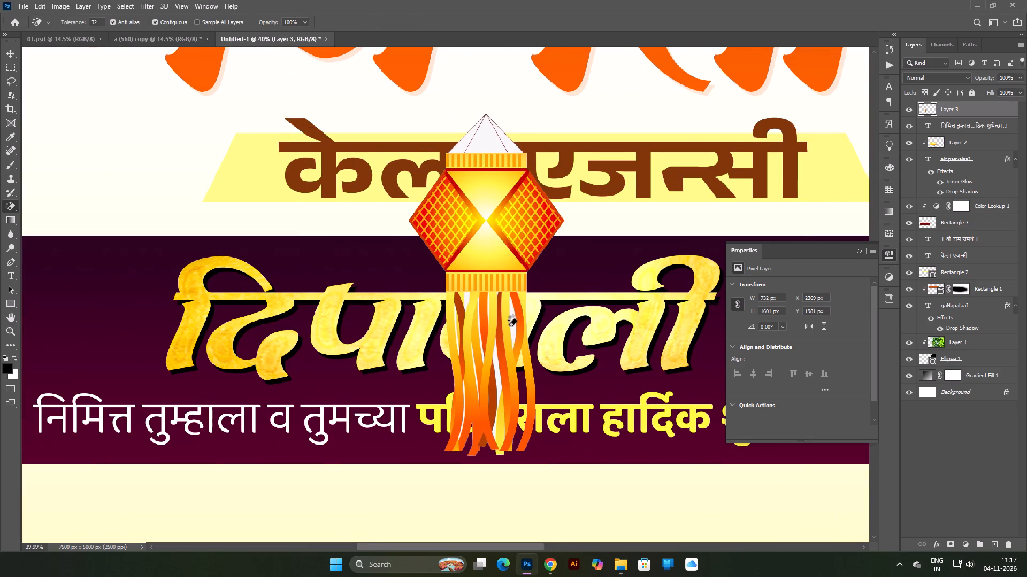
scroll(508, 327, "up", 4)
left_click(479, 299)
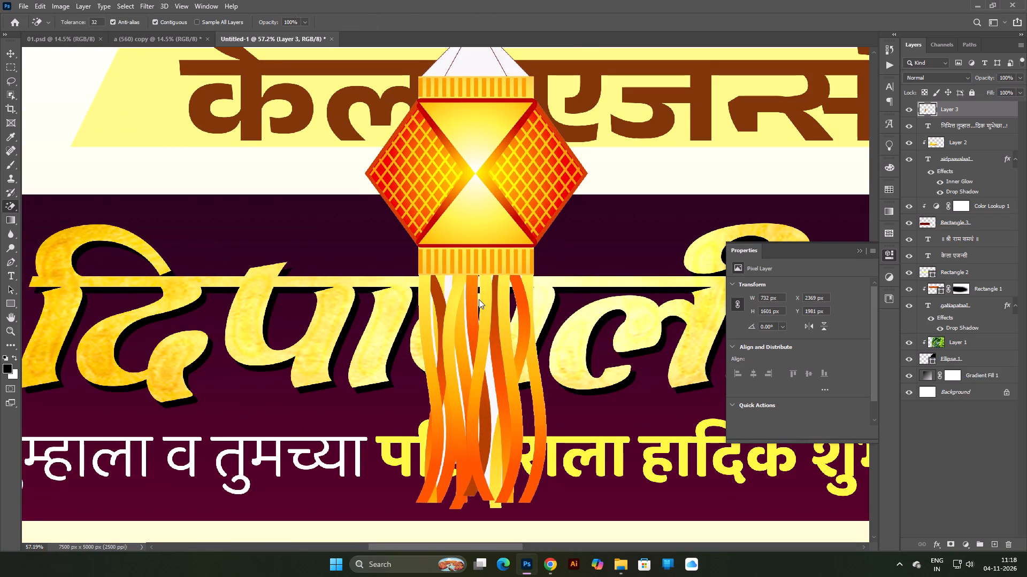
scroll(456, 297, "up", 3)
left_click(467, 306)
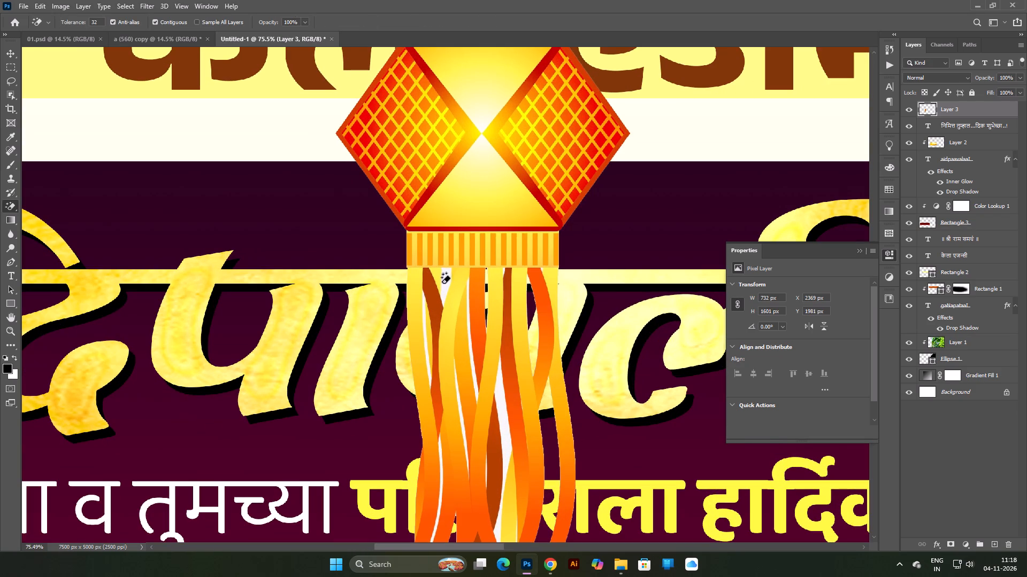
left_click(443, 282)
left_click(424, 315)
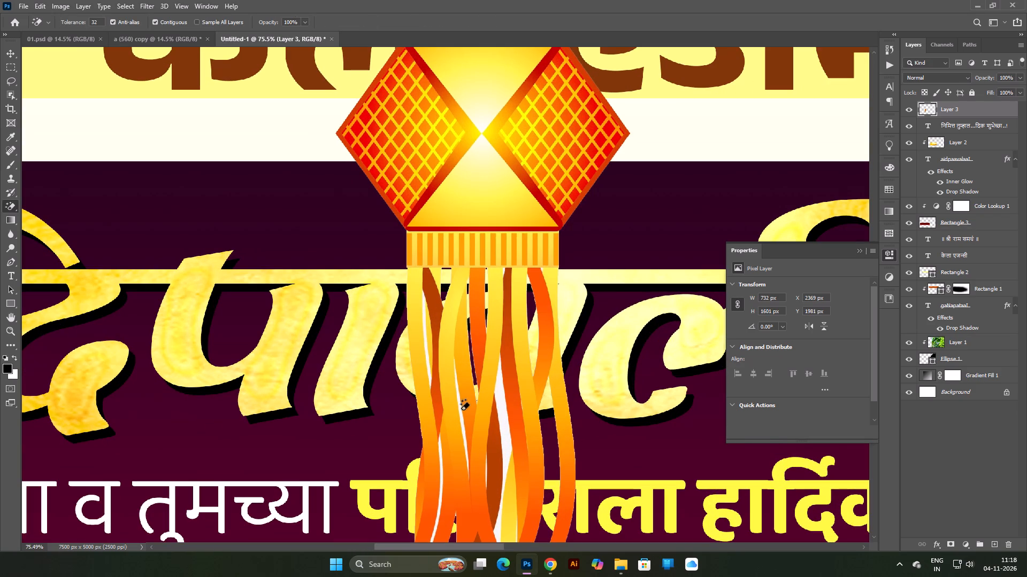
left_click(459, 413)
left_click(503, 424)
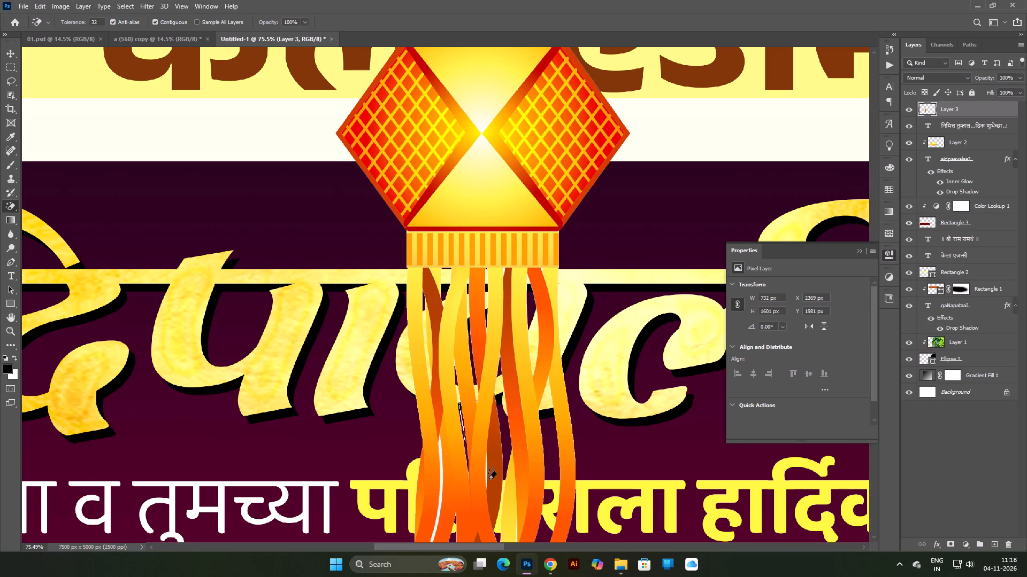
left_click(485, 474)
left_click(440, 446)
Erase the remaining thin white slivers between the middle and lower parts of the lantern's ribbons.
scroll(444, 435, "down", 5)
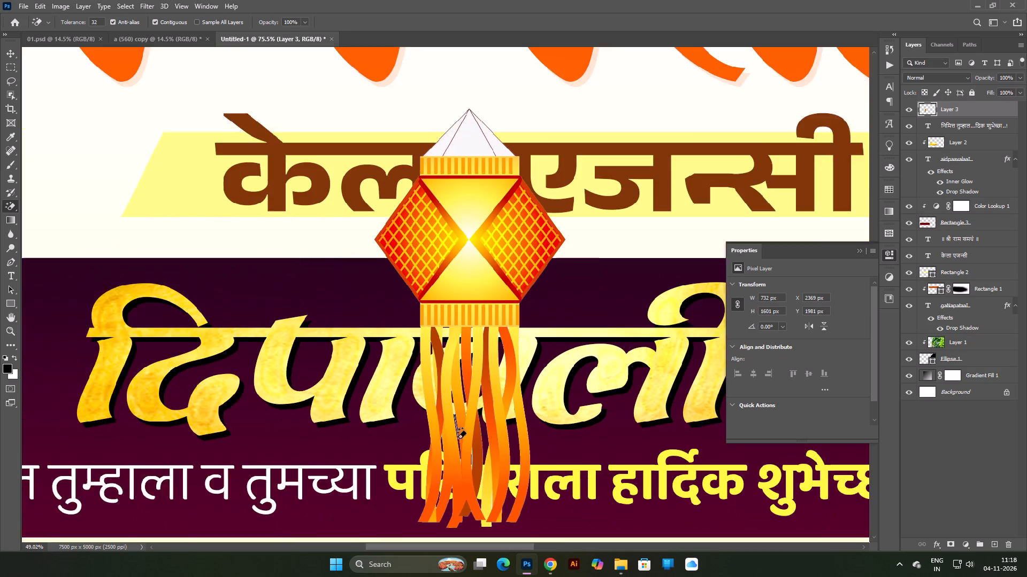
scroll(480, 446, "up", 13)
left_click(428, 406)
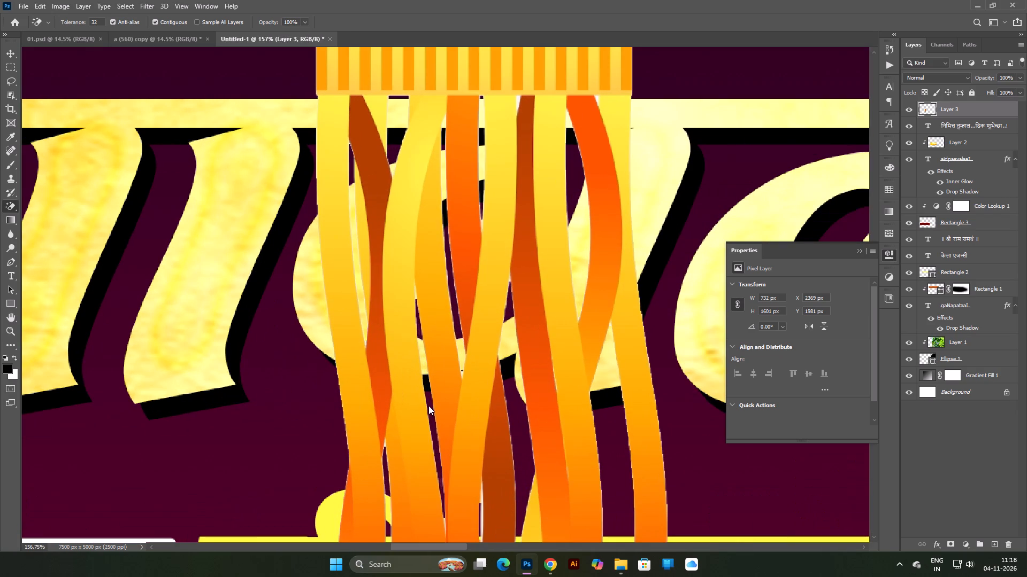
left_click(481, 496)
scroll(479, 496, "down", 4)
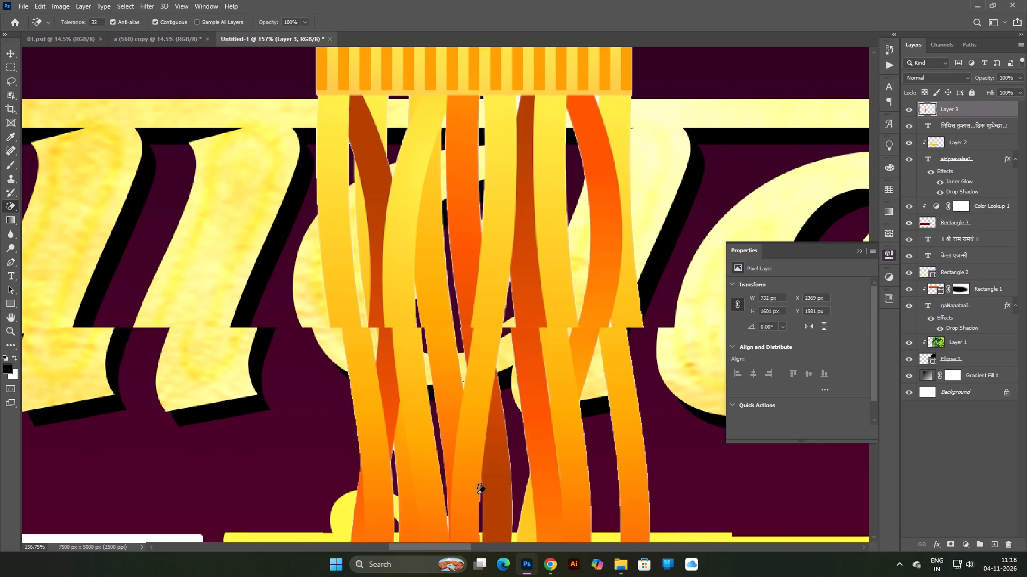
scroll(477, 494, "down", 8)
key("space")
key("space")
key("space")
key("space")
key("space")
left_click_drag(485, 516, 486, 398)
scroll(505, 447, "up", 8)
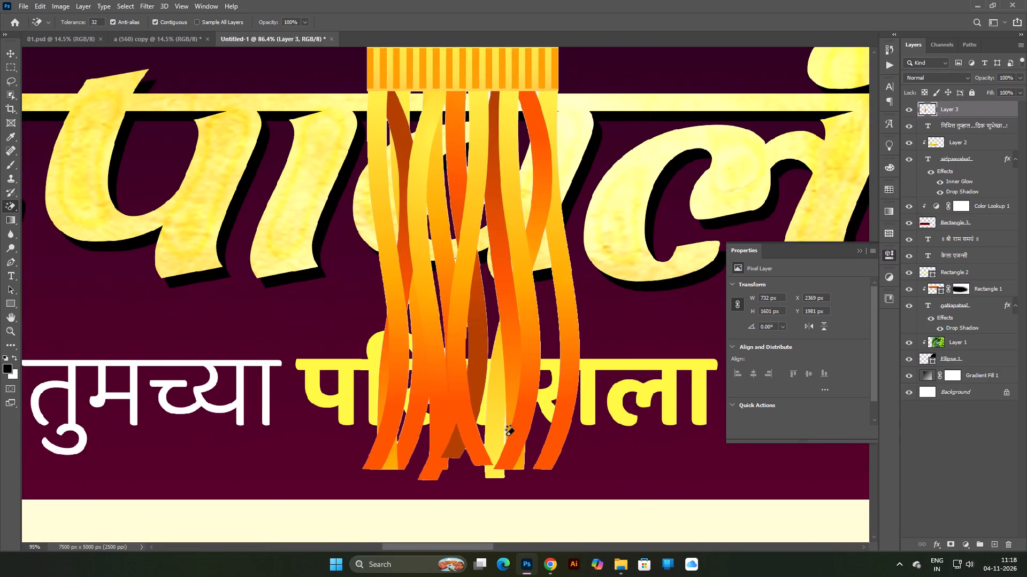
left_click(505, 434)
left_click(504, 415)
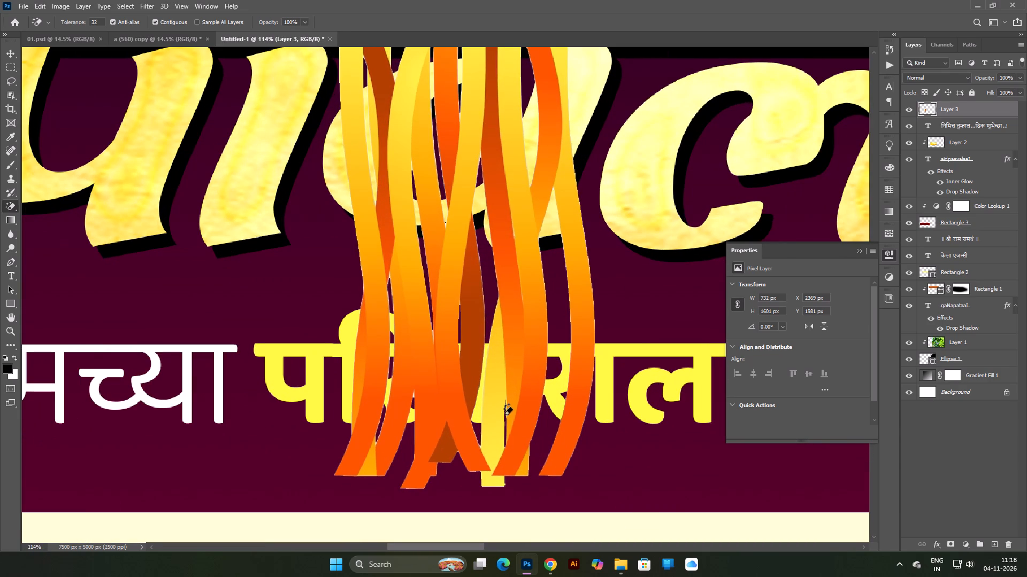
Erase the leftover white specks where the lantern's ribbons meet its striped lower band.
scroll(501, 448, "down", 5)
scroll(515, 197, "up", 4)
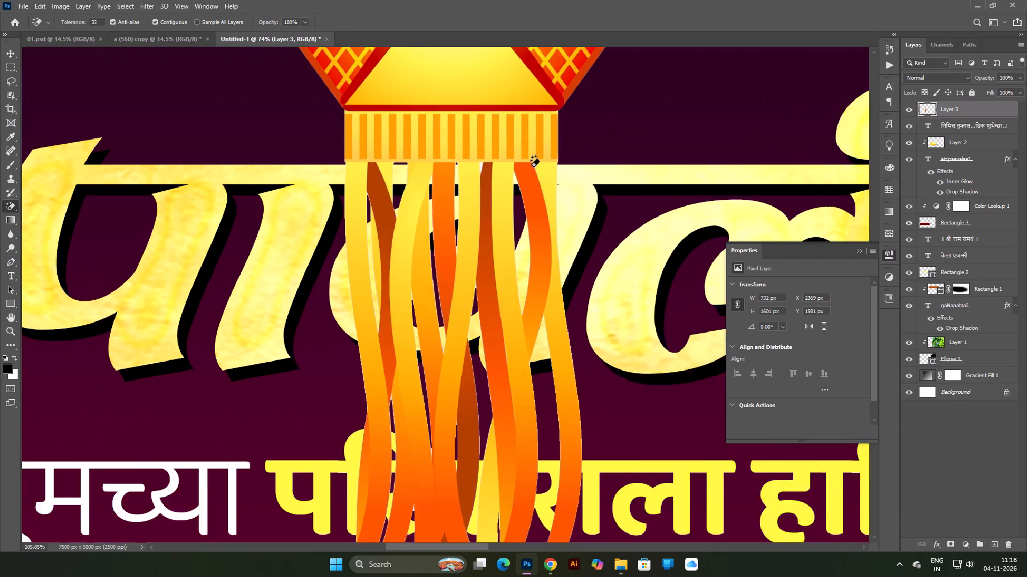
scroll(531, 166, "up", 3)
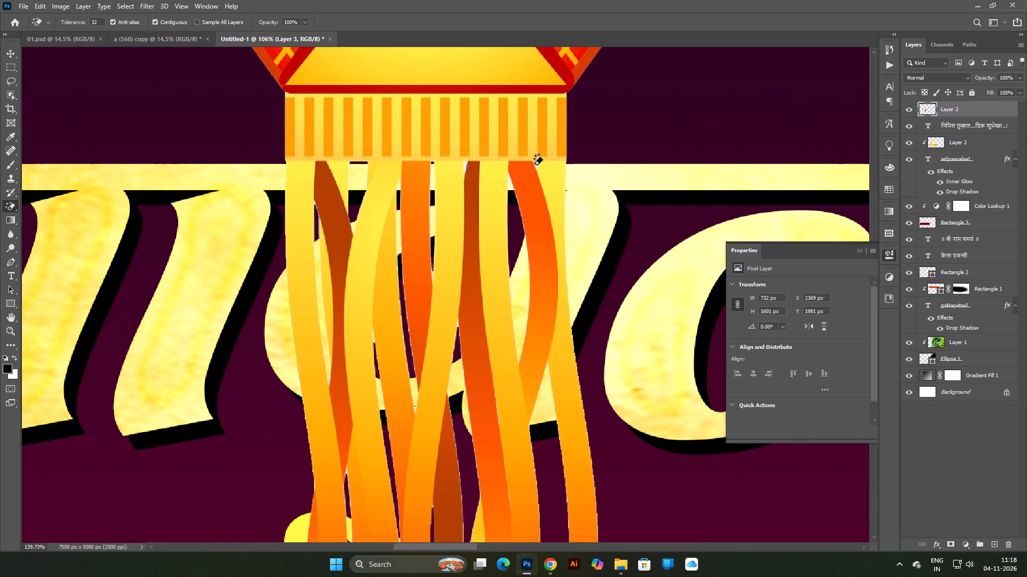
left_click(534, 165)
left_click(465, 165)
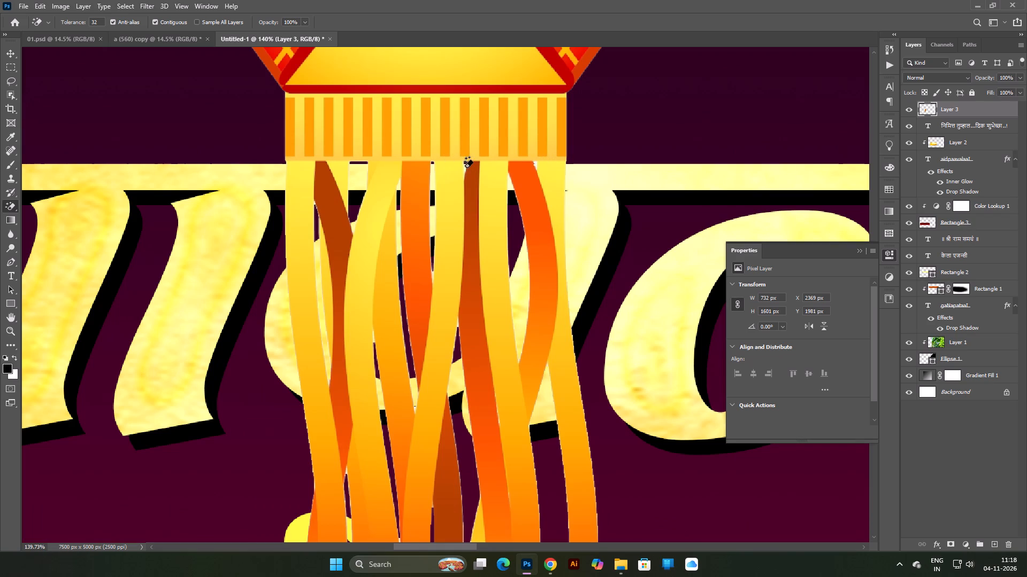
left_click(464, 168)
scroll(310, 170, "down", 5)
scroll(257, 169, "down", 13)
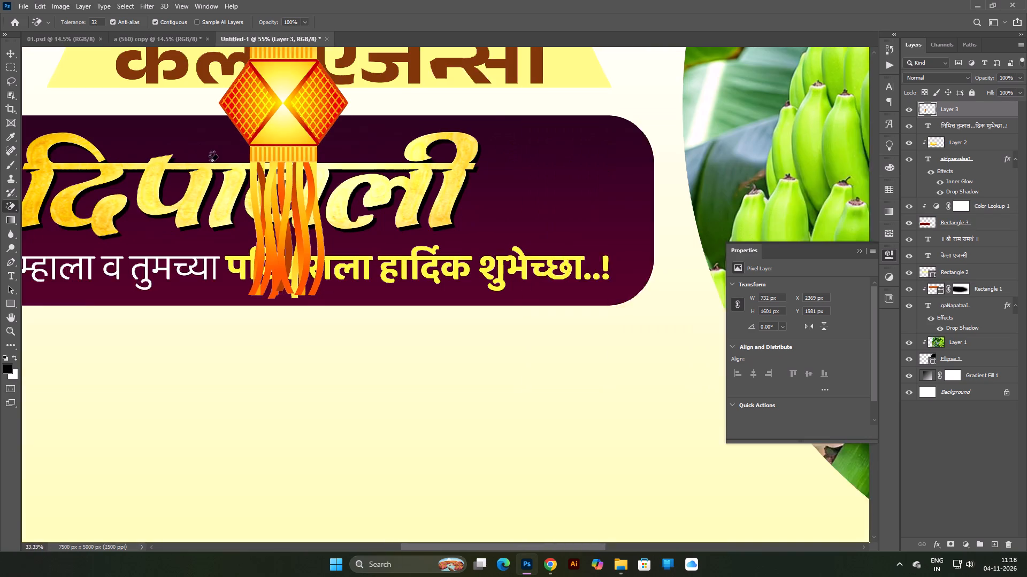
Move the lantern into the maroon box, before the दिपावली text, and scale it down to about 289 x 634 px.
left_click(11, 52)
scroll(11, 52, "down", 5)
scroll(316, 143, "up", 2)
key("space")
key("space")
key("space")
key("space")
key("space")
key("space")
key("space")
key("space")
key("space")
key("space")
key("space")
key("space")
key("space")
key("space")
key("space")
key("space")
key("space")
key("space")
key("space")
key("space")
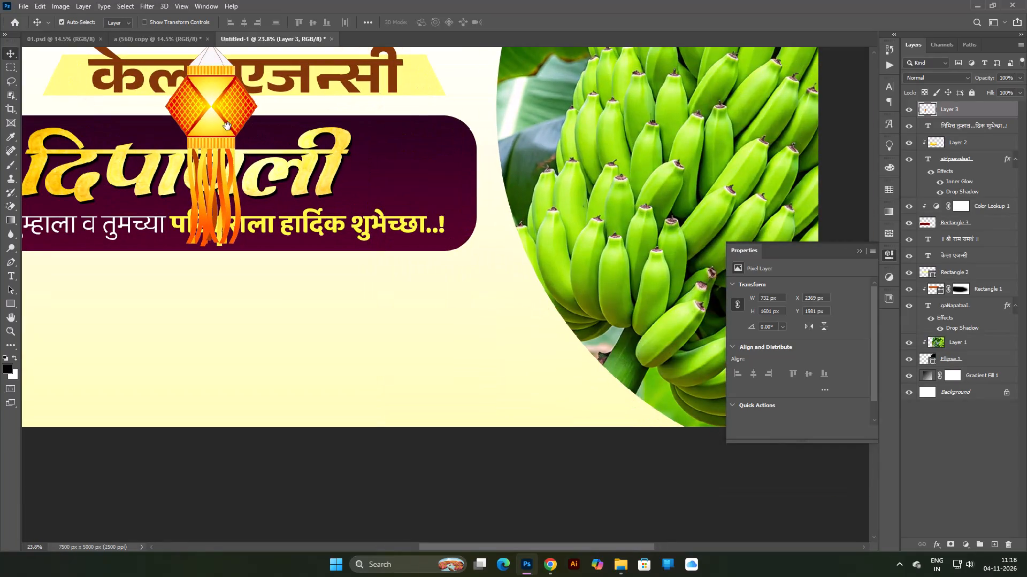
left_click_drag(225, 122, 473, 215)
left_click_drag(463, 206, 370, 242)
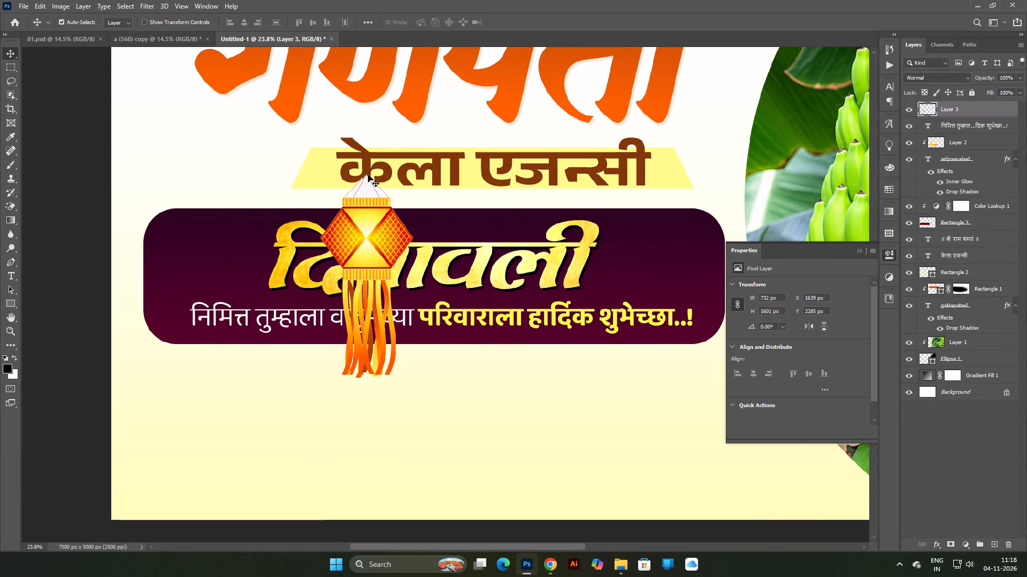
key("ctrl+t")
left_click_drag(369, 173, 372, 267)
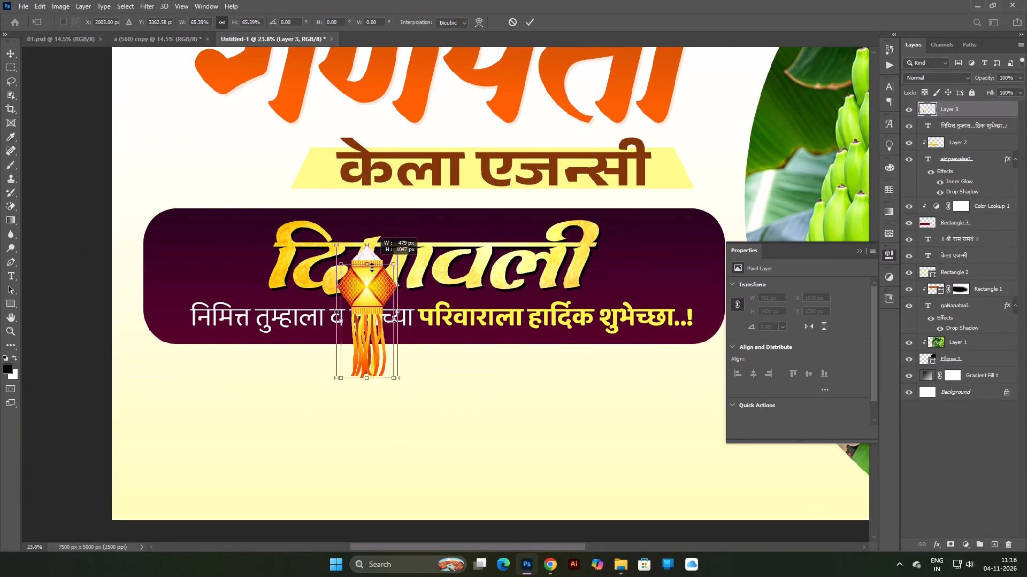
left_click_drag(372, 267, 372, 271)
left_click(373, 279)
left_click_drag(368, 308, 228, 231)
left_click_drag(233, 214, 233, 224)
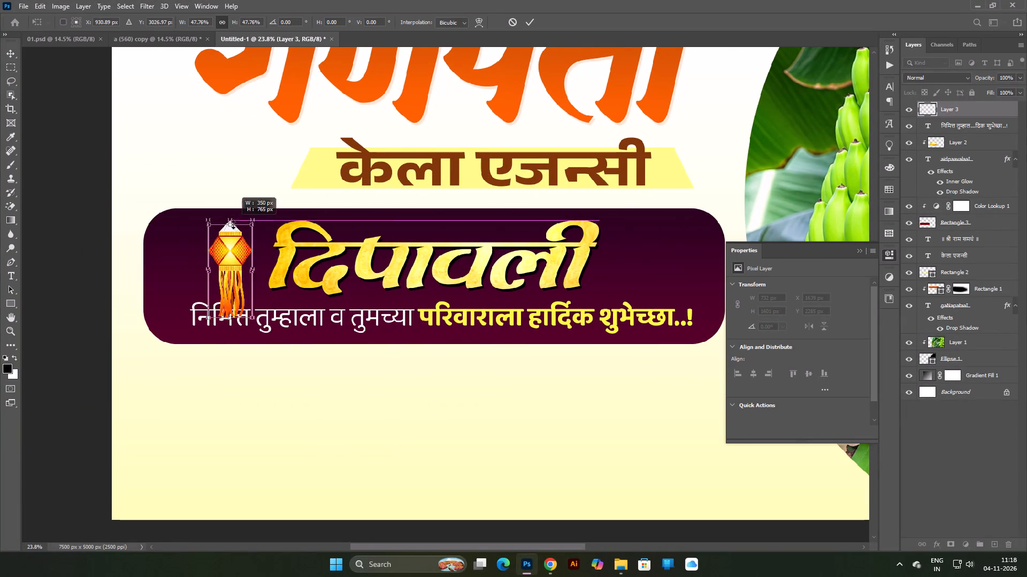
left_click_drag(233, 224, 233, 229)
left_click_drag(232, 258, 204, 239)
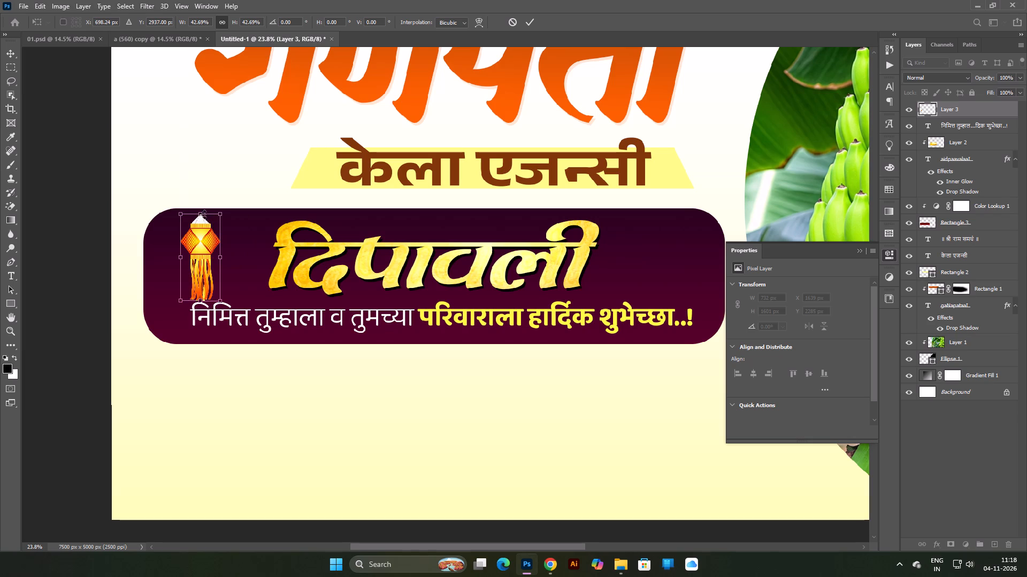
left_click_drag(204, 214, 205, 224)
left_click_drag(201, 247, 201, 239)
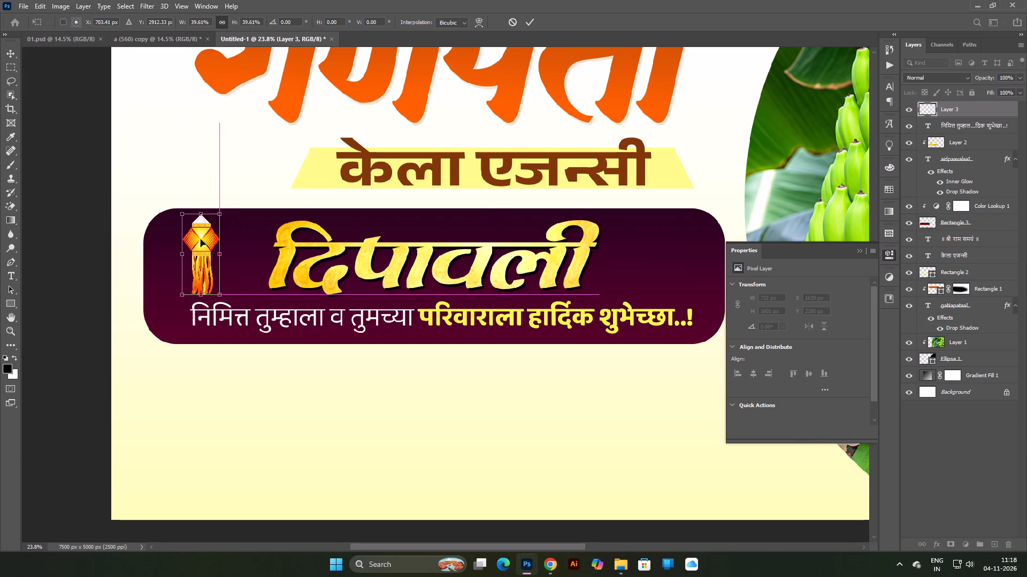
left_click_drag(201, 239, 201, 239)
key("Return")
Erase the white areas between the lantern's hanging strings with the Magic Eraser tool.
left_click(7, 207)
scroll(292, 216, "up", 5)
scroll(177, 212, "down", 1)
scroll(174, 213, "up", 5)
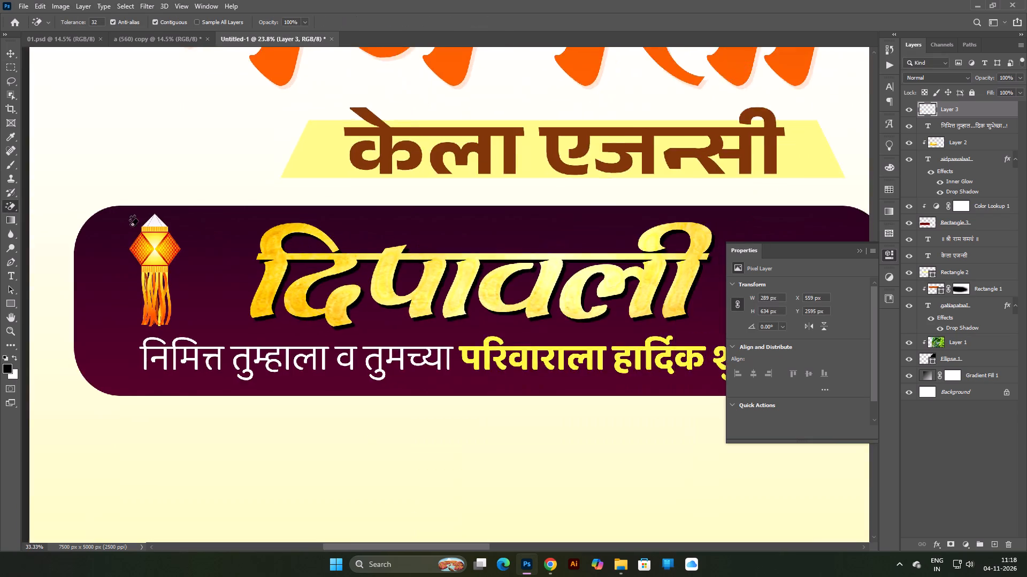
scroll(130, 226, "up", 10)
left_click(173, 233)
left_click(140, 233)
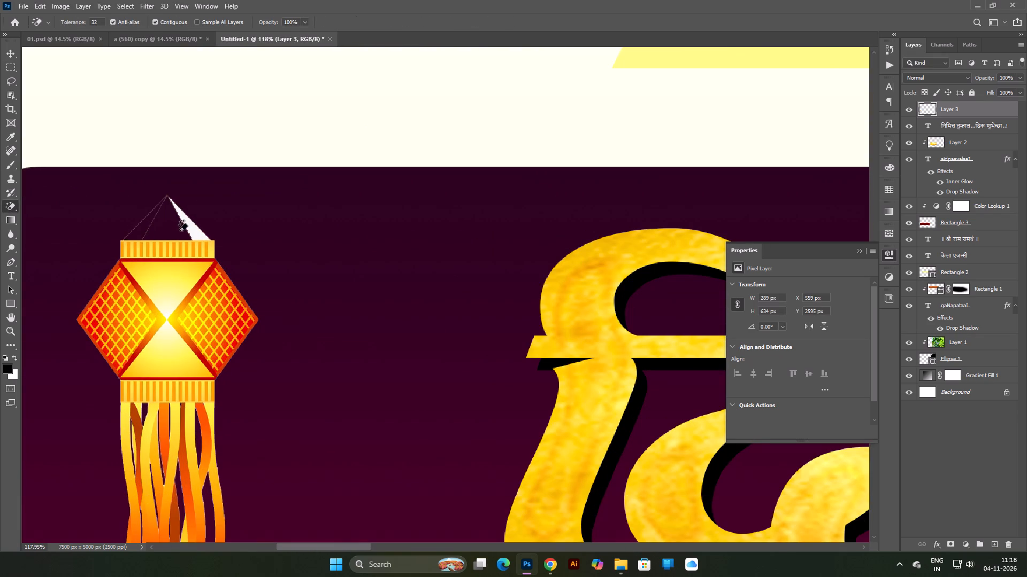
left_click(198, 233)
Reposition the lantern so its strings hang from the maroon box's top edge, at about X 580 px, Y 2551 px.
left_click(7, 58)
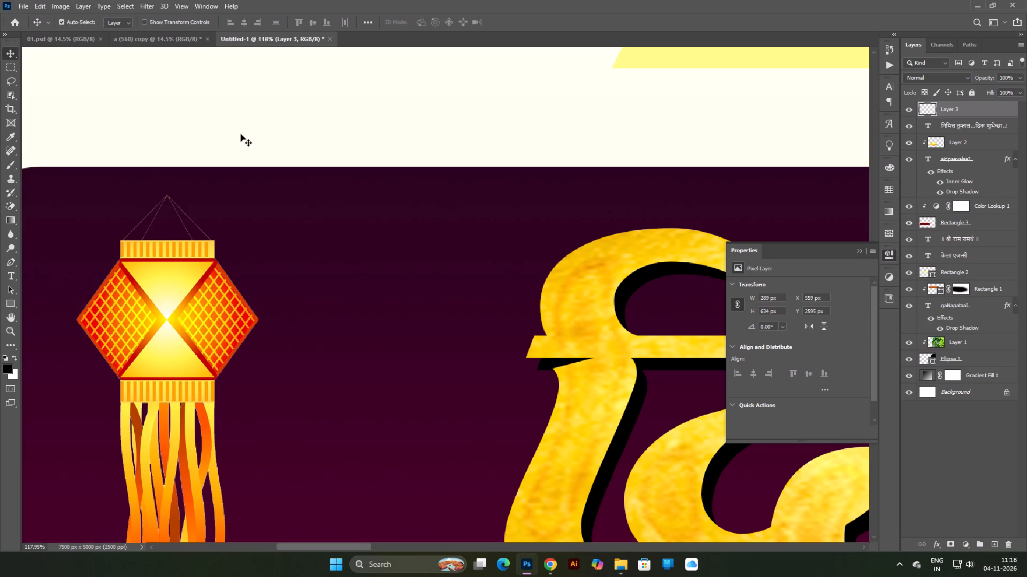
scroll(246, 141, "down", 10)
left_click_drag(217, 255, 234, 244)
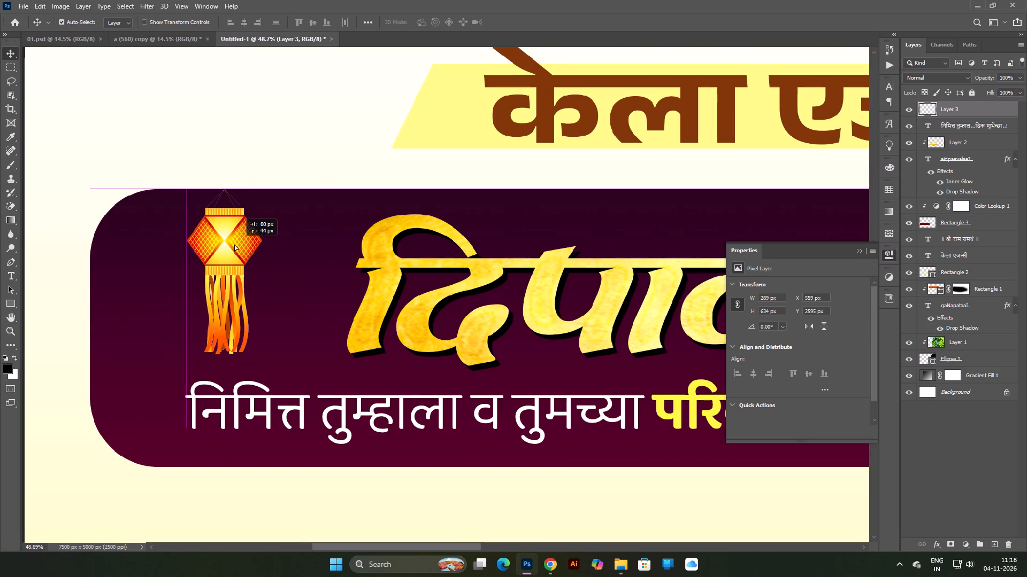
left_click_drag(234, 244, 222, 244)
Duplicate the lantern about 148 px to its right and place the copy below the original in the layer order.
left_click_drag(214, 239, 250, 237, "alt")
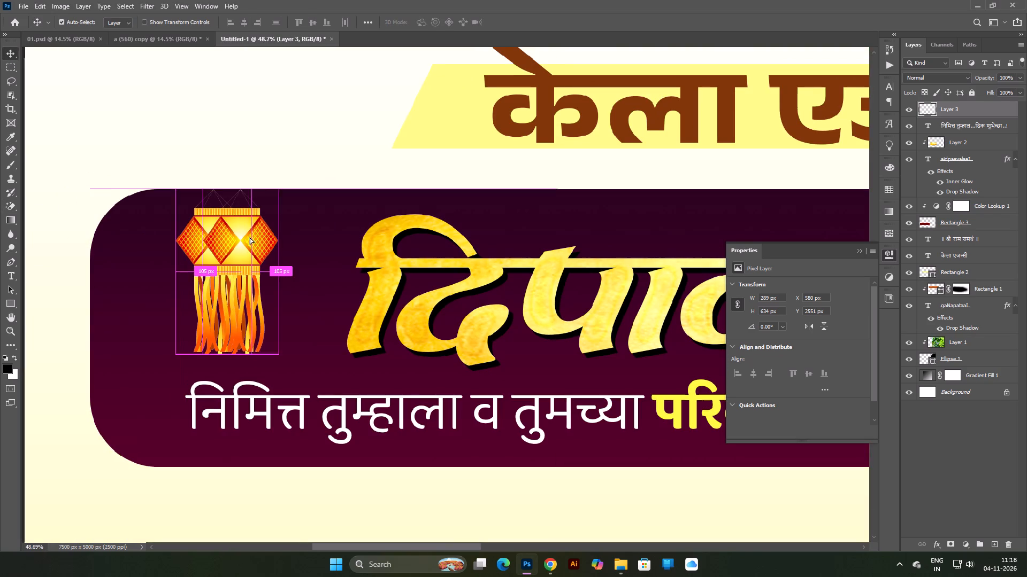
left_click_drag(250, 237, 253, 239, "alt")
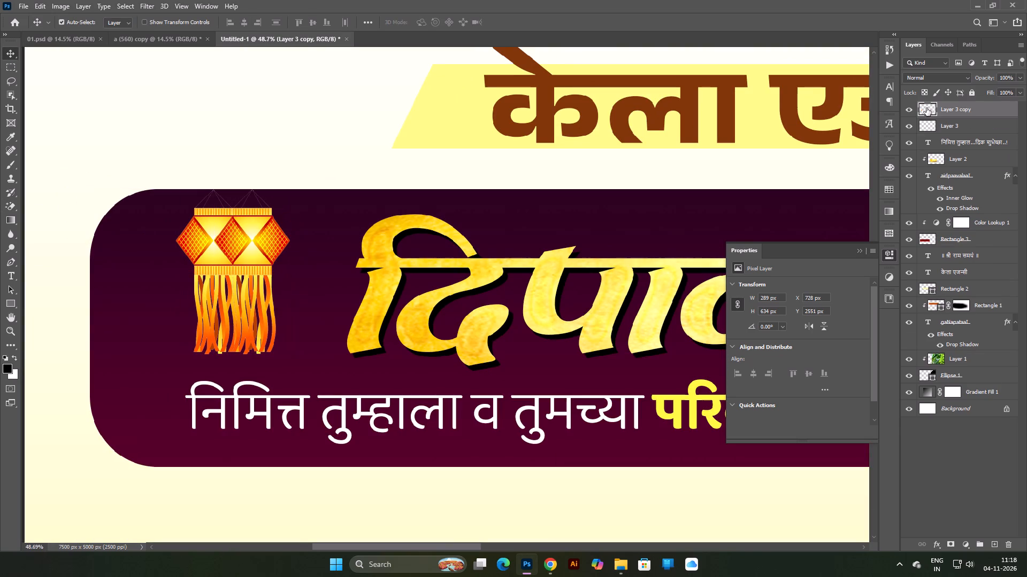
left_click_drag(975, 113, 972, 129)
Scale the lantern copy down to about 68%, keeping its strings at the maroon box's top edge.
key("ctrl+t")
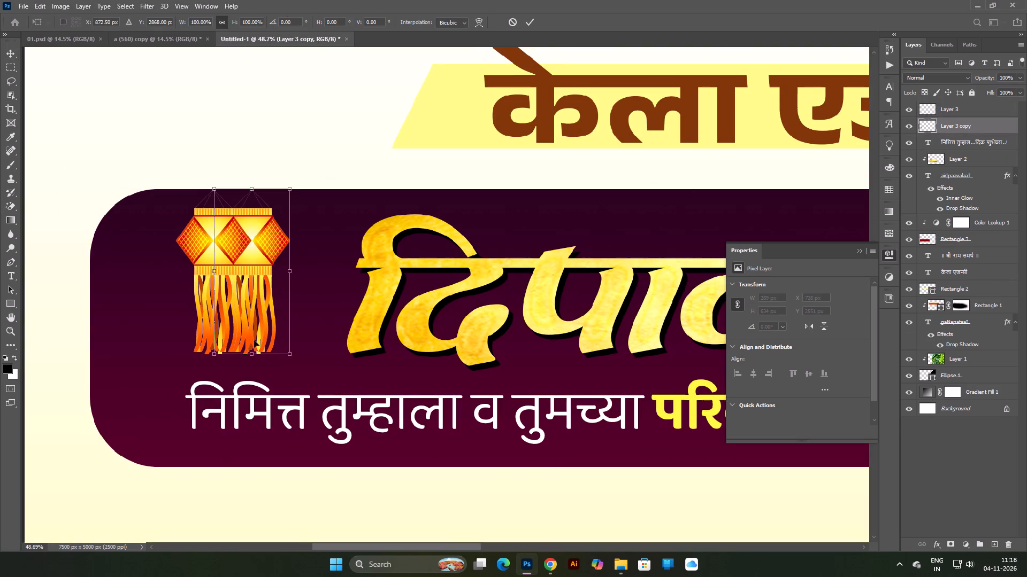
left_click_drag(253, 355, 253, 302)
left_click(264, 248)
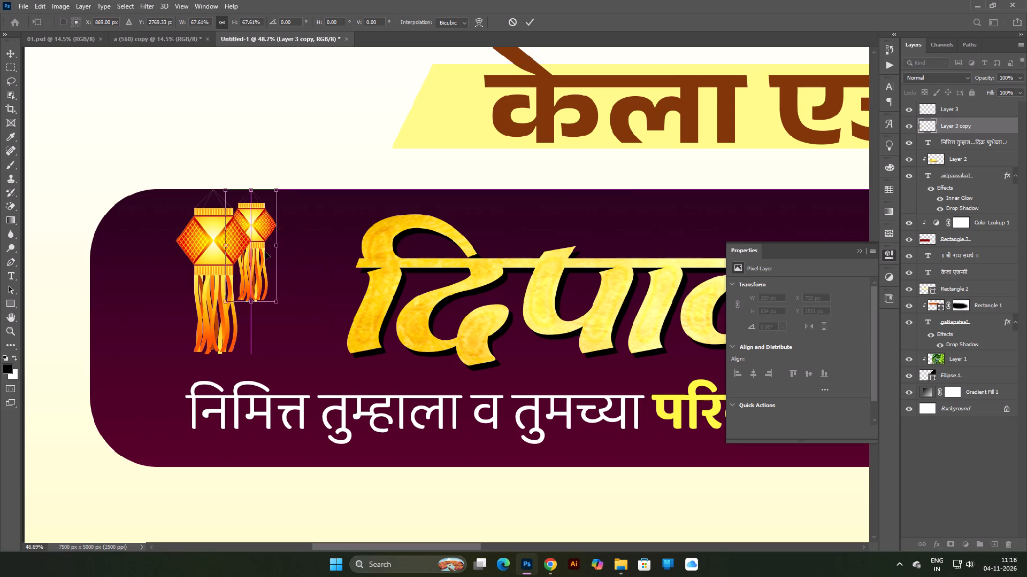
key("Return")
Merge the large lantern and its smaller copy into one layer.
scroll(292, 273, "down", 6)
left_click(975, 111, "shift")
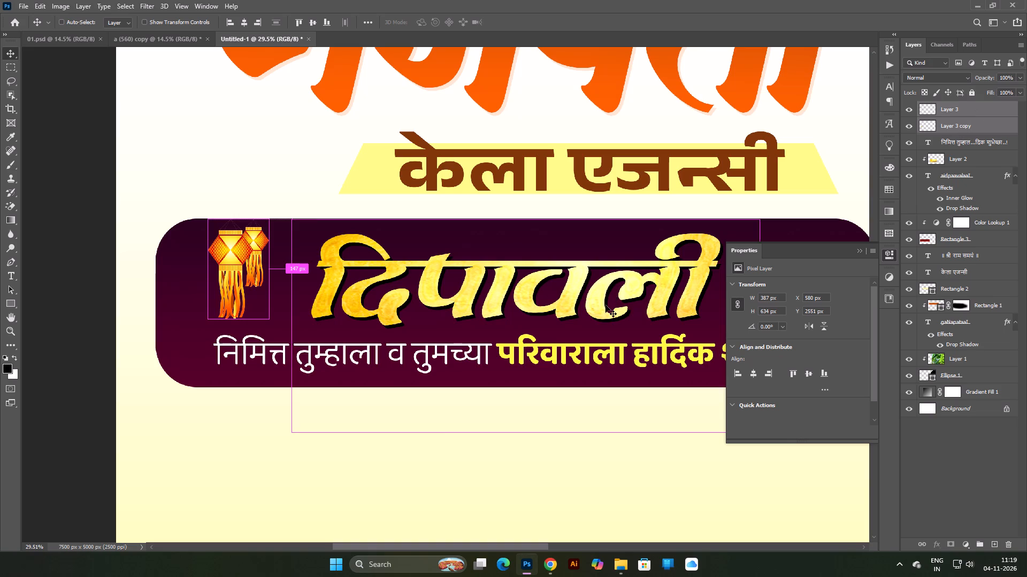
key("ctrl+e")
Move the merged lantern pair closer to the दिपावली text and enlarge it to about 106%.
left_click_drag(246, 244, 262, 243)
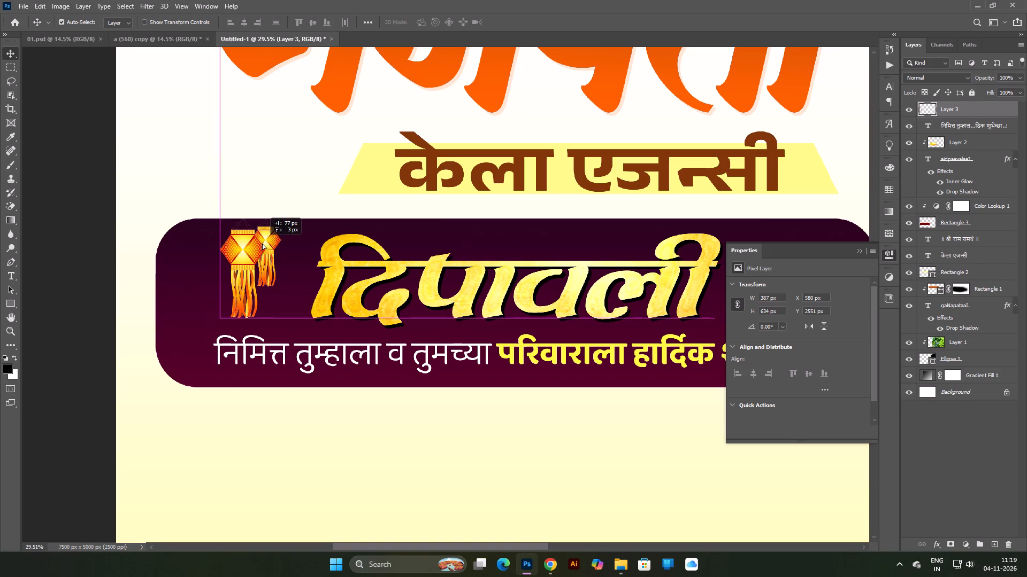
left_click_drag(262, 243, 265, 247)
left_click(256, 264)
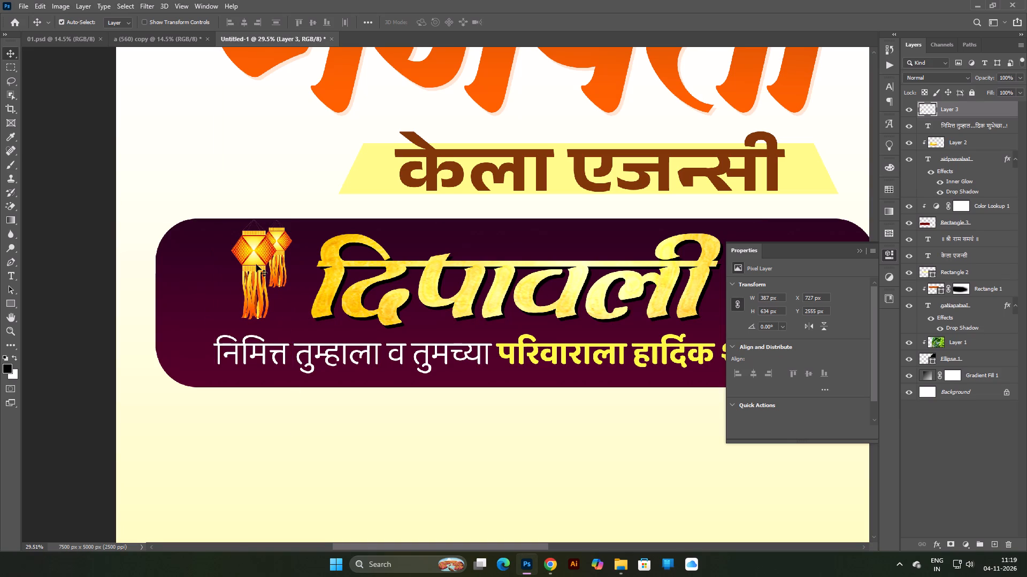
key("ctrl+t")
left_click_drag(265, 324, 266, 331)
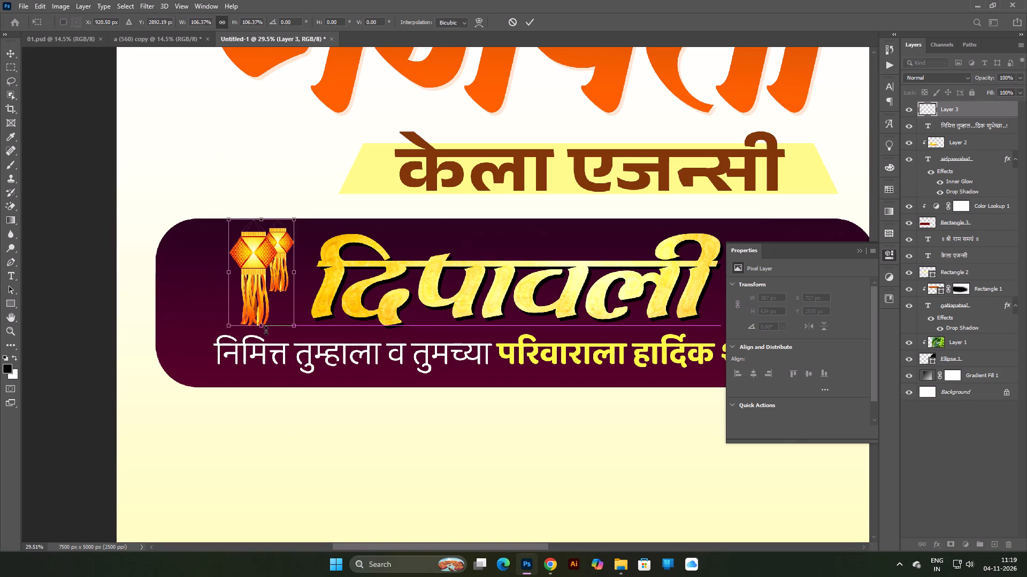
scroll(258, 326, "down", 6)
key("Return")
left_click(124, 255)
Move the lantern pair toward the maroon box's left end, to about X 452 px.
scroll(242, 335, "up", 7)
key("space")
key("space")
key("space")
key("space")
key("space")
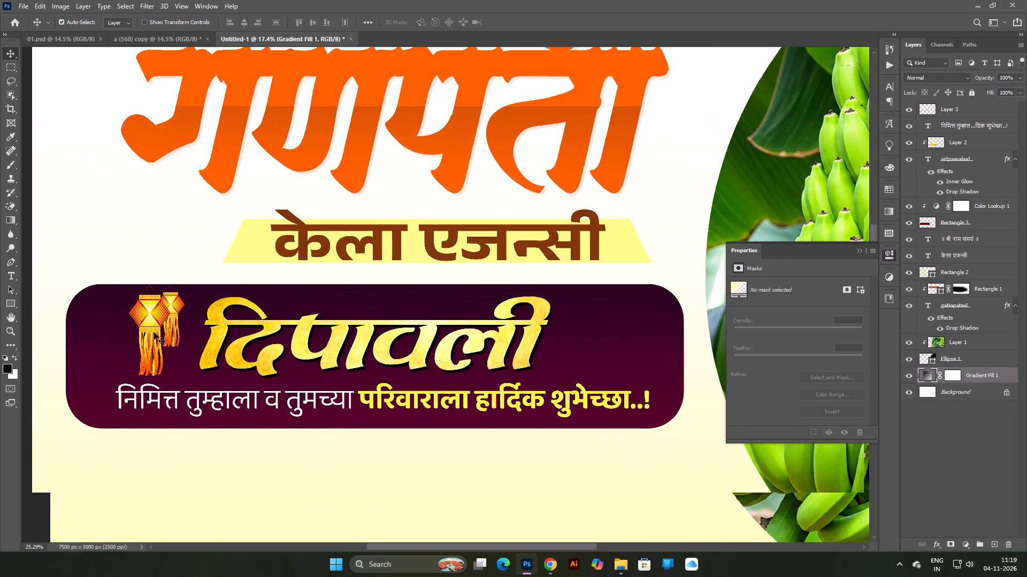
left_click_drag(154, 332, 391, 293)
left_click_drag(379, 279, 338, 280)
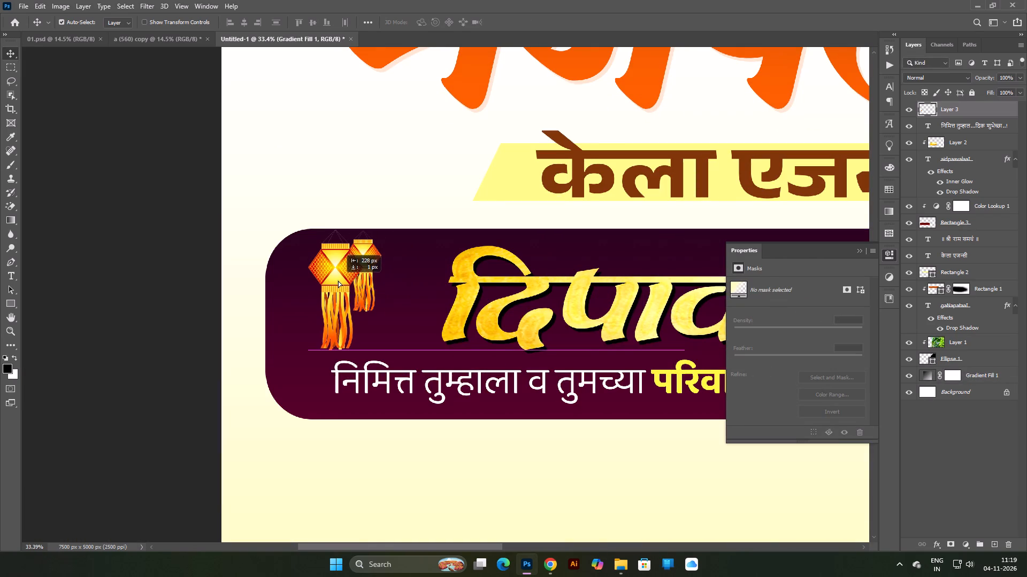
left_click_drag(338, 280, 335, 281)
Duplicate the lantern pair about 3773 px horizontally to the maroon box's right end, keeping it level with the original.
scroll(335, 281, "down", 5)
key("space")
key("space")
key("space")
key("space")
left_click_drag(367, 295, 202, 284)
left_click_drag(171, 266, 448, 266, "alt")
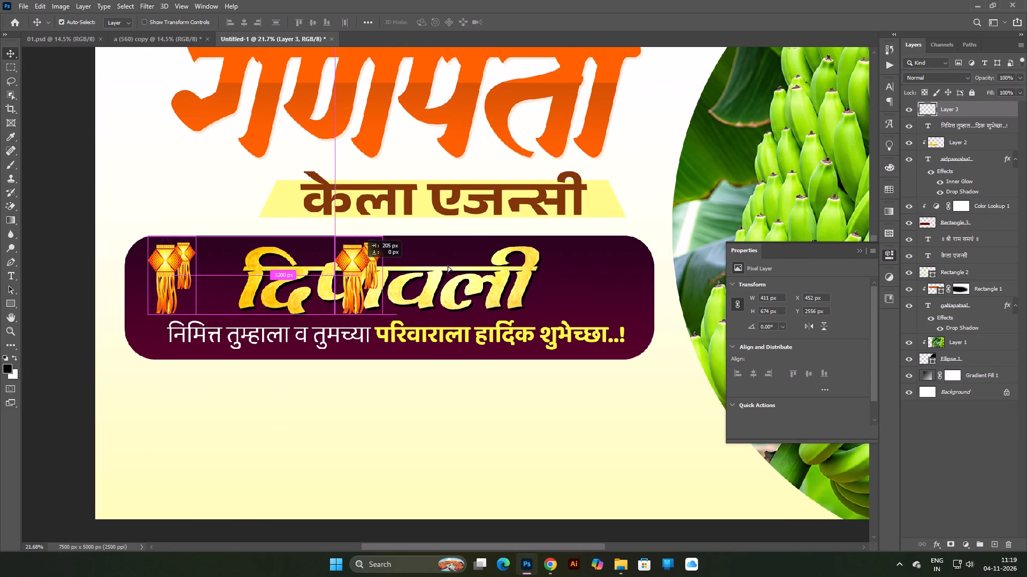
left_click_drag(448, 266, 608, 266, "alt")
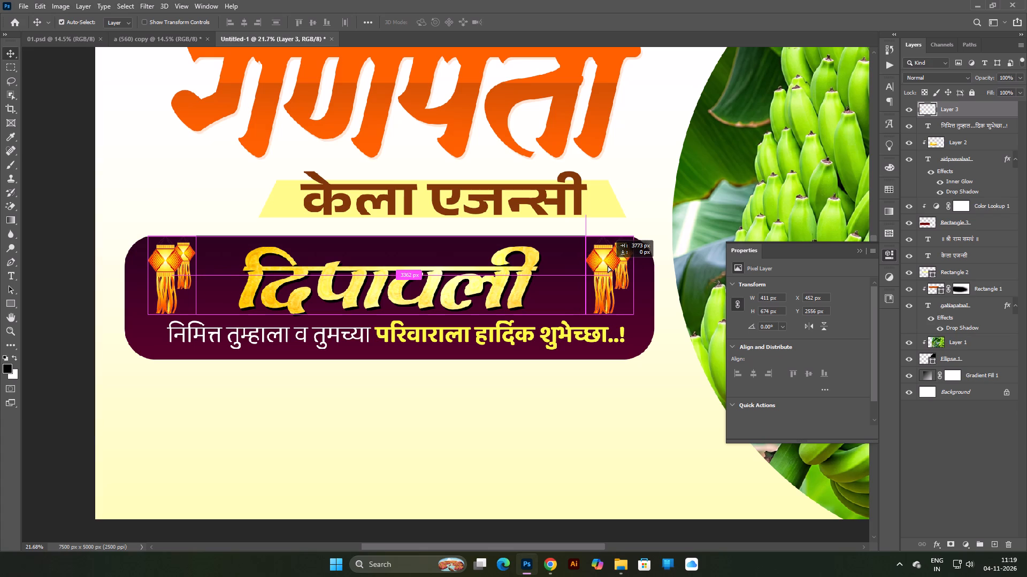
left_click_drag(608, 266, 609, 266, "alt")
left_click_drag(609, 266, 609, 265, "alt")
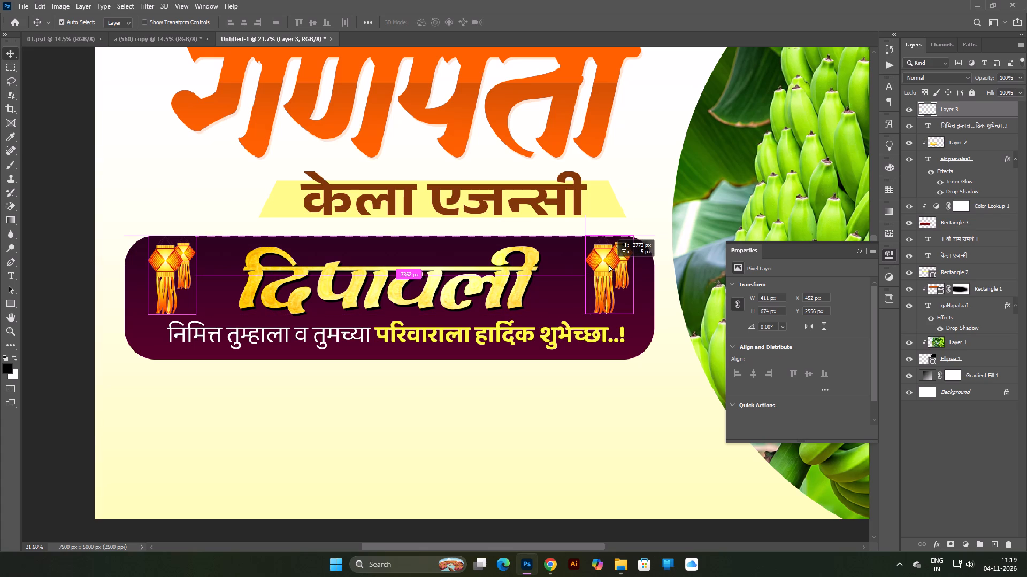
left_click_drag(609, 265, 608, 266, "alt")
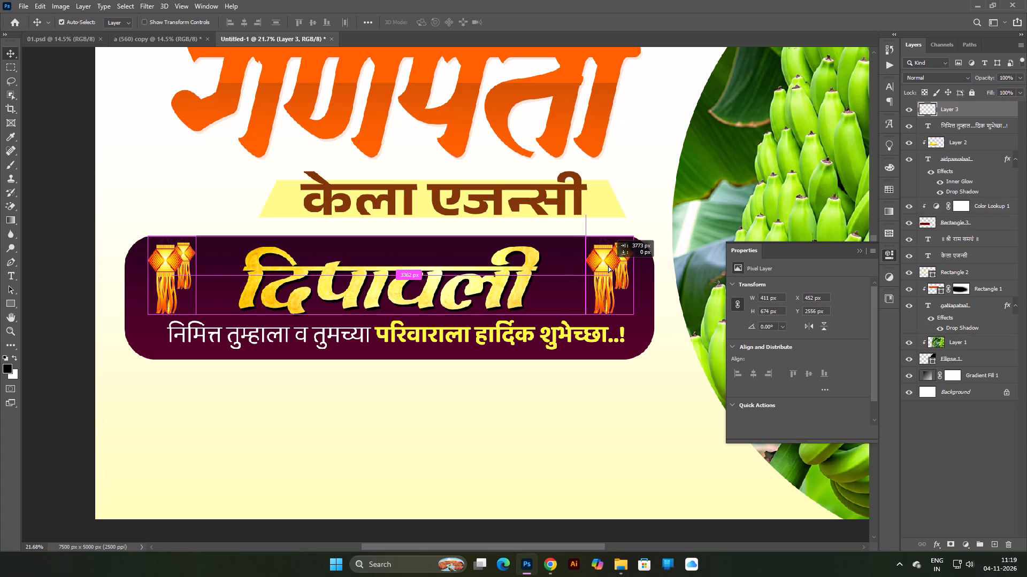
left_click_drag(608, 266, 607, 266, "alt")
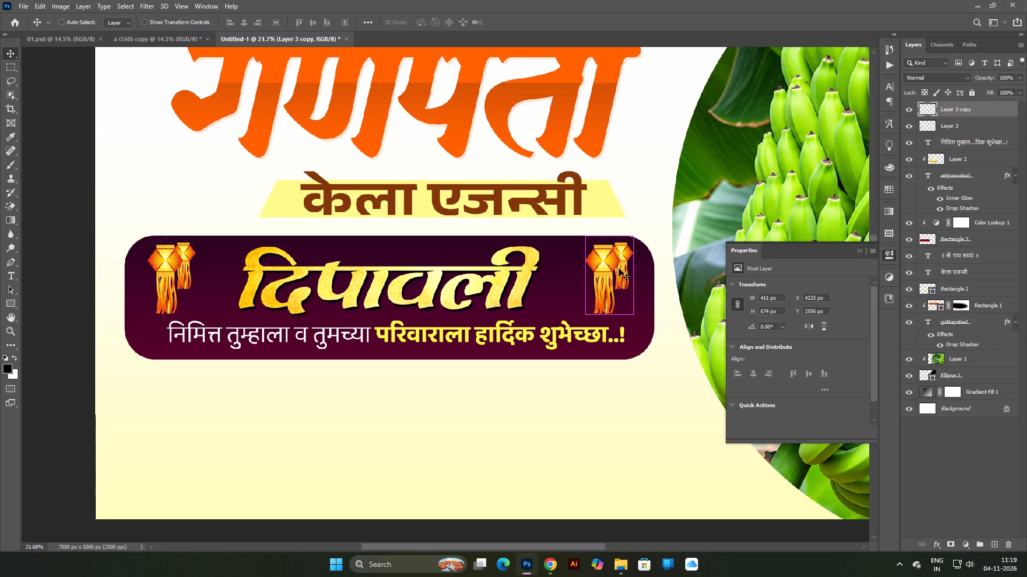
Flip the copied lantern pair horizontally so it mirrors the original.
key("ctrl+t")
right_click(595, 266)
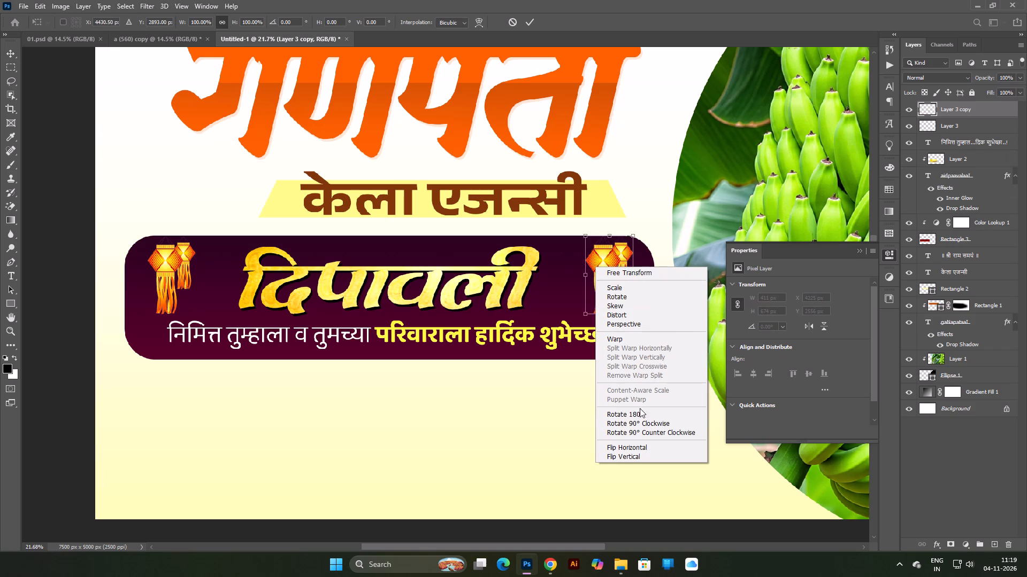
left_click(634, 446)
key("Return")
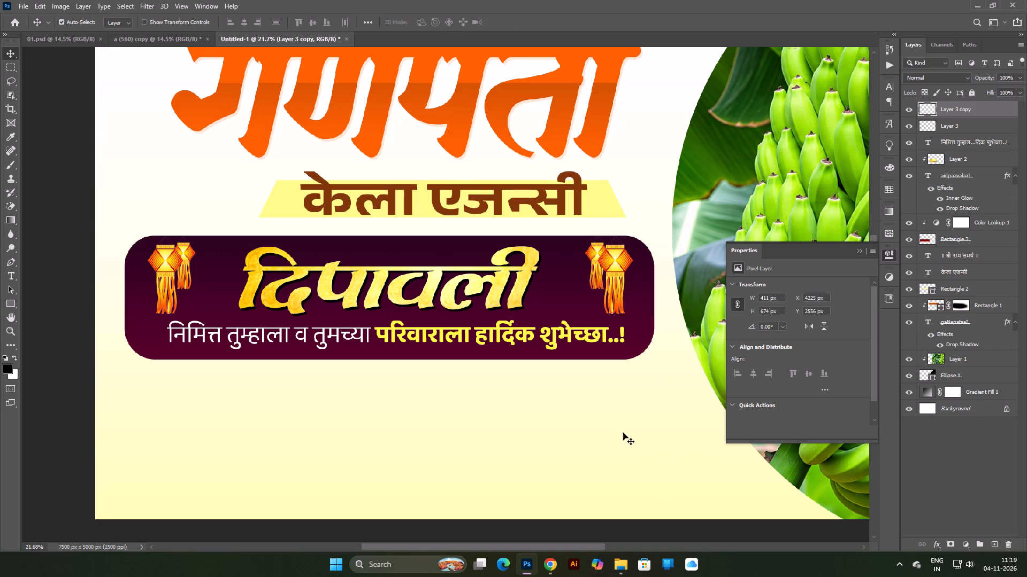
scroll(608, 423, "down", 5)
key("ctrl+0")
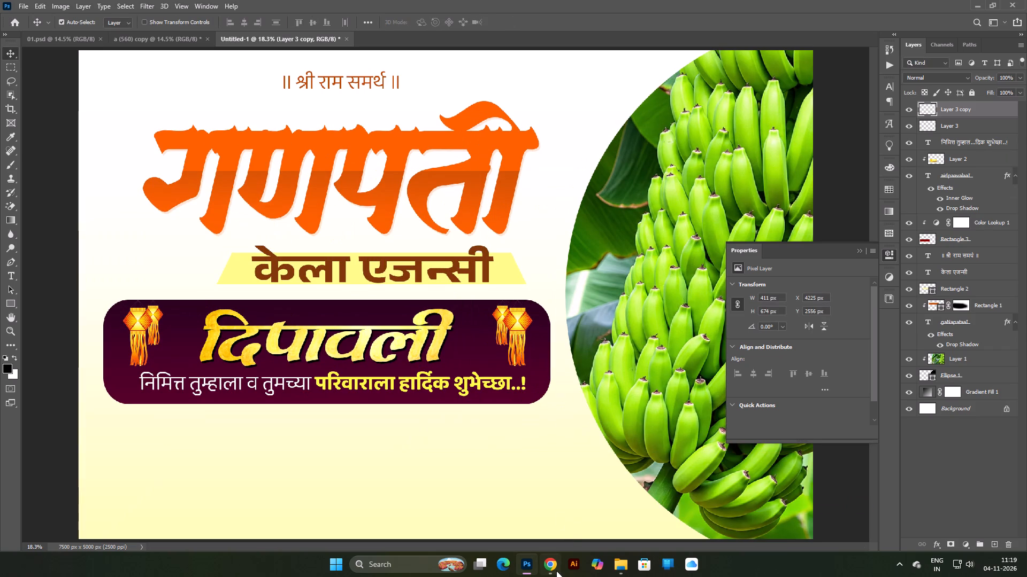
Switch to Chrome and search Google Images for "diwali diya png".
left_click(557, 567)
scroll(547, 384, "up", 7)
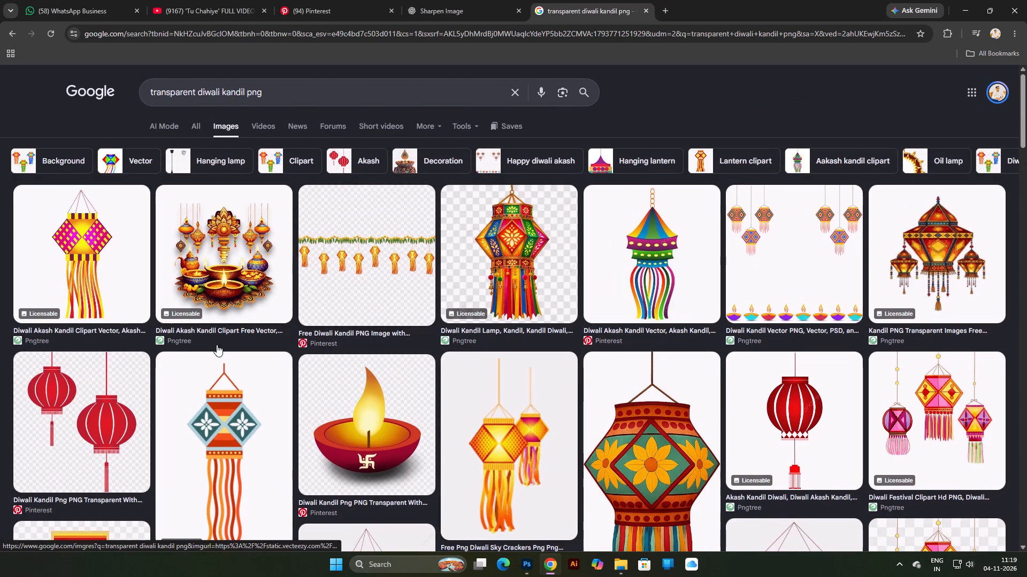
scroll(217, 345, "down", 6)
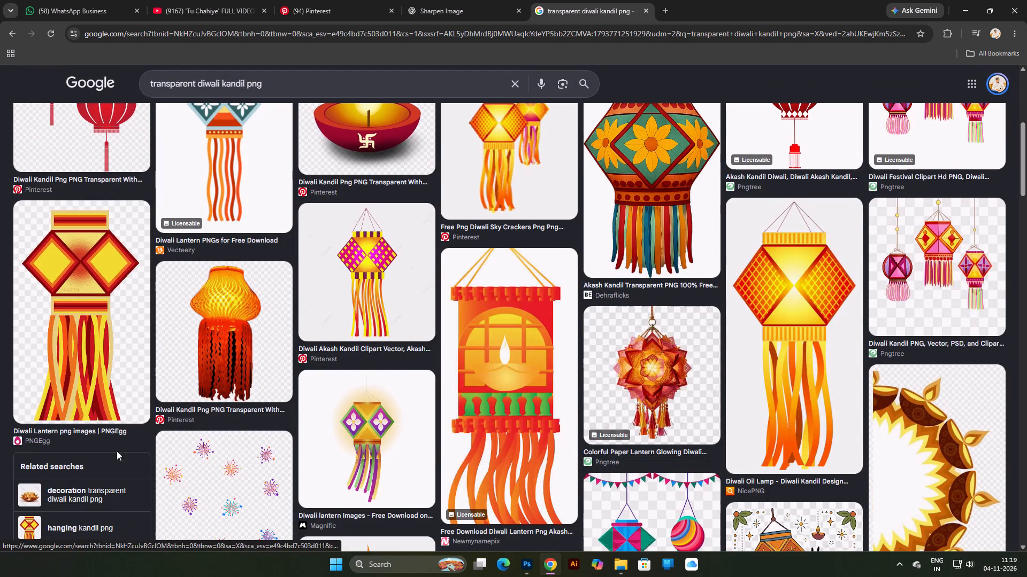
scroll(210, 401, "down", 7)
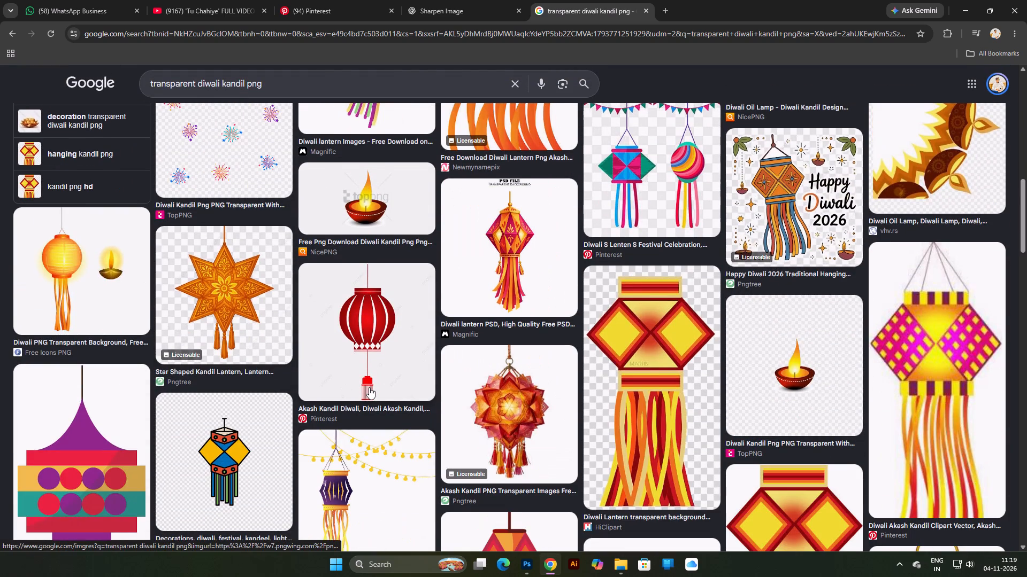
scroll(378, 382, "up", 10)
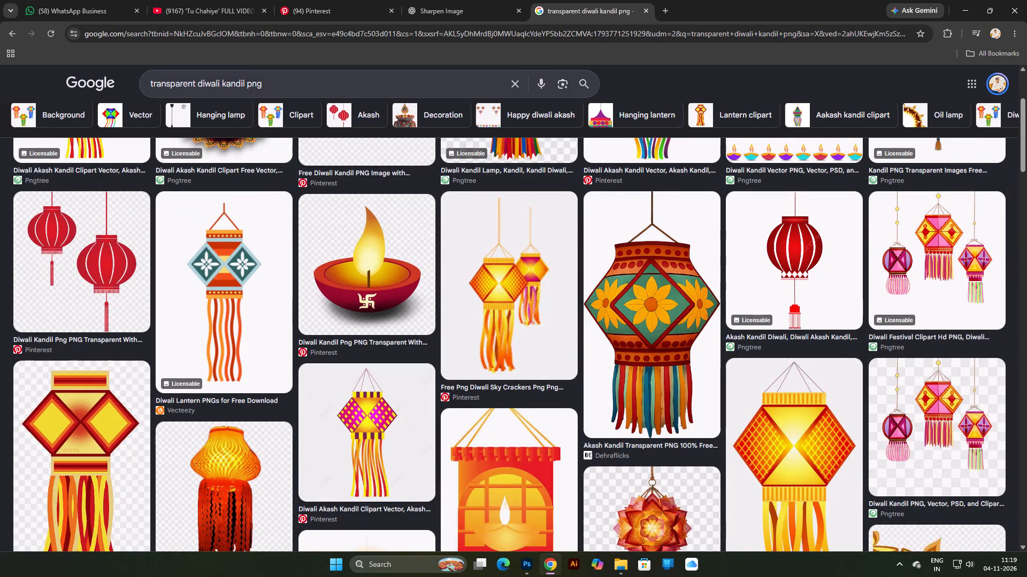
left_click_drag(302, 81, 0, 77)
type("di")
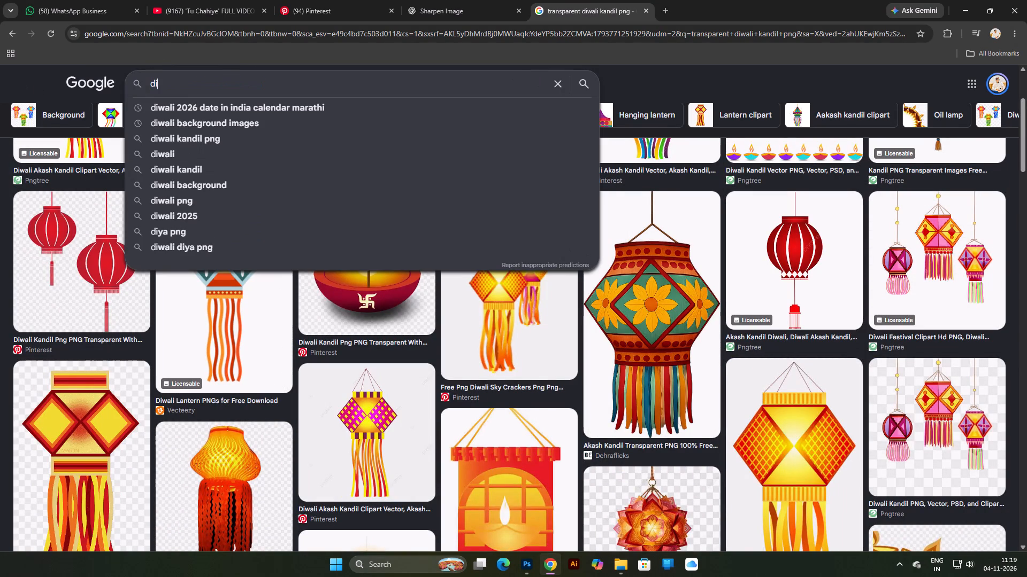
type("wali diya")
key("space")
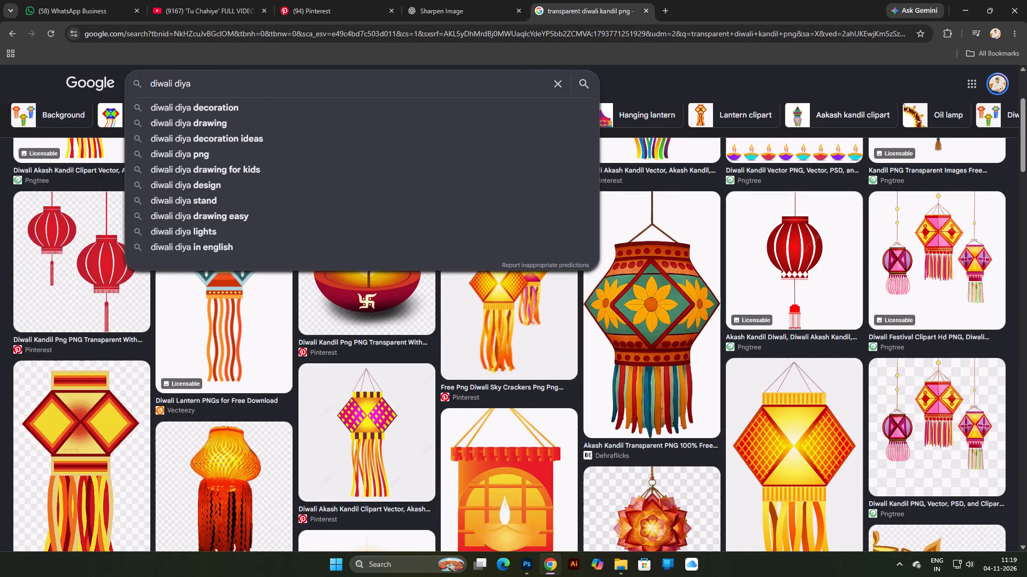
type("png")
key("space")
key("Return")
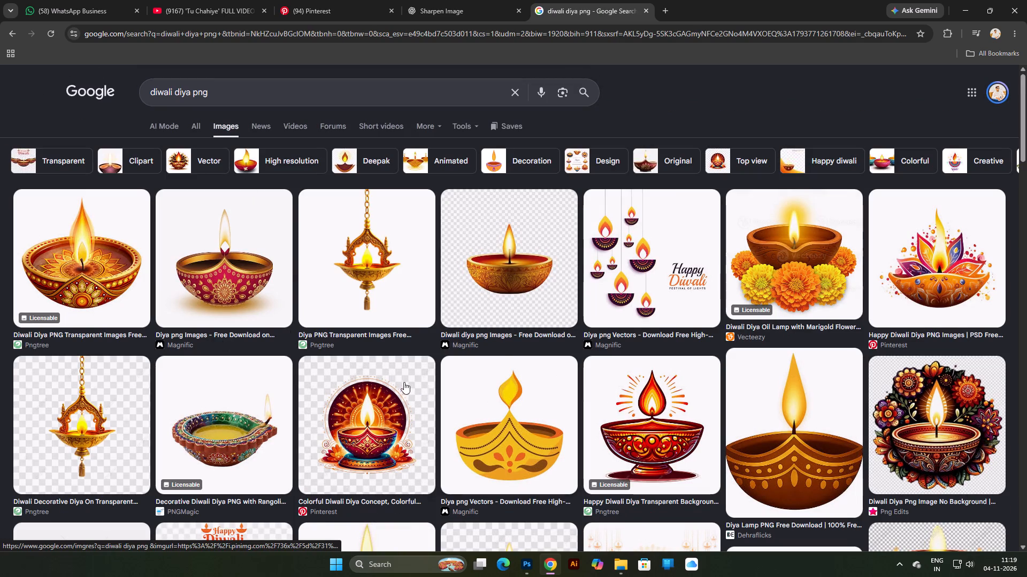
Find Vecteezy's side-view lighted brown diya and save it to Downloads as lighted-brown-candle-diwali-free-png.webp.
scroll(287, 320, "down", 2)
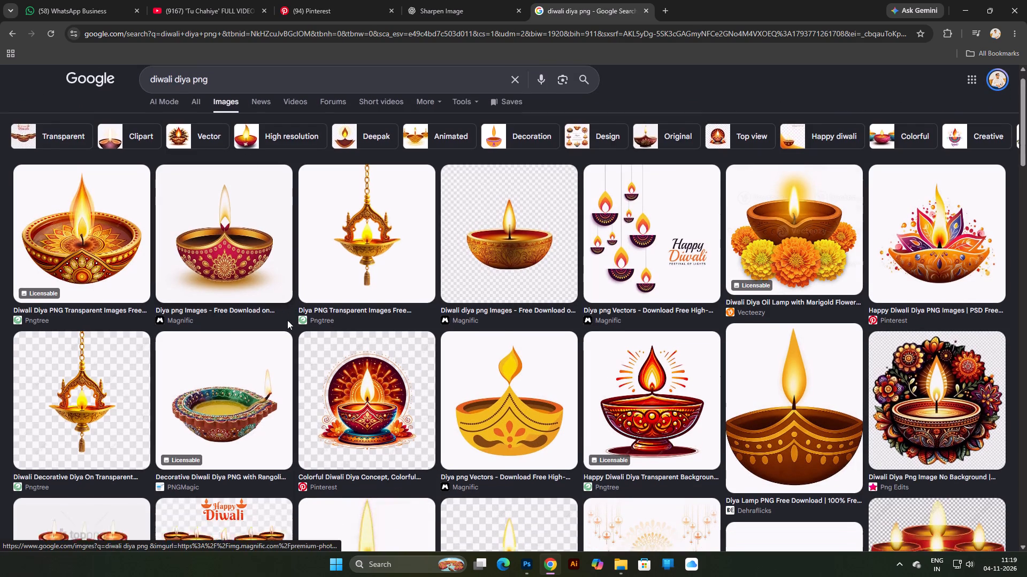
scroll(389, 337, "down", 4)
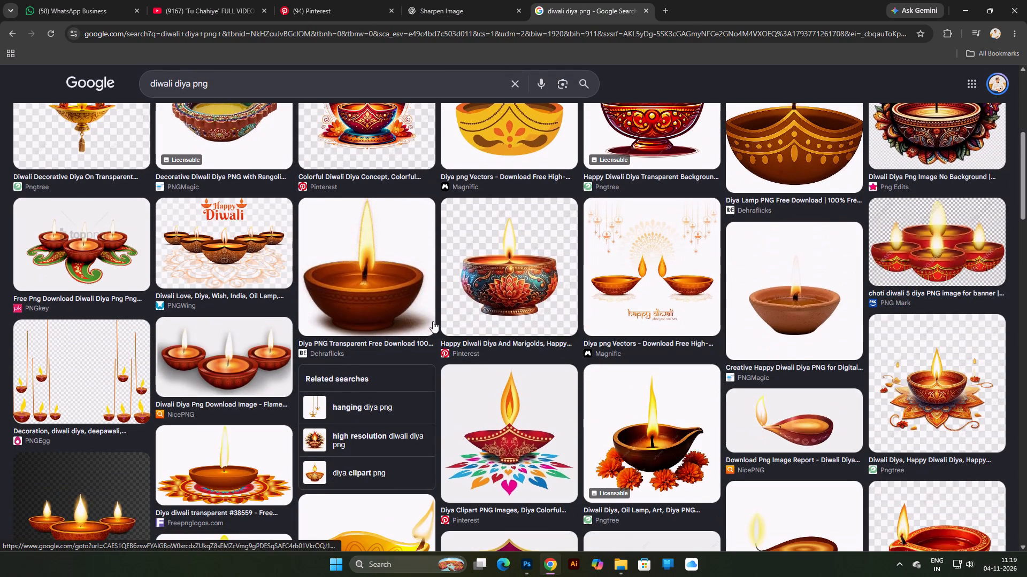
left_click(798, 433)
scroll(795, 352, "down", 6)
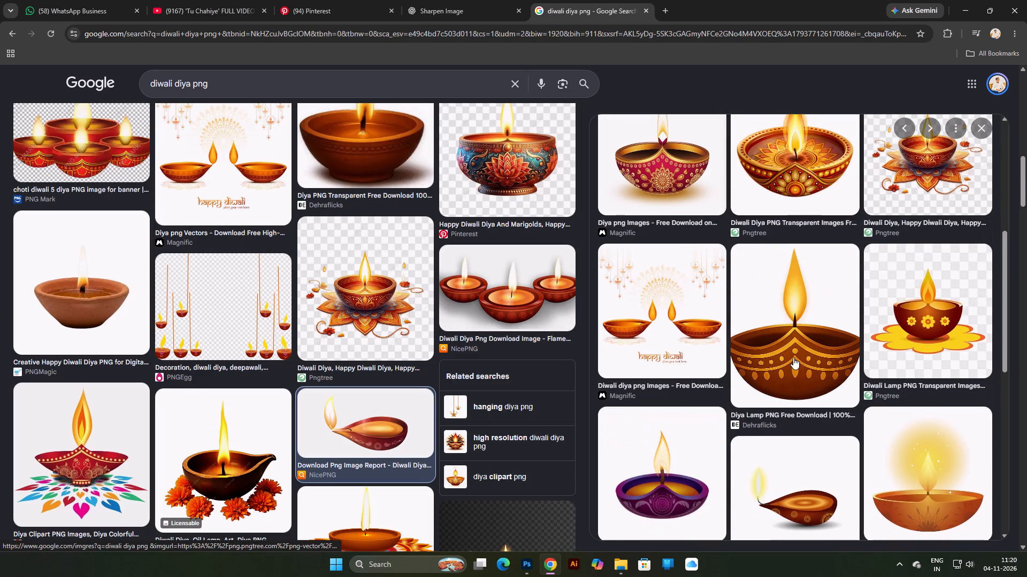
left_click(780, 482)
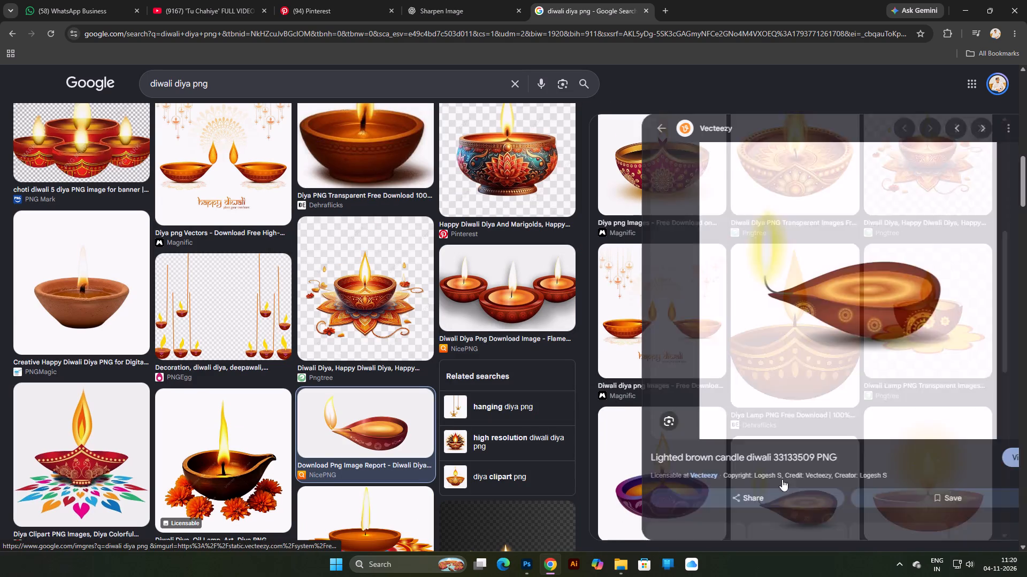
right_click(816, 326)
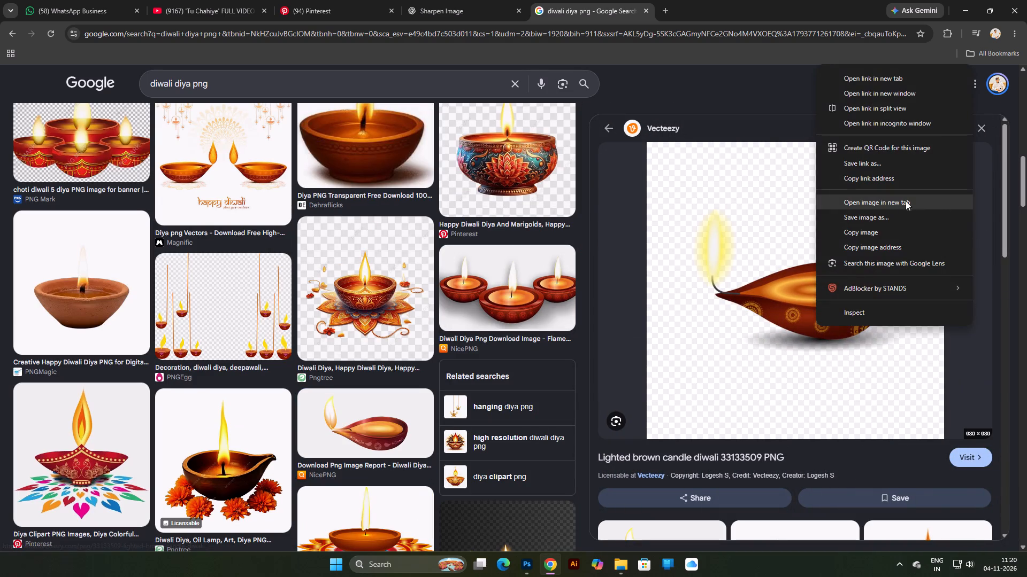
left_click(892, 215)
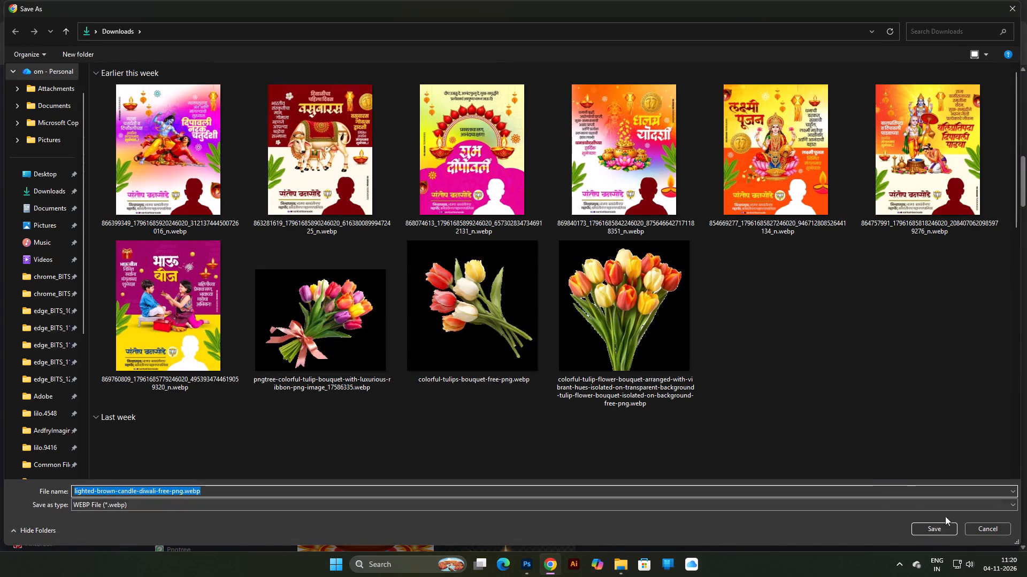
left_click(933, 528)
Search for "webp to png" in a new browser tab and open CloudConvert's WEBP to PNG Converter.
left_click(672, 8)
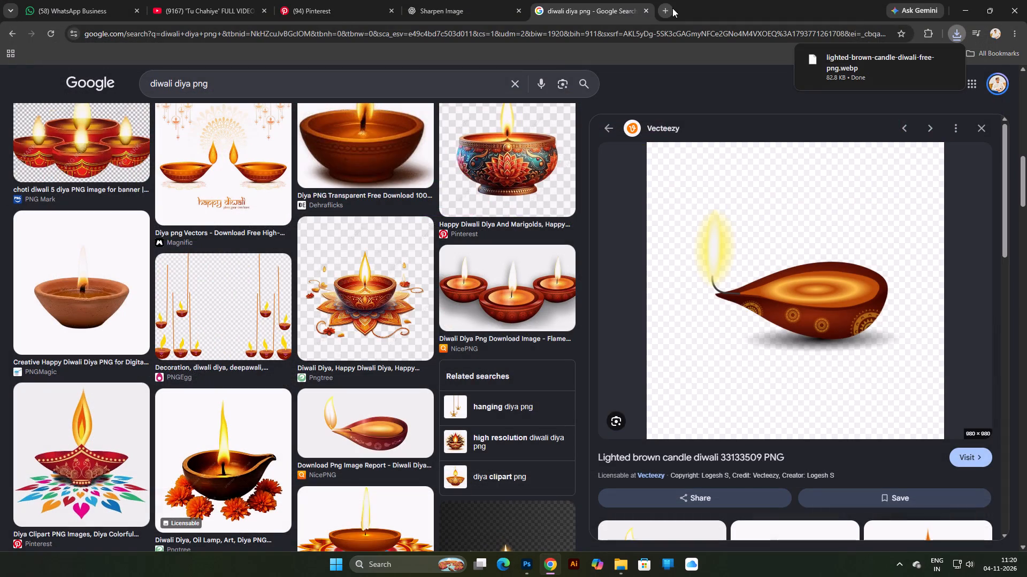
left_click(532, 225)
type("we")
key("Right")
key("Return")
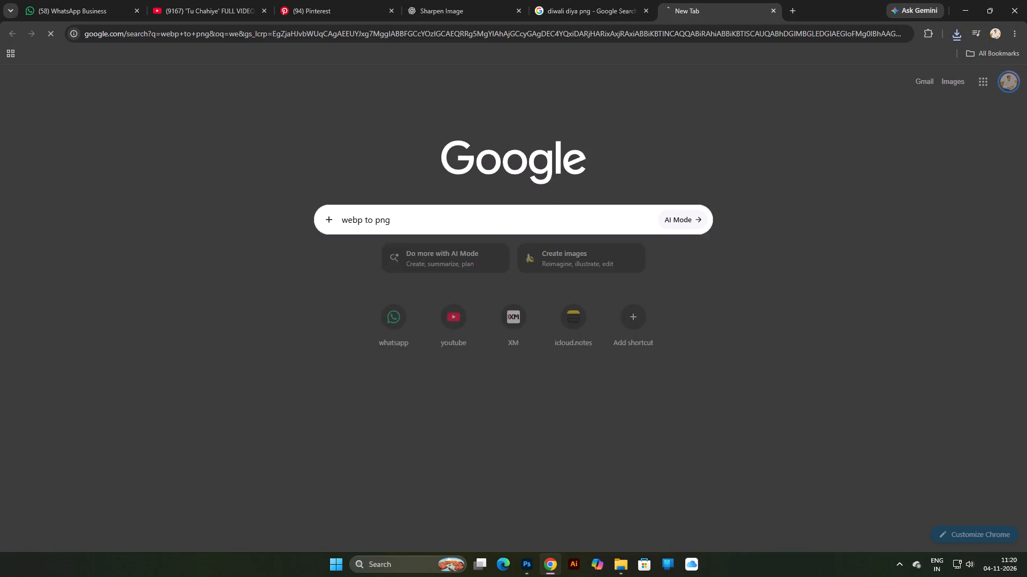
left_click(246, 196)
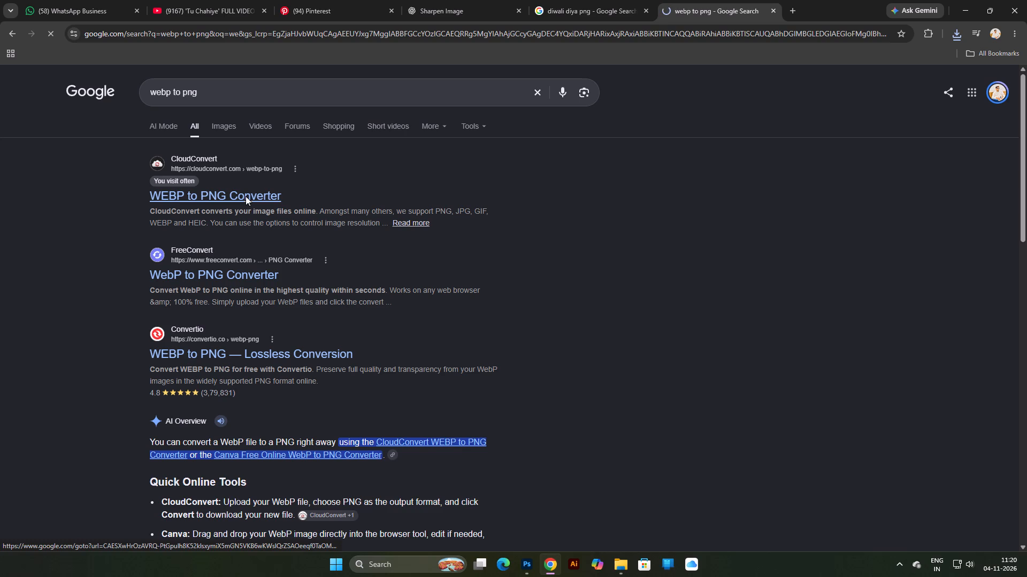
Convert lighted-brown-candle-diwali-free-png.webp from Downloads to PNG and save the resulting file in Downloads.
left_click(499, 380)
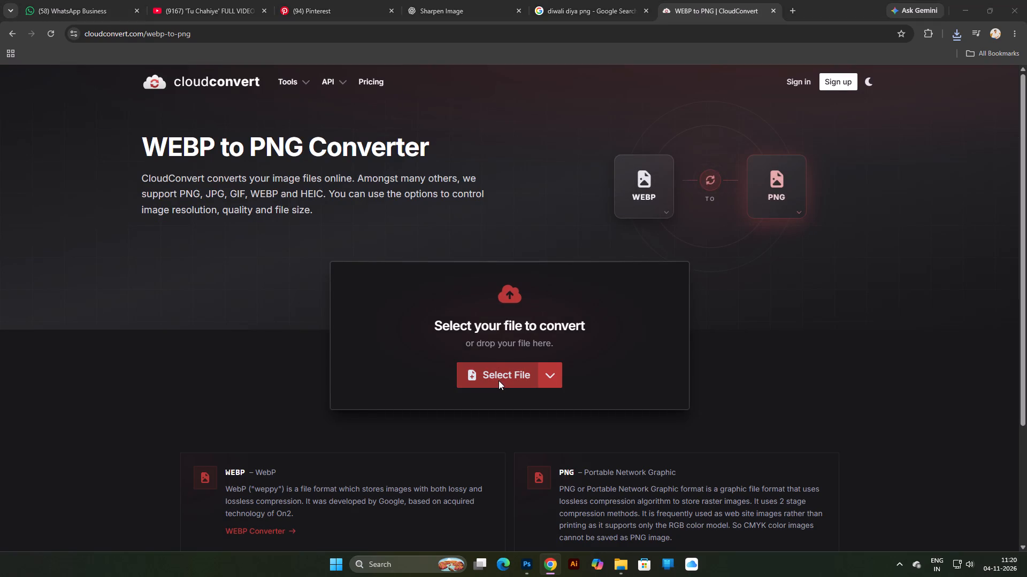
scroll(16, 152, "up", 6)
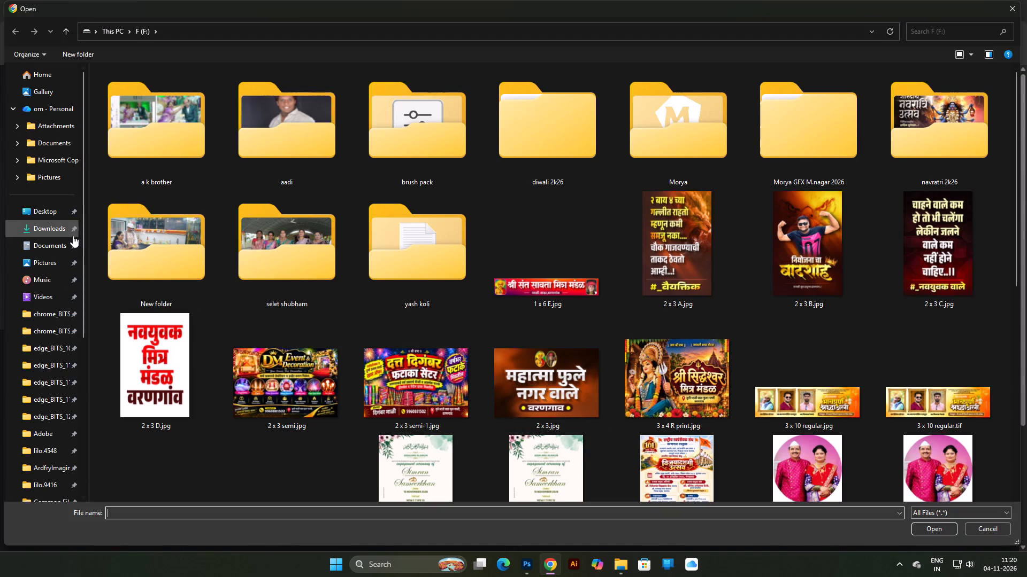
left_click(52, 229)
double_click(150, 147)
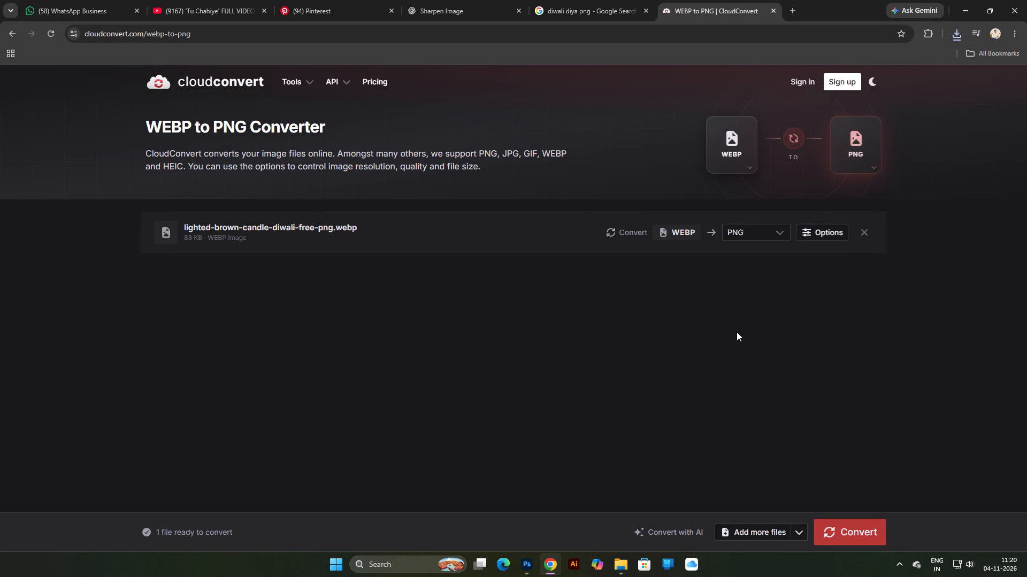
left_click(837, 533)
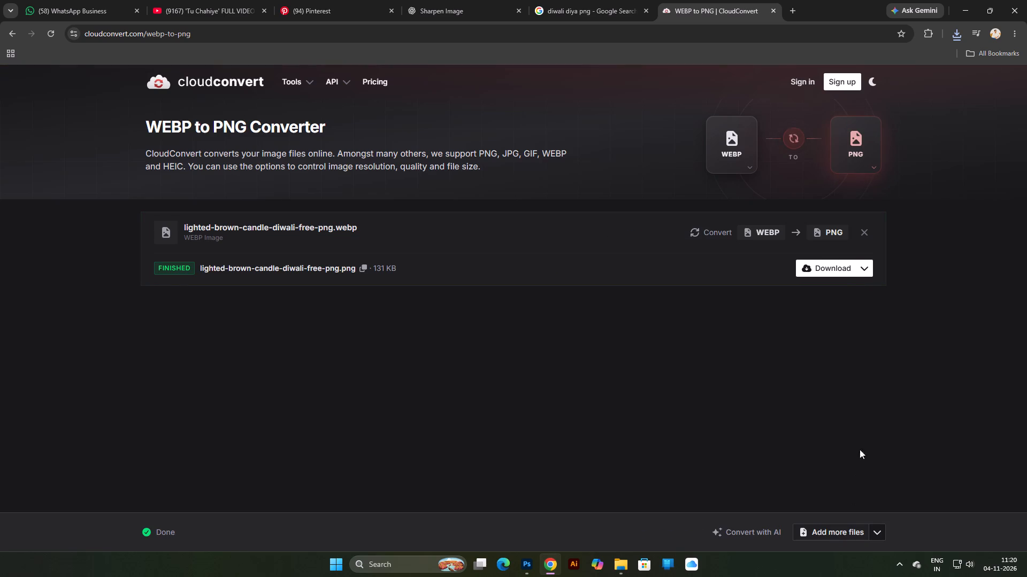
left_click(840, 272)
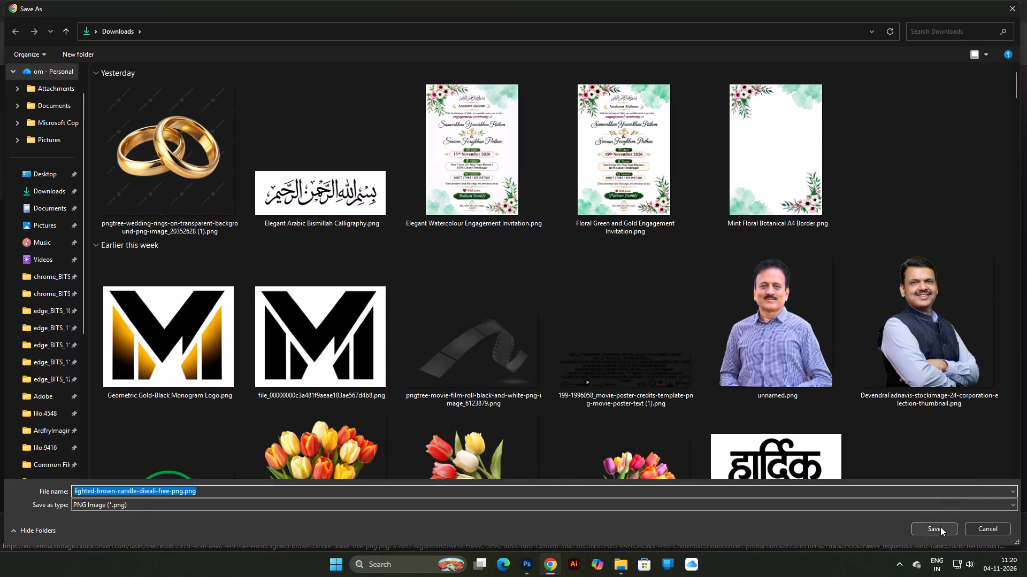
left_click(941, 527)
Switch to Photoshop and place the converted diya PNG, scaled to about 1.98%, between the दिपावली text and the right-hand lanterns.
left_click_drag(883, 64, 527, 564)
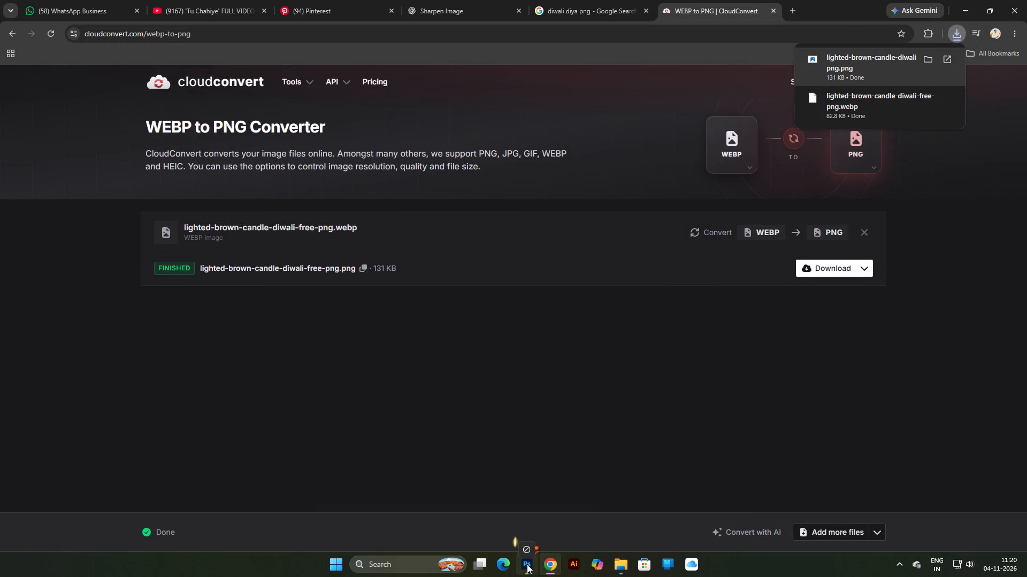
left_click_drag(527, 564, 465, 352)
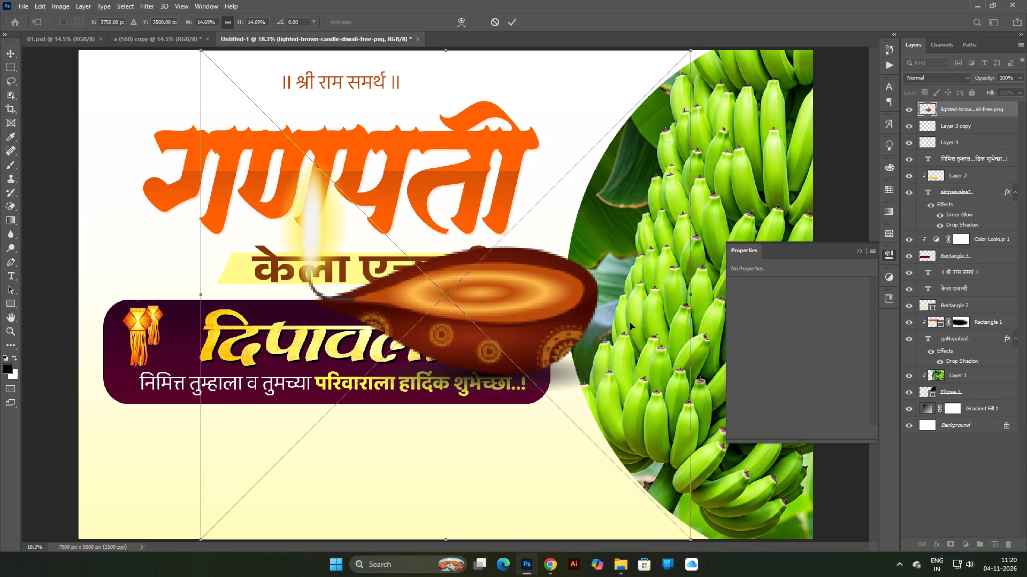
left_click_drag(694, 297, 561, 317, "alt")
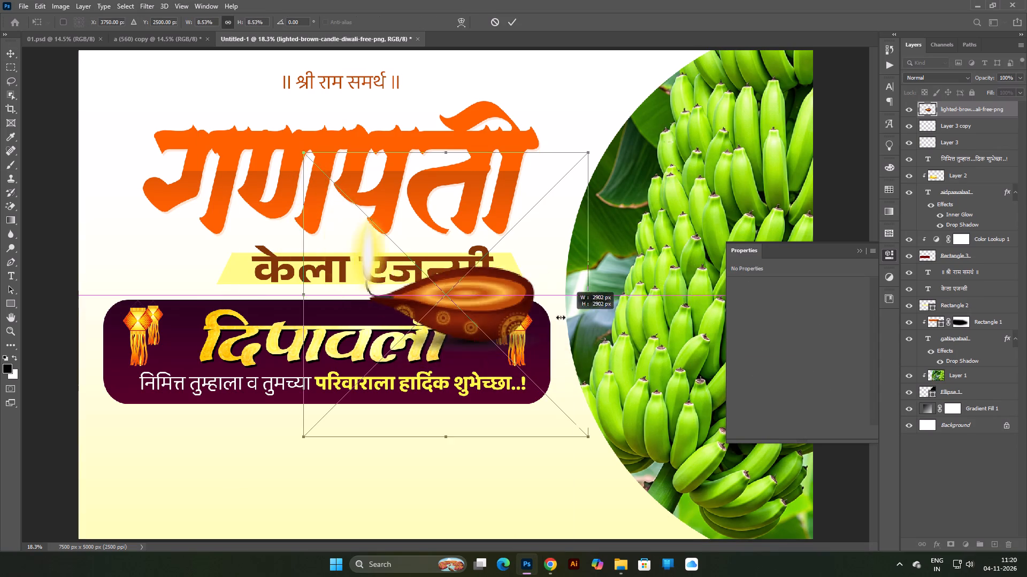
left_click_drag(561, 317, 490, 320, "alt")
left_click_drag(462, 300, 489, 355)
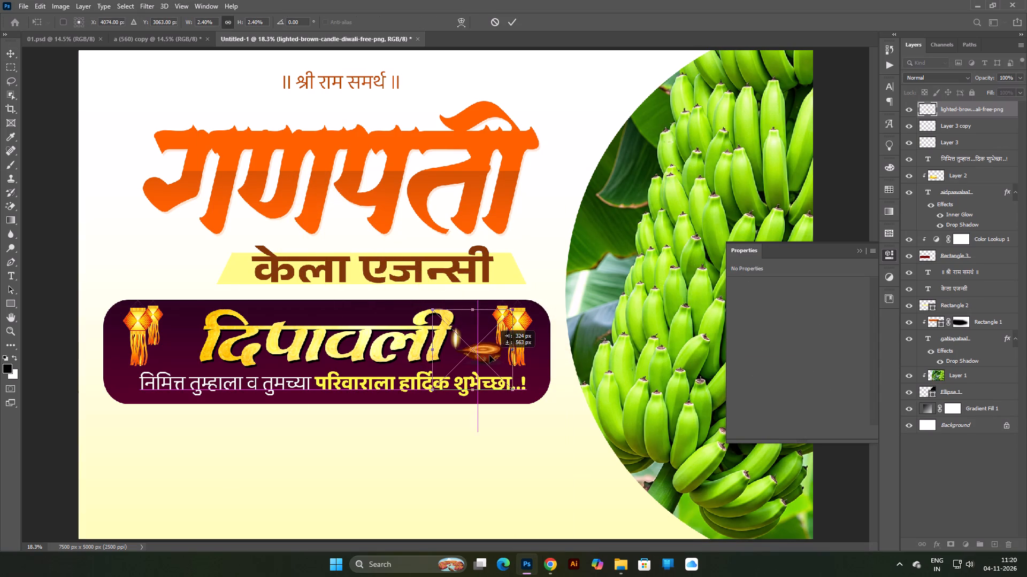
left_click_drag(489, 355, 489, 360)
left_click_drag(514, 356, 507, 360, "alt")
scroll(543, 369, "down", 5)
key("Return")
left_click(608, 502)
scroll(490, 360, "up", 3)
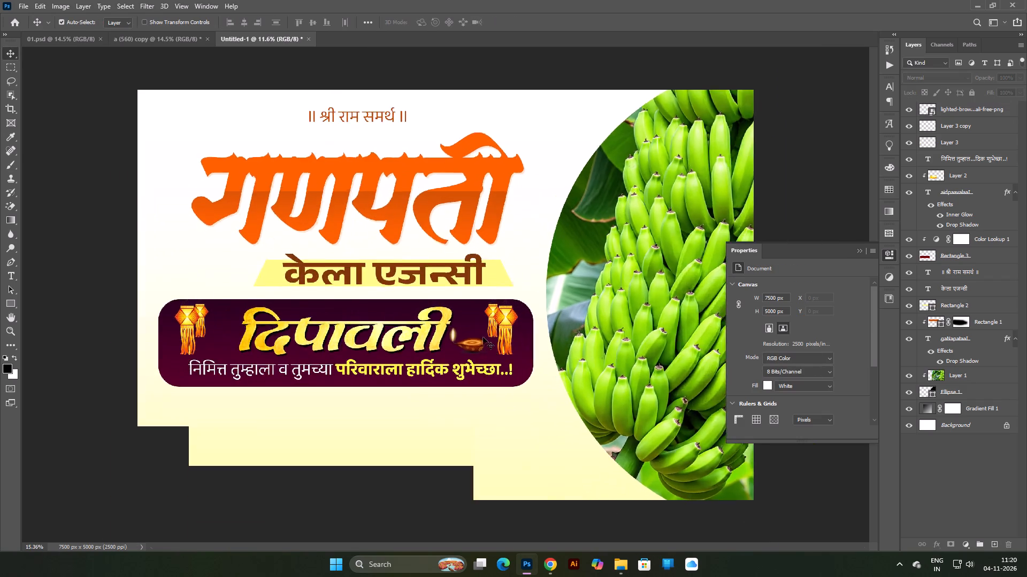
scroll(483, 337, "up", 11)
left_click_drag(486, 364, 501, 373)
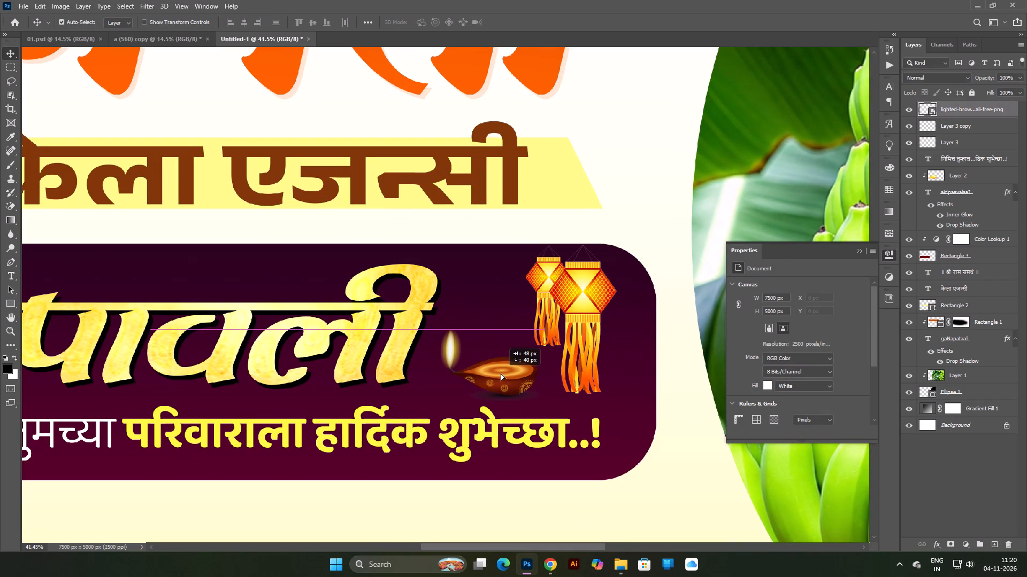
Duplicate the diya to the opposite side of the greeting box, between the left-hand lanterns and the दिपावली text.
scroll(499, 372, "down", 6)
scroll(496, 370, "up", 4)
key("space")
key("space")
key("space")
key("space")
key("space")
left_click_drag(490, 368, 652, 297)
scroll(652, 297, "down", 4)
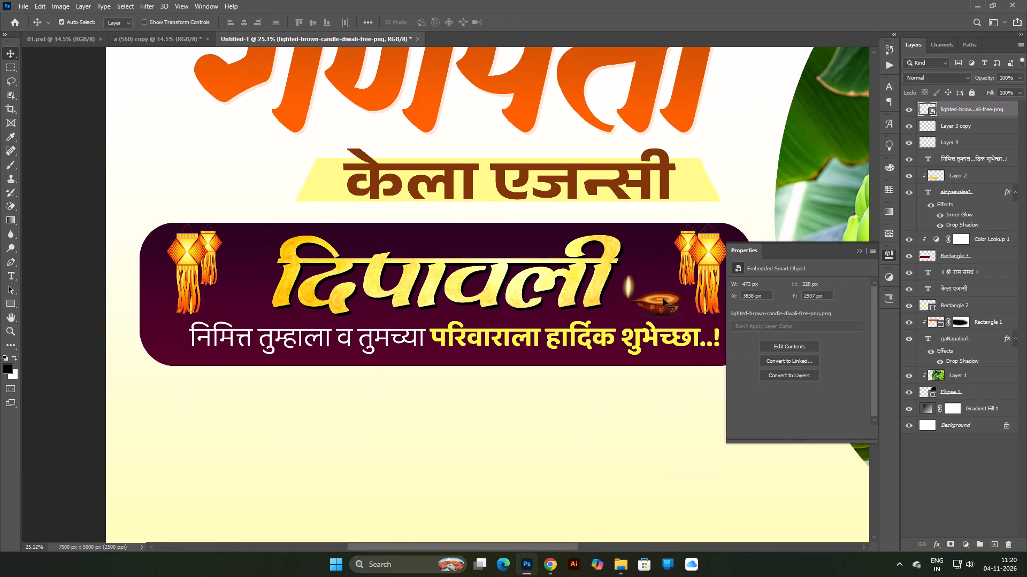
scroll(661, 301, "down", 4)
left_click_drag(484, 354, 296, 356, "alt")
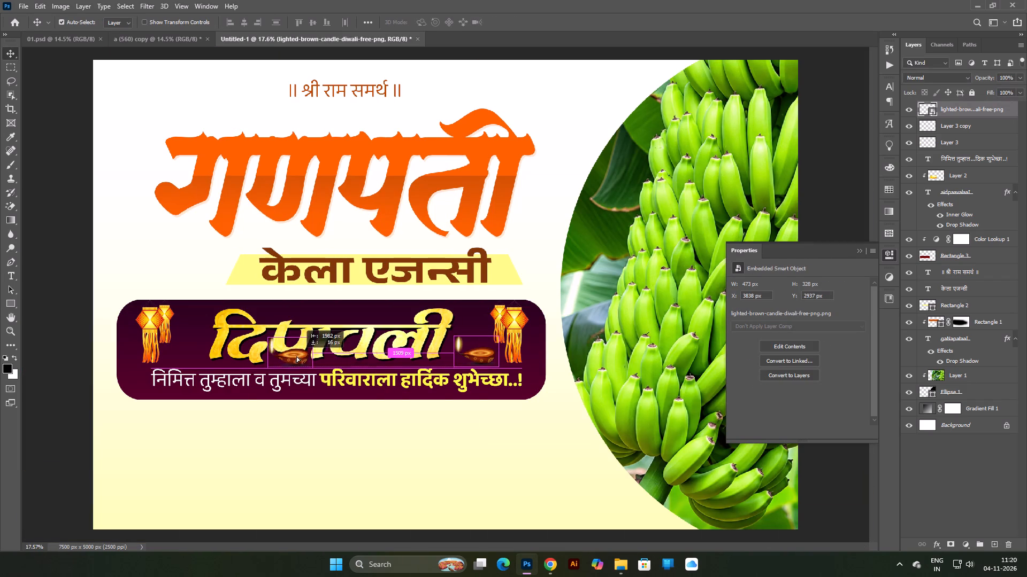
left_click_drag(296, 356, 195, 349, "alt")
scroll(220, 346, "up", 6)
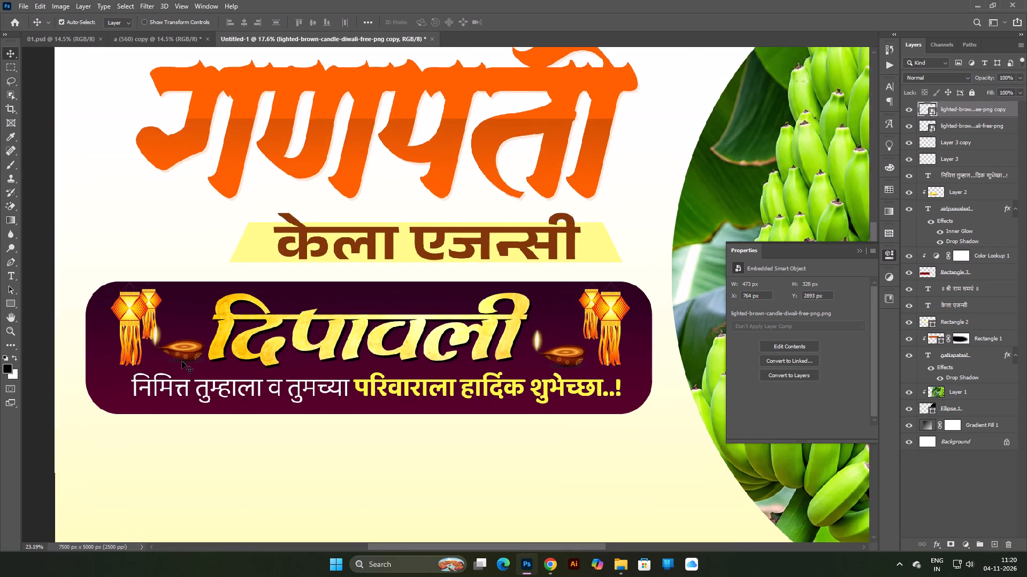
Flip the left diya copy horizontally and align it level with the right diya, just before the दिपावली text.
scroll(182, 361, "up", 3)
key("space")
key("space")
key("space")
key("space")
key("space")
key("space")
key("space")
left_click_drag(178, 346, 370, 369)
left_click(363, 368)
key("ctrl+t")
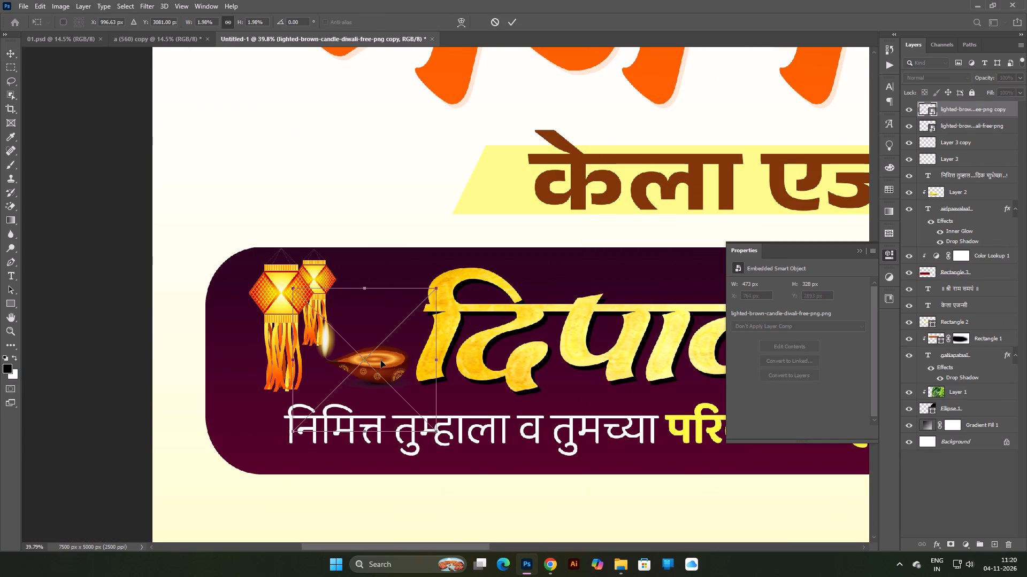
right_click(380, 361)
left_click(424, 525)
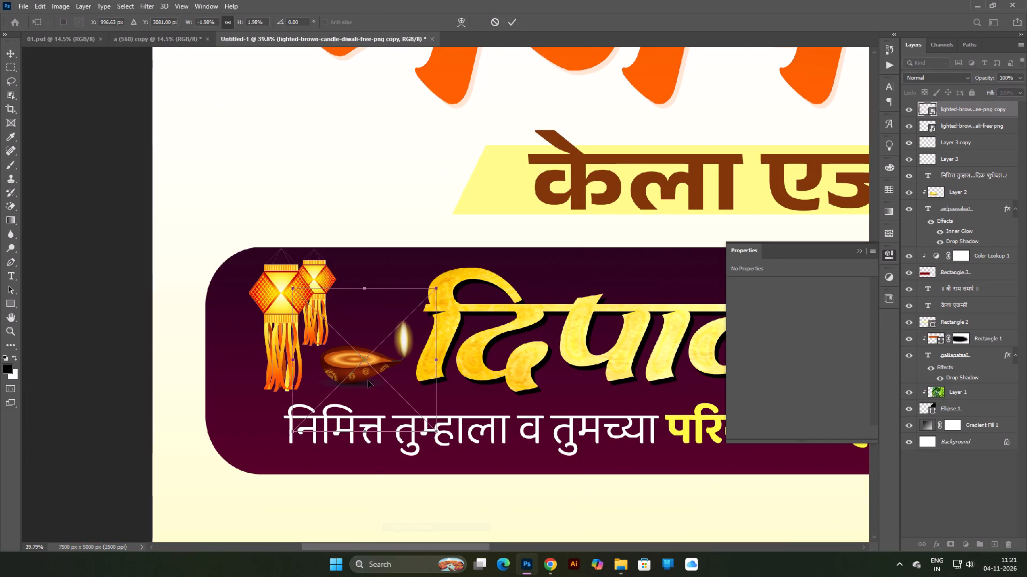
left_click_drag(356, 371, 359, 376)
scroll(359, 376, "down", 6)
key("Return")
double_click(191, 406)
scroll(191, 406, "down", 3)
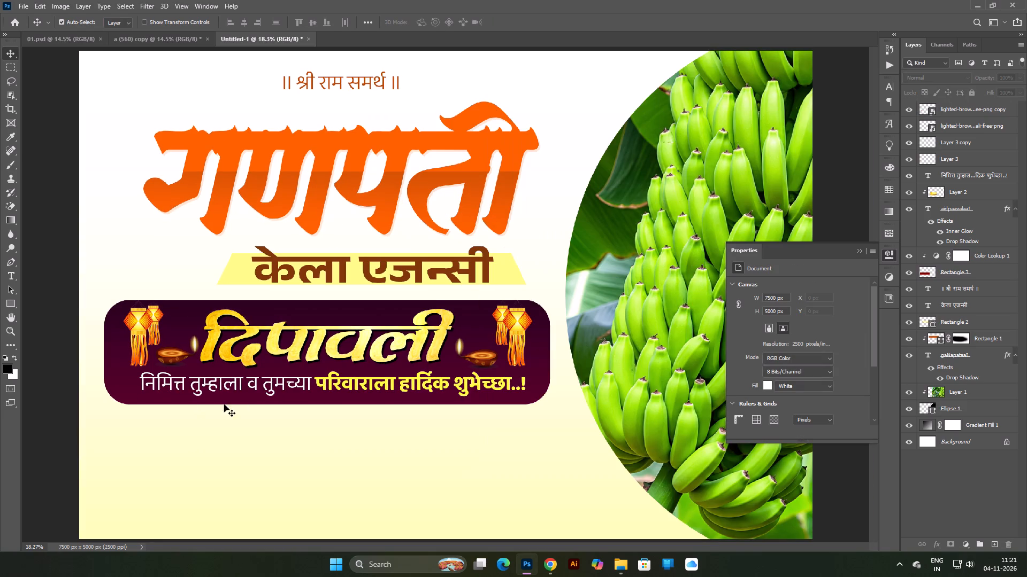
left_click(180, 356)
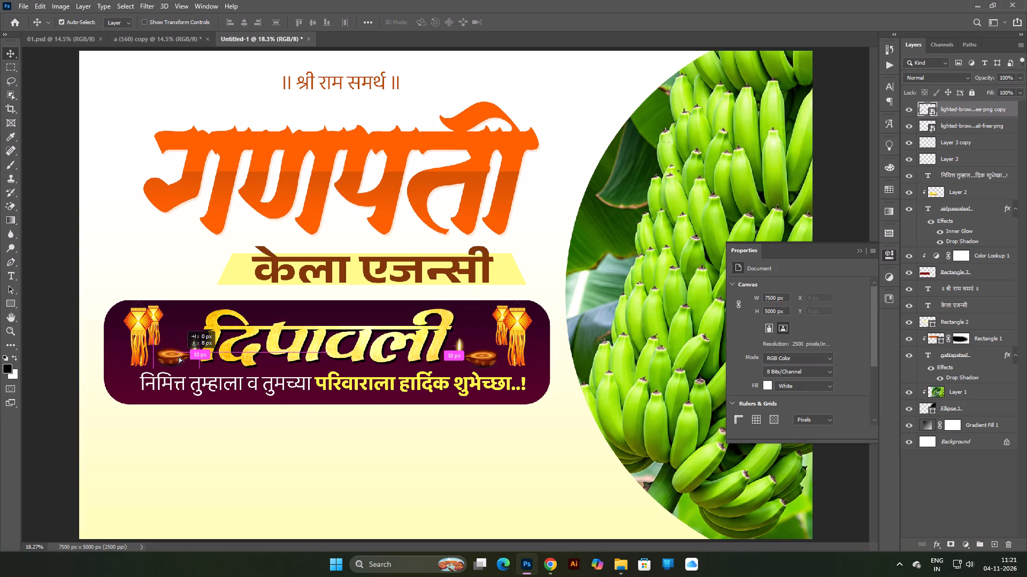
scroll(128, 315, "down", 4)
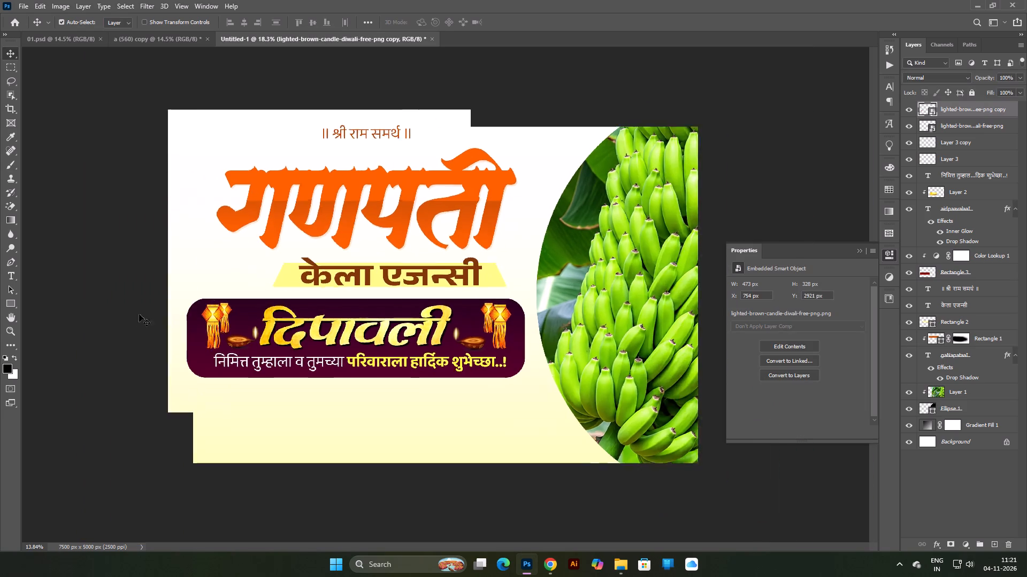
Nudge the दिपावली text together with its clipped gold texture layer slightly to the right between the two diyas.
scroll(345, 363, "up", 3)
left_click(404, 344)
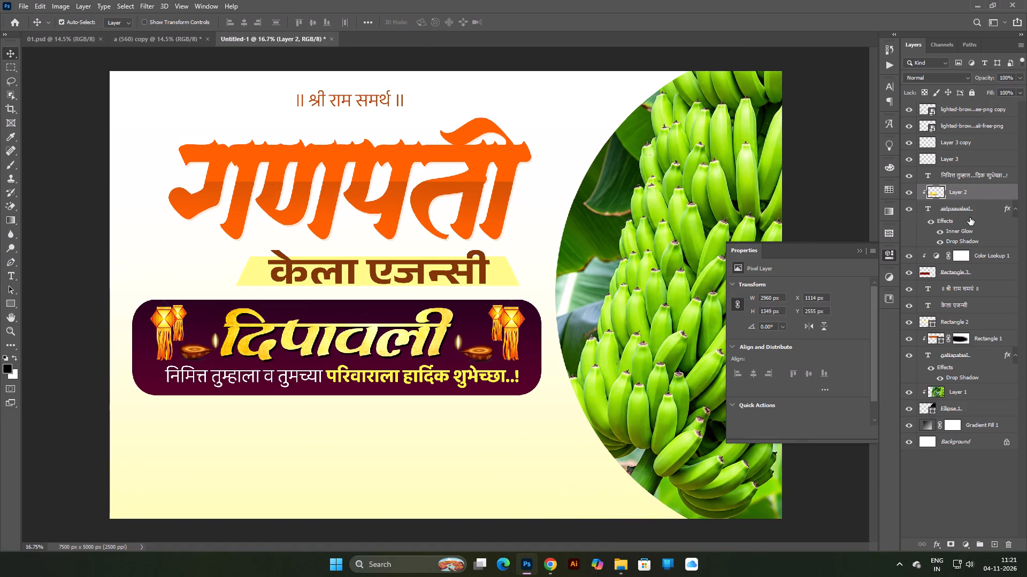
left_click(970, 217, "shift")
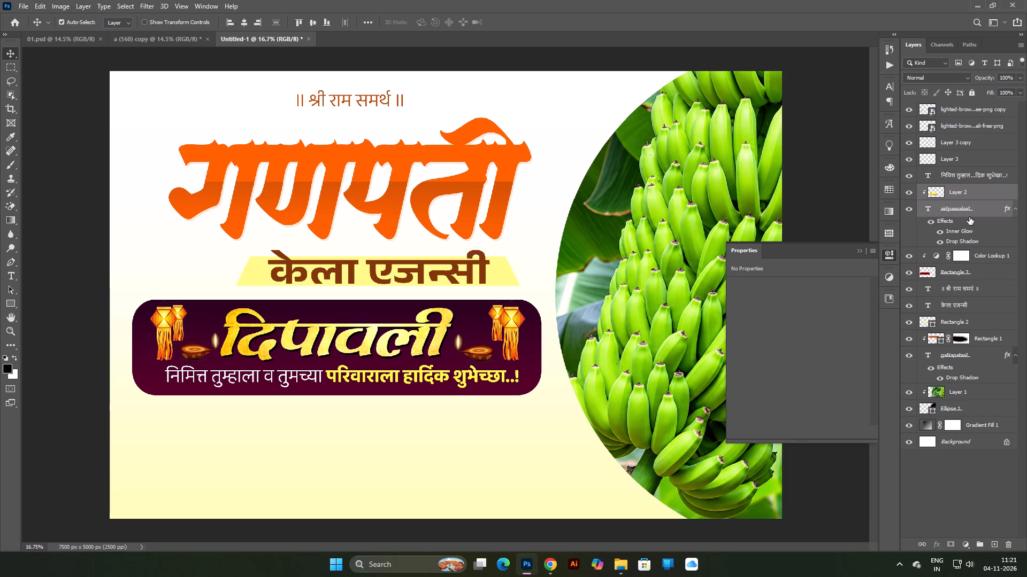
key("Right")
key("Right")
key("Right")
key("Right")
key("Right")
scroll(589, 360, "down", 5)
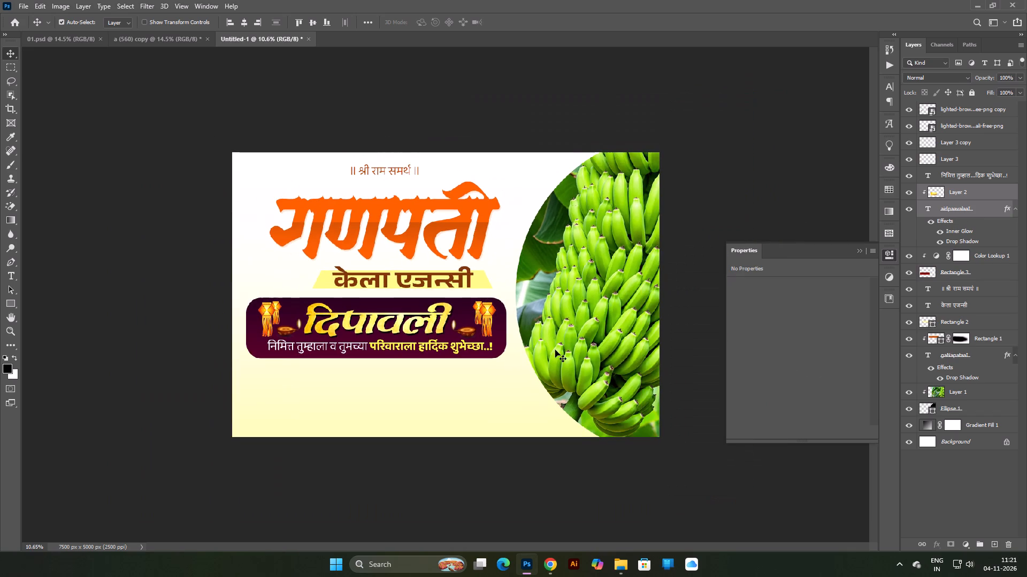
scroll(555, 351, "down", 1)
left_click(688, 490)
Link all greeting-box layers from Rectangle 3 up to the diya copy and shift them about 32 px right and 15 px down.
scroll(562, 377, "up", 4)
scroll(509, 363, "down", 8)
scroll(503, 348, "up", 4)
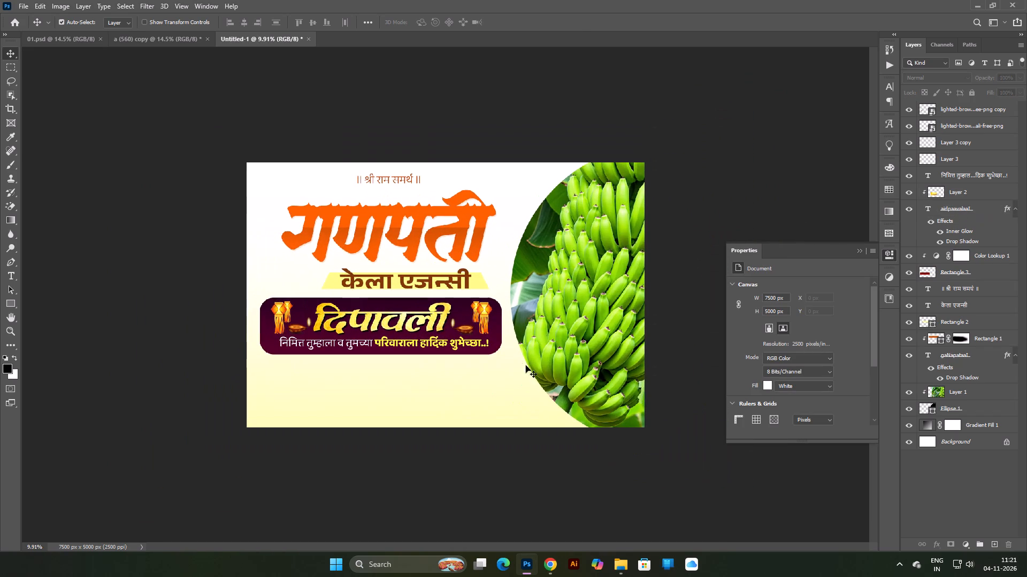
left_click(985, 277)
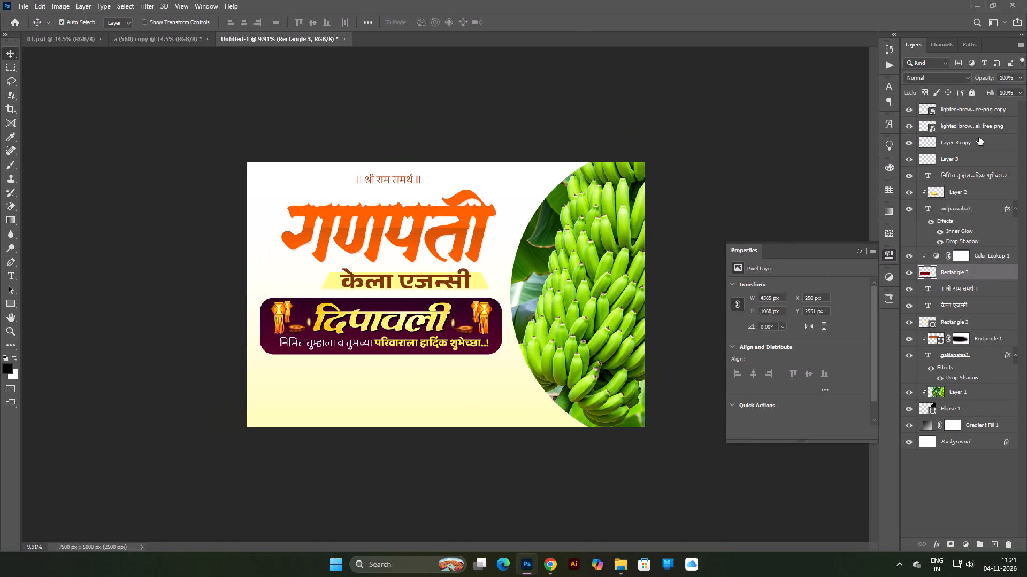
left_click(982, 112, "shift")
left_click(925, 547)
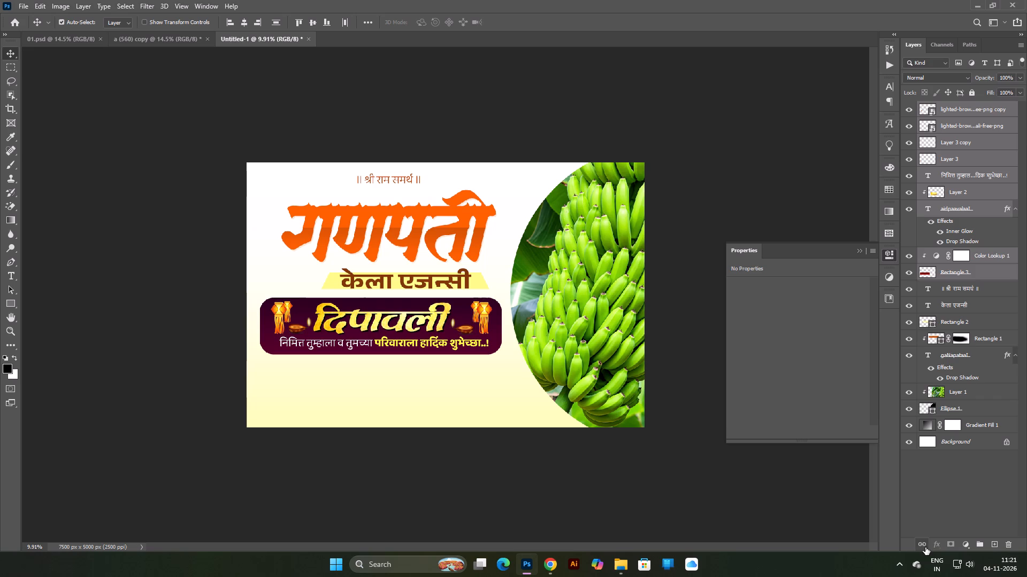
left_click(393, 334)
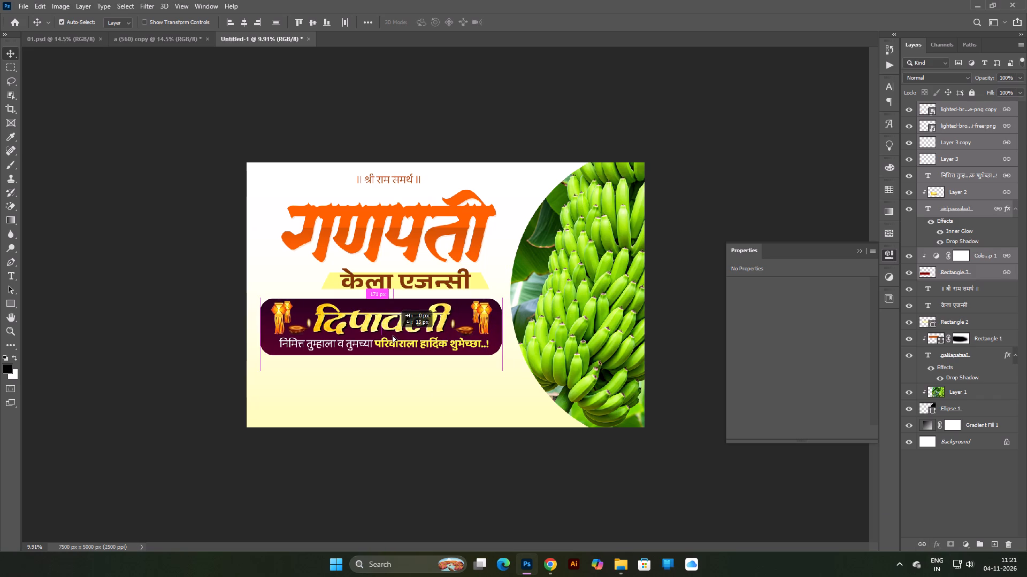
left_click(393, 336)
Add a 35 px Stroke layer style to the greeting box rectangle, positioned Outside.
left_click(974, 274)
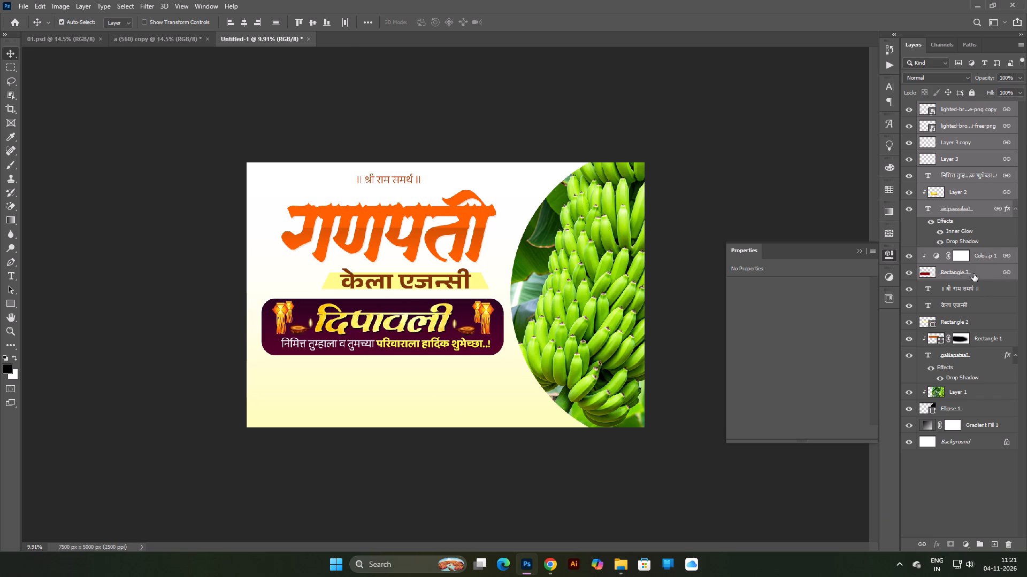
left_click(933, 543)
left_click(951, 464)
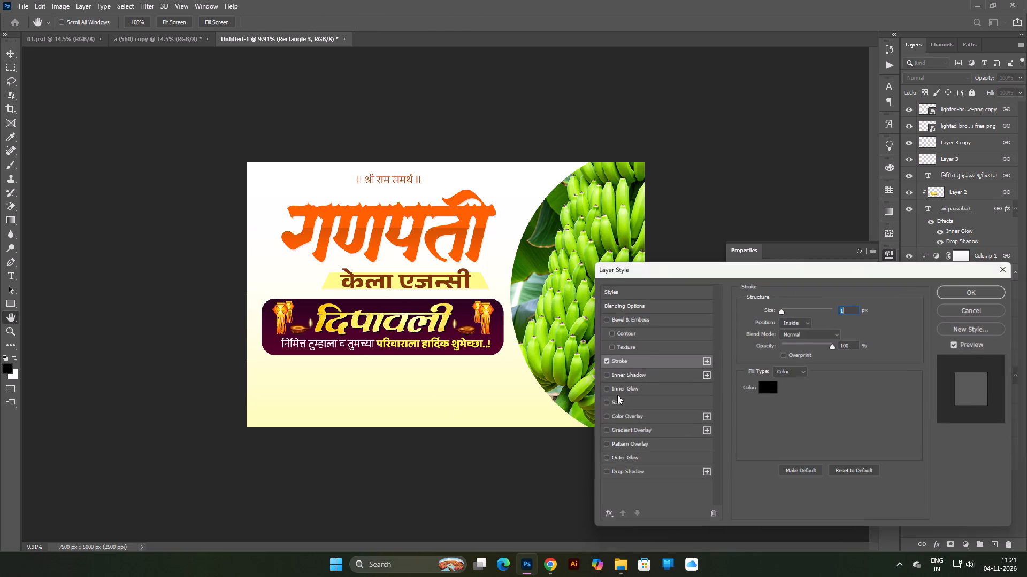
left_click_drag(786, 309, 808, 310)
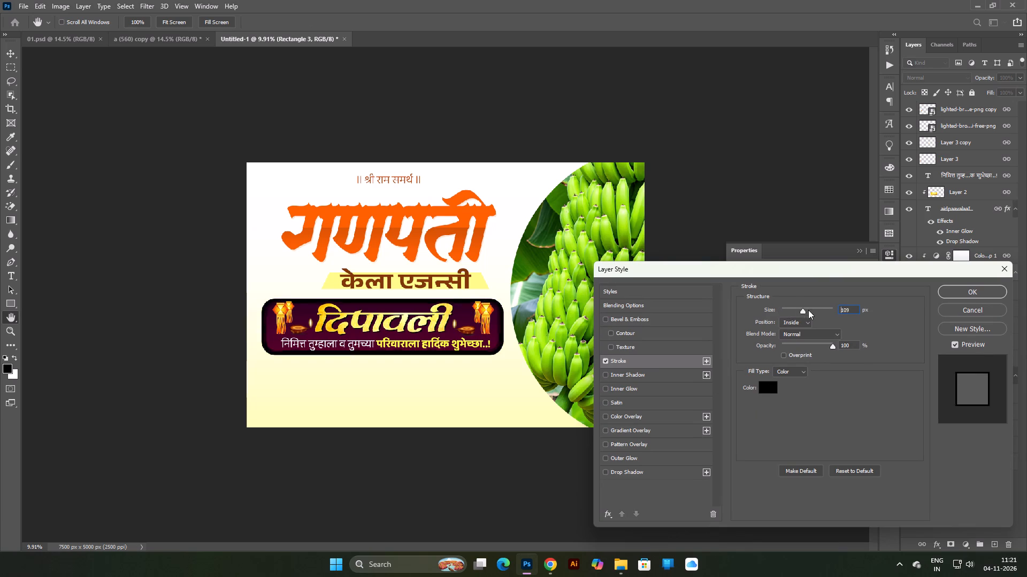
left_click_drag(808, 310, 792, 311)
left_click(792, 311)
left_click(773, 386)
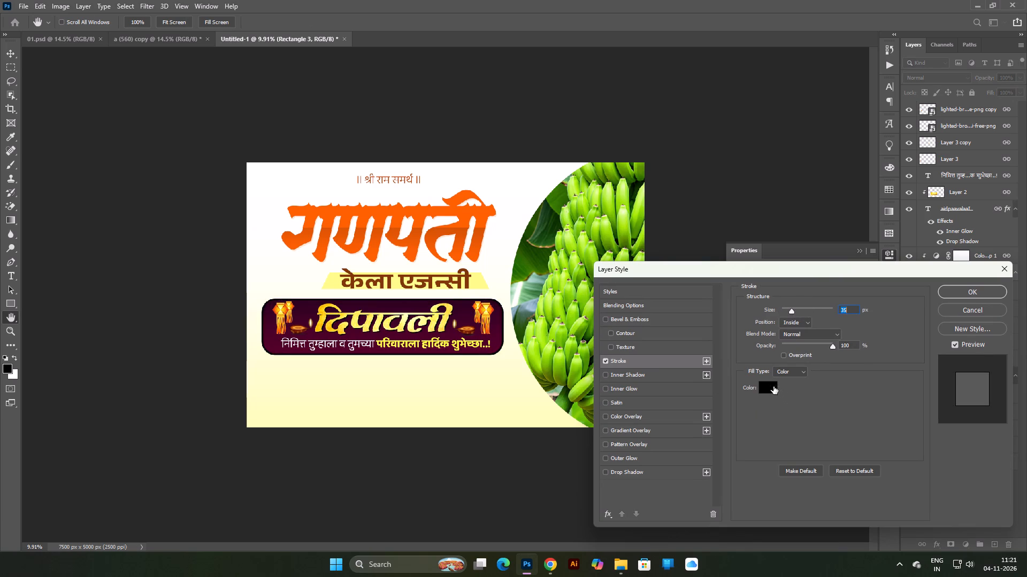
left_click(809, 192)
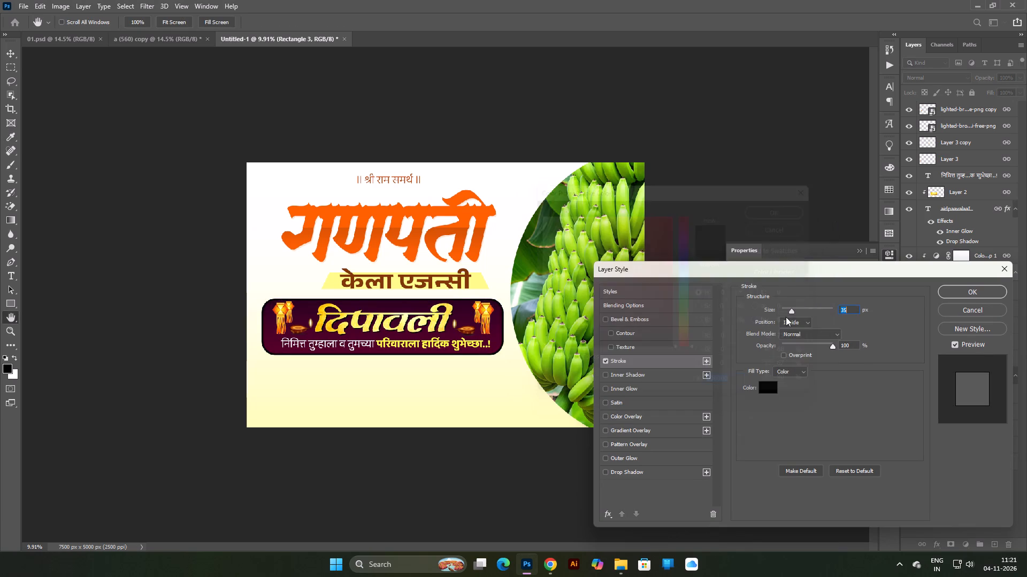
left_click(793, 321)
left_click(798, 333)
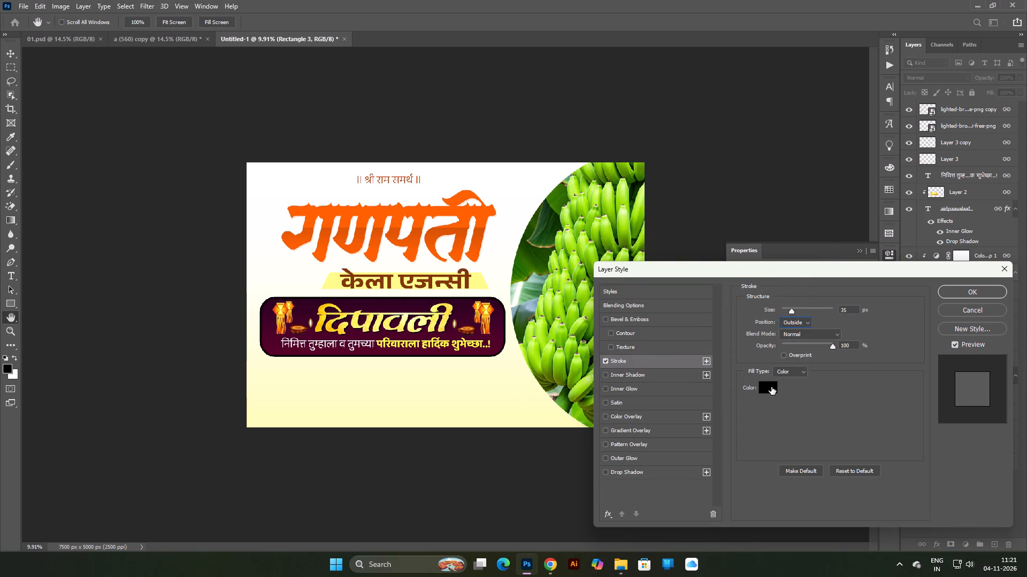
Color the greeting box stroke a soft golden yellow and set its size to 21 px.
left_click(771, 389)
left_click(685, 332)
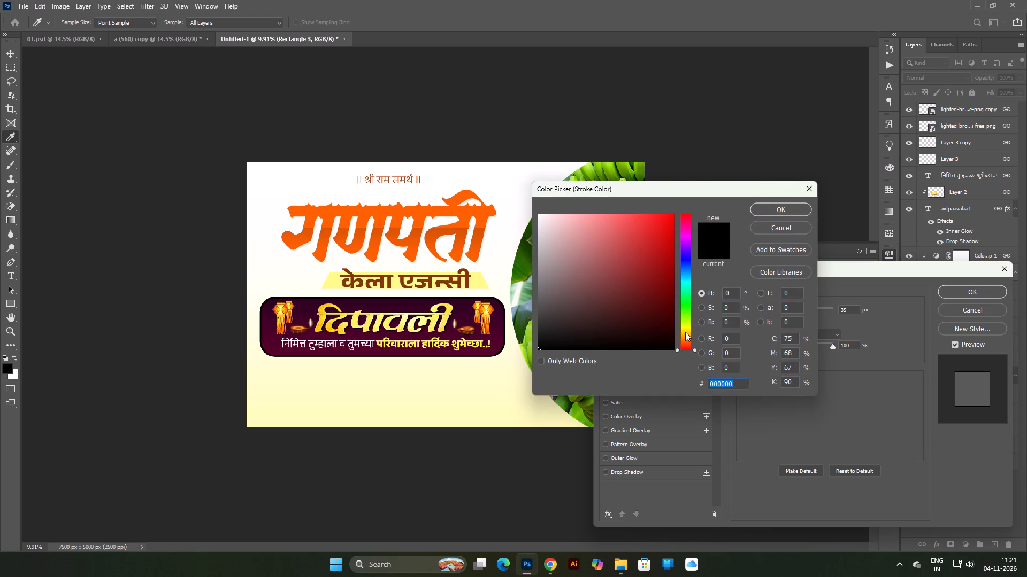
left_click_drag(608, 275, 742, 135)
left_click(769, 207)
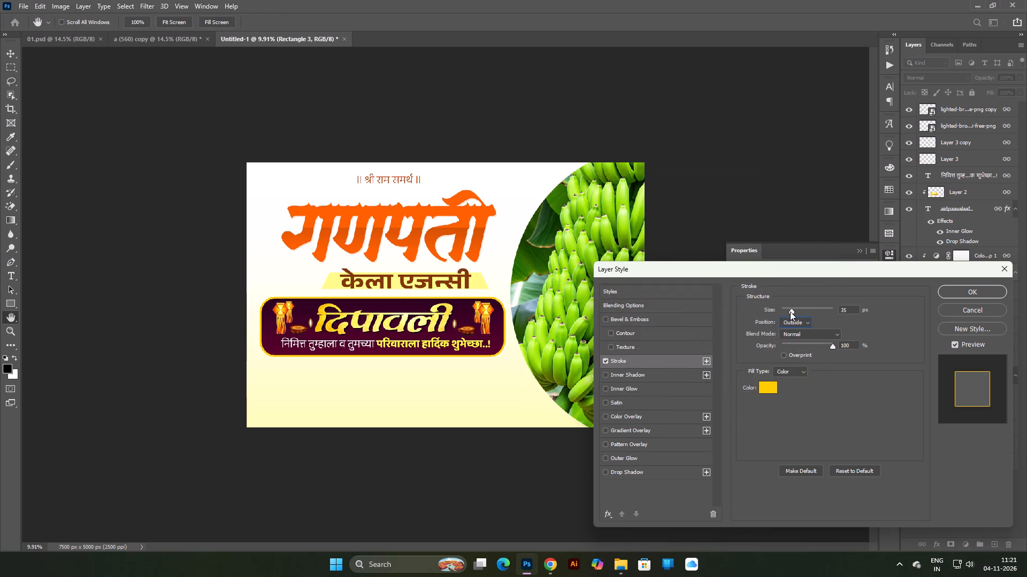
left_click(790, 311)
left_click(788, 313)
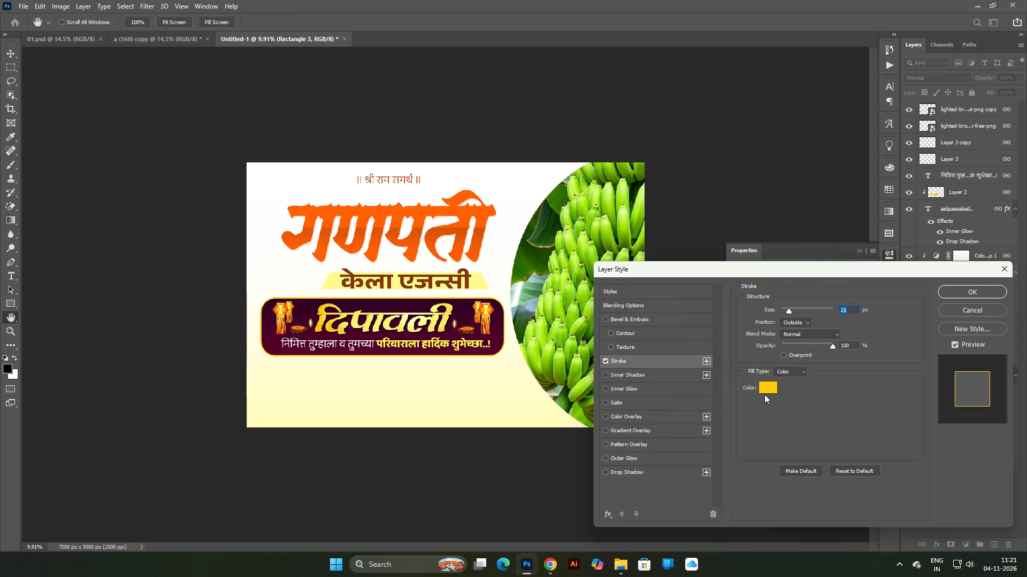
left_click(764, 394)
left_click(767, 391)
left_click_drag(596, 239, 587, 198)
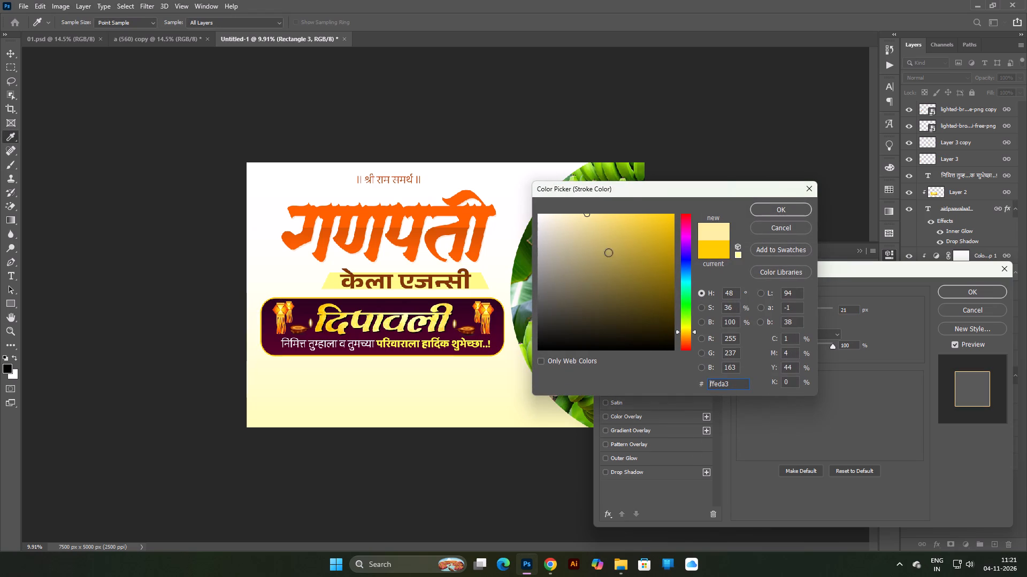
left_click_drag(607, 248, 623, 200)
left_click(779, 211)
left_click(966, 294)
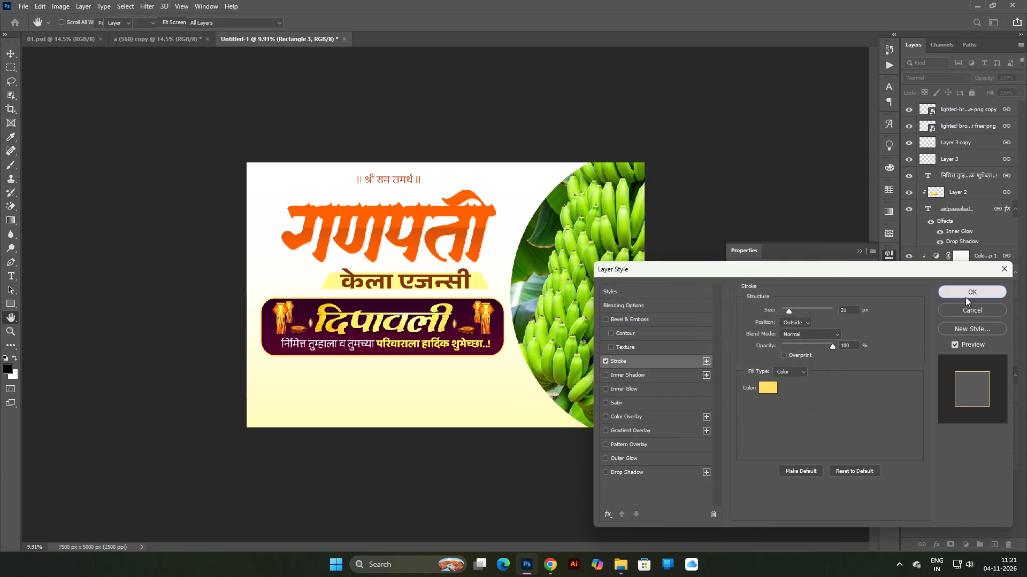
Reposition the linked दिपावली greeting box slightly down and left, at about X 260 px and Y 2587 px.
scroll(385, 326, "up", 5)
left_click(384, 318)
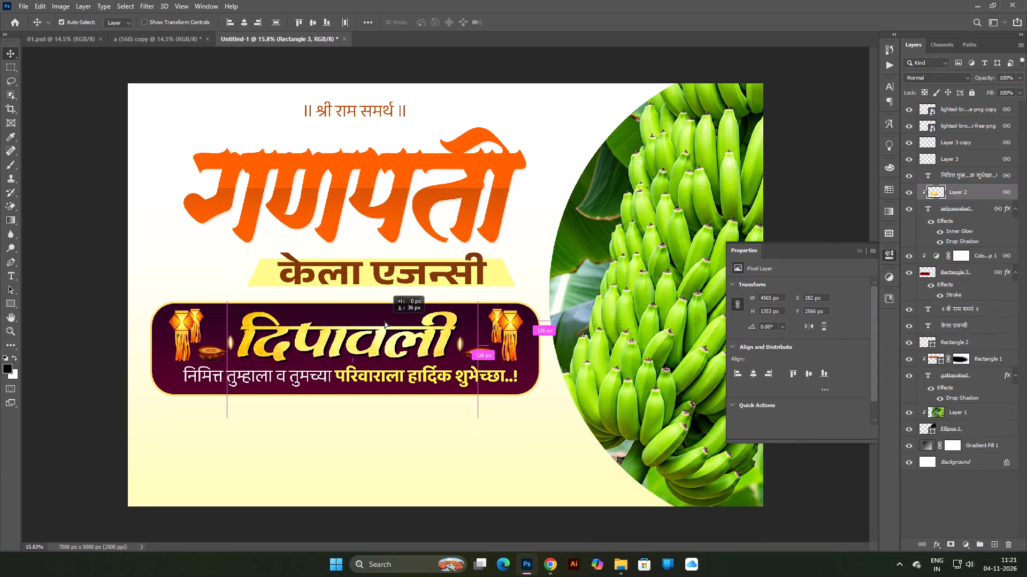
scroll(385, 321, "down", 4)
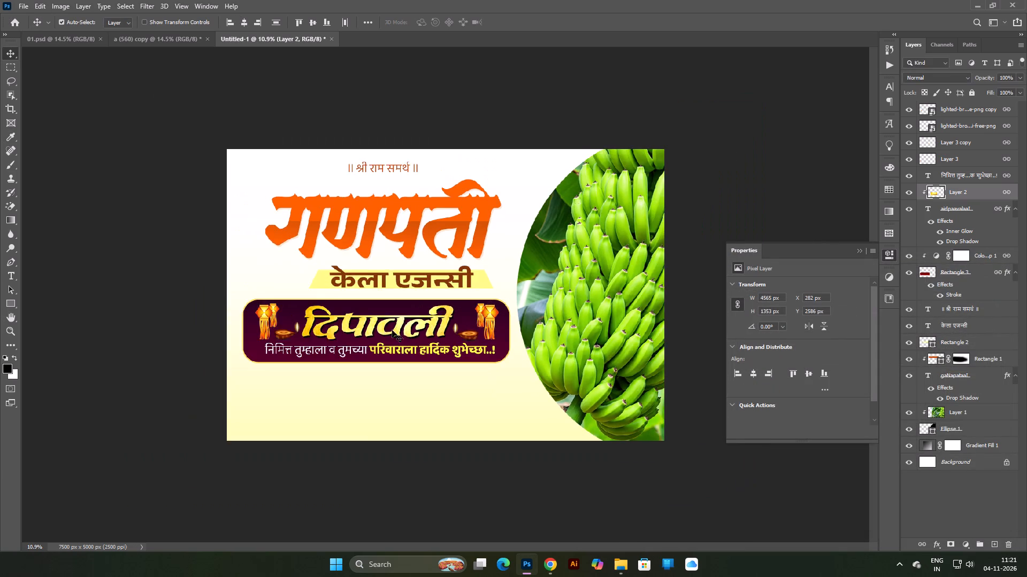
scroll(385, 328, "up", 4)
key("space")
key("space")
left_click_drag(362, 331, 479, 326)
scroll(408, 347, "up", 3)
left_click_drag(397, 342, 391, 347)
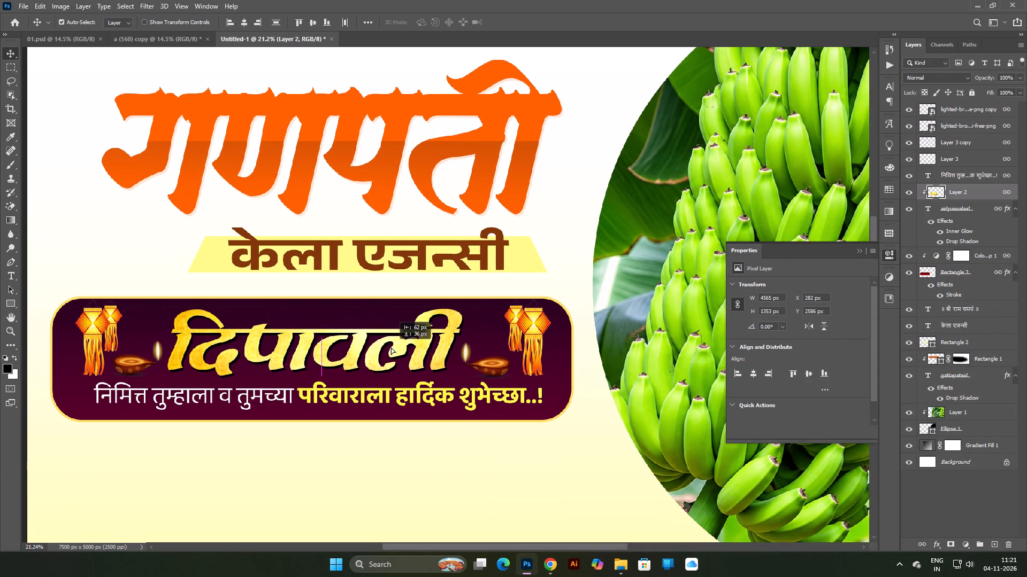
left_click_drag(391, 347, 387, 348)
scroll(387, 348, "down", 4)
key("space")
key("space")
left_click_drag(356, 354, 413, 336)
left_click_drag(393, 345, 397, 343)
left_click(397, 343)
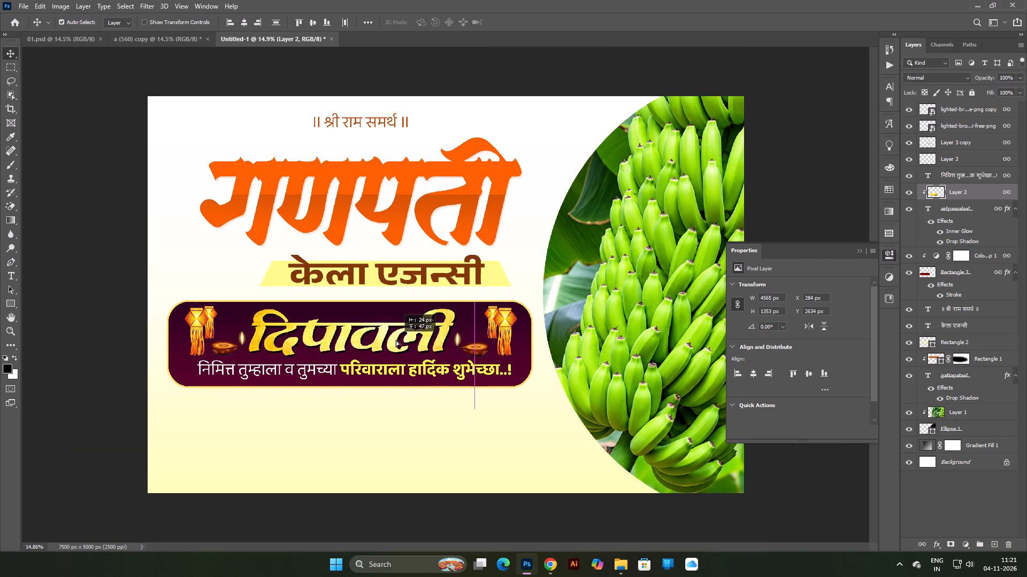
Add an Inner Glow layer style to the greeting box rectangle, Rectangle 3, and color the glow white (ffffff).
left_click(979, 286)
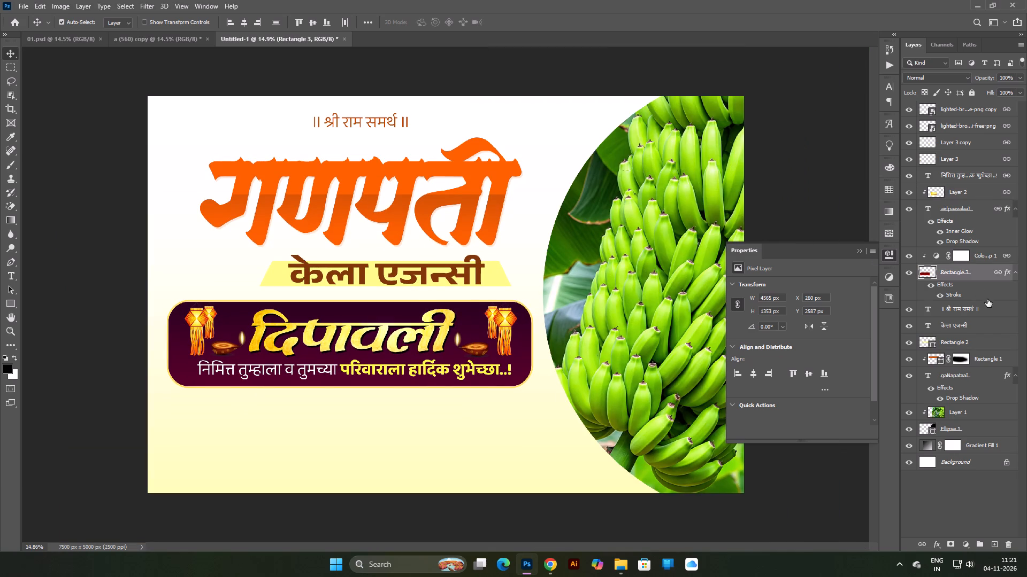
left_click(935, 542)
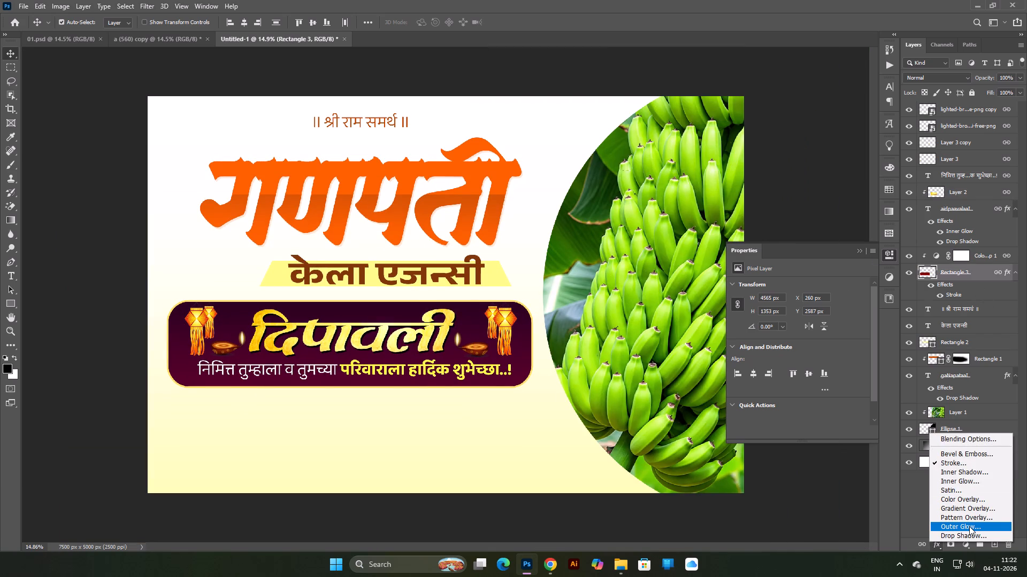
left_click(971, 480)
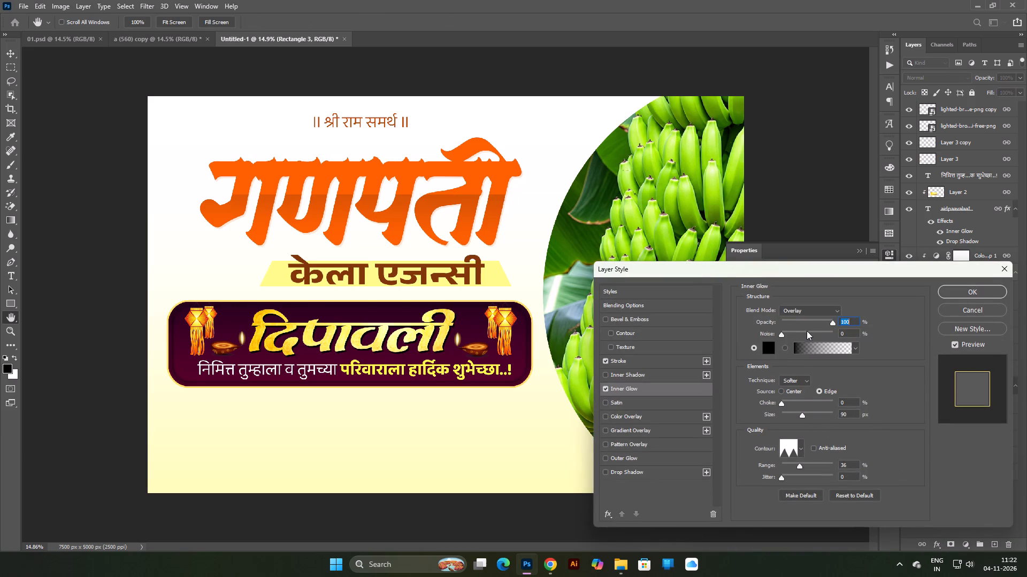
left_click(770, 347)
left_click_drag(594, 219, 450, 12)
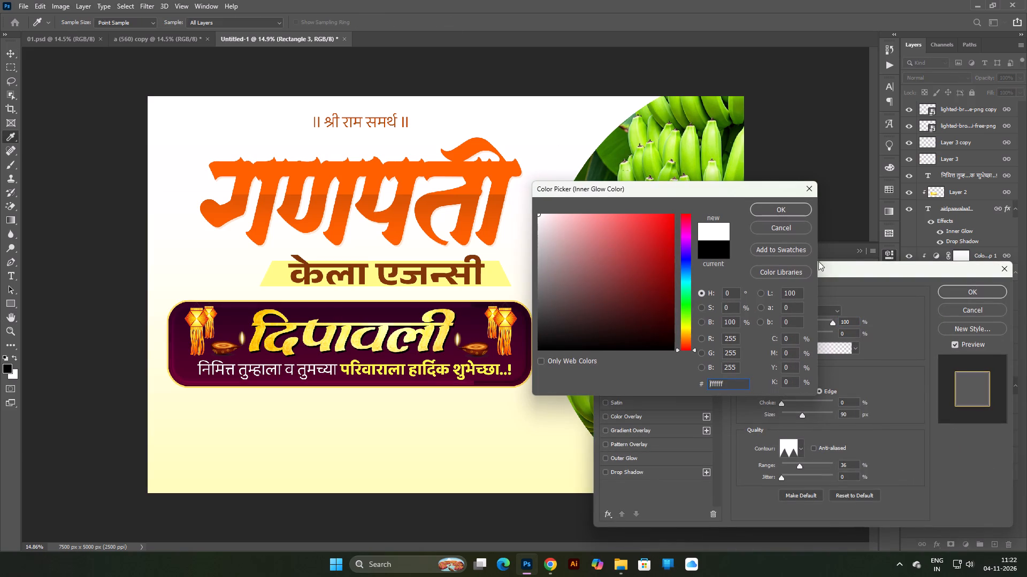
left_click(780, 209)
Set the inner glow's size to 218 px, range to 42% and opacity to about 38%, keeping choke and jitter at 0%.
left_click_drag(793, 401, 816, 399)
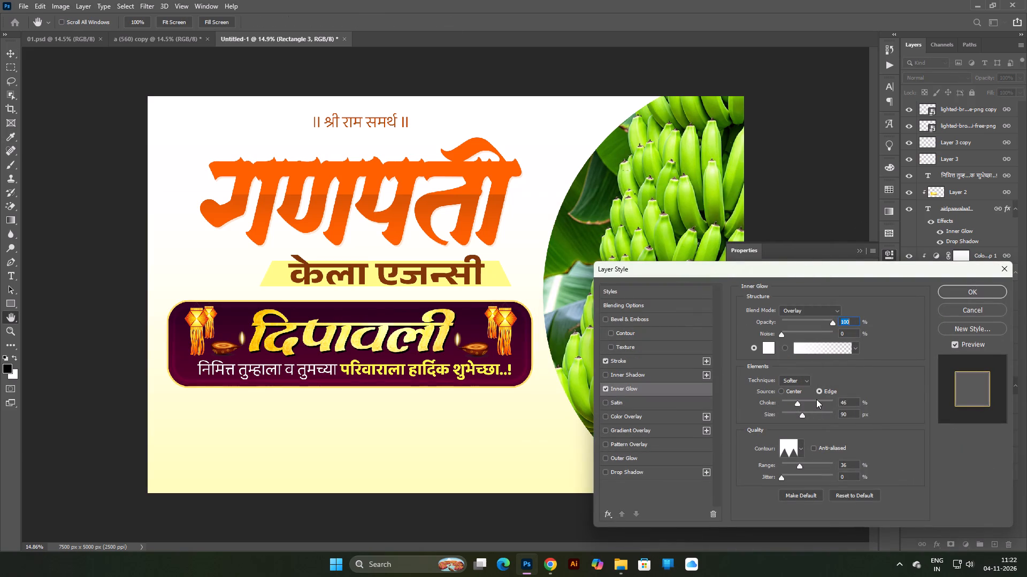
left_click_drag(816, 399, 778, 401)
left_click_drag(823, 415, 841, 419)
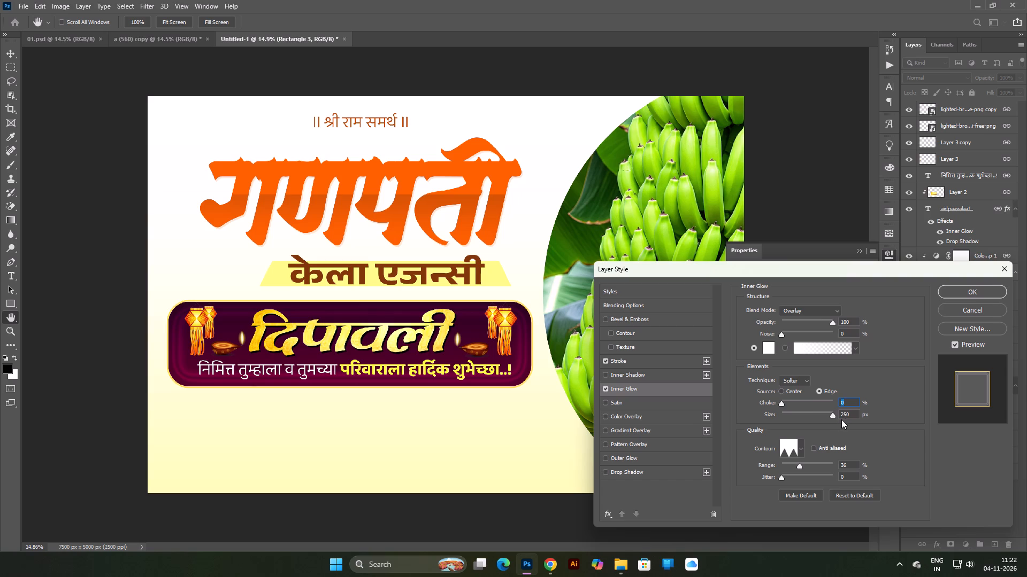
left_click_drag(841, 419, 828, 420)
left_click_drag(787, 477, 859, 477)
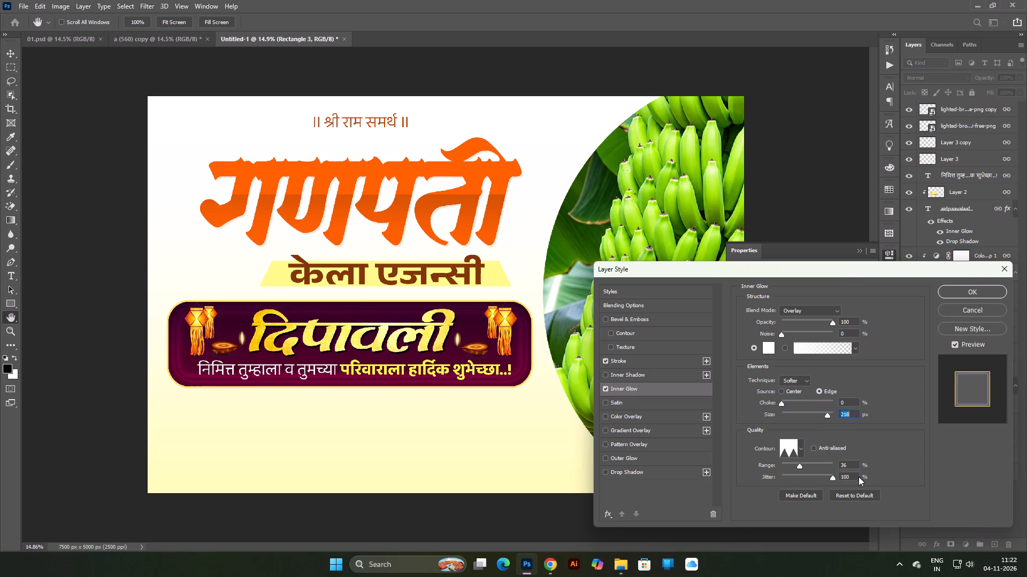
left_click_drag(859, 477, 725, 480)
left_click_drag(810, 462, 852, 461)
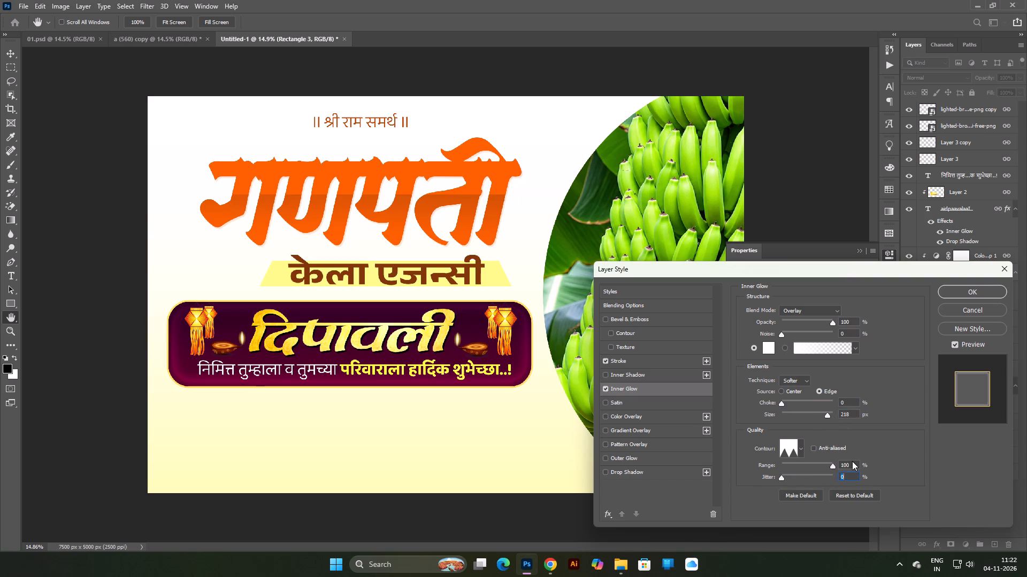
left_click_drag(852, 461, 801, 472)
left_click_drag(801, 472, 803, 472)
left_click_drag(817, 322, 808, 330)
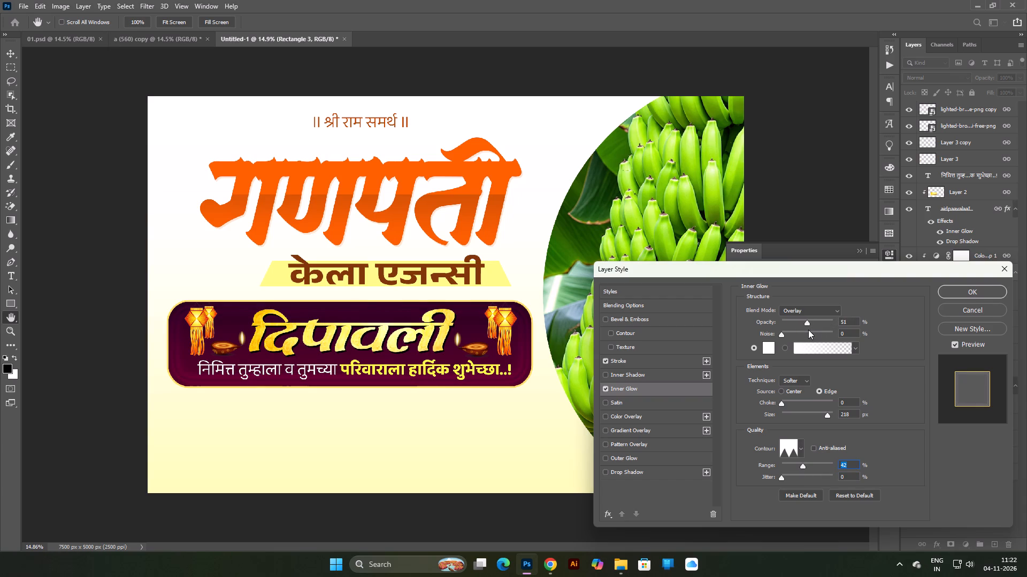
left_click_drag(808, 330, 809, 330)
left_click(803, 322)
left_click(962, 288)
Deselect the layers and examine the whole composition at several zoom levels, without the Properties panel covering it.
scroll(354, 245, "down", 5)
scroll(312, 261, "up", 3)
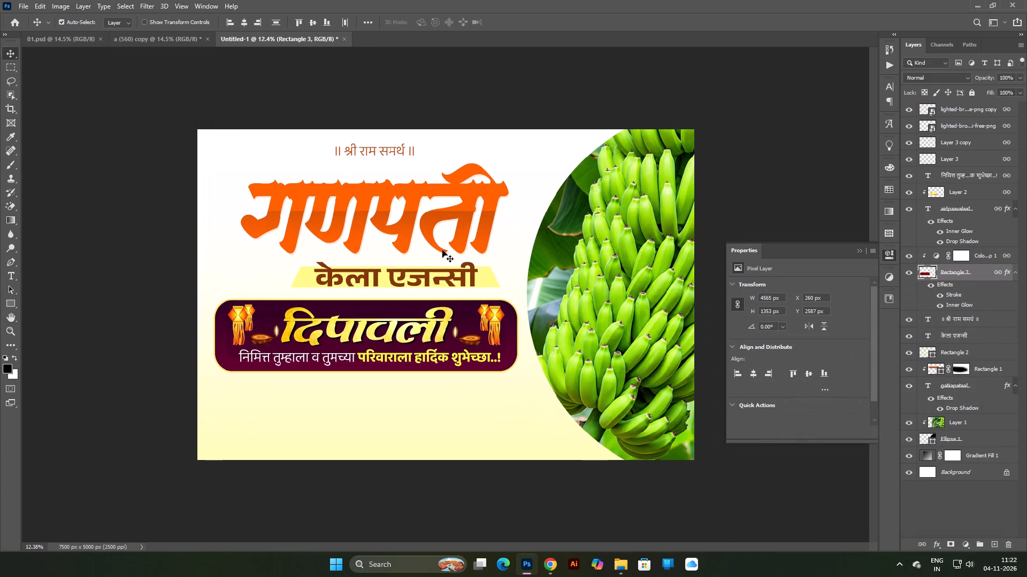
left_click(522, 120)
key("ctrl+0")
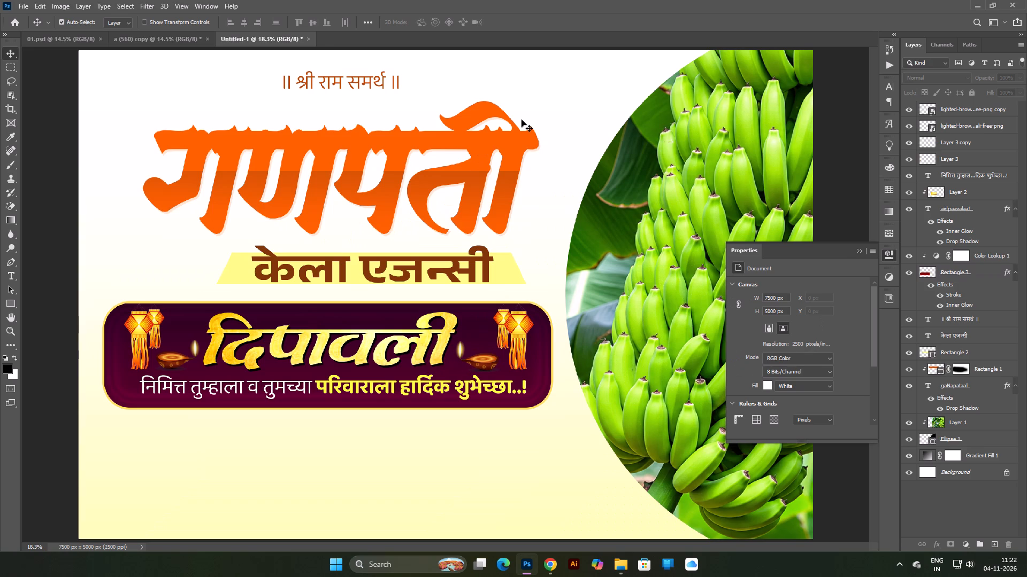
scroll(417, 99, "down", 1)
key("ctrl+0")
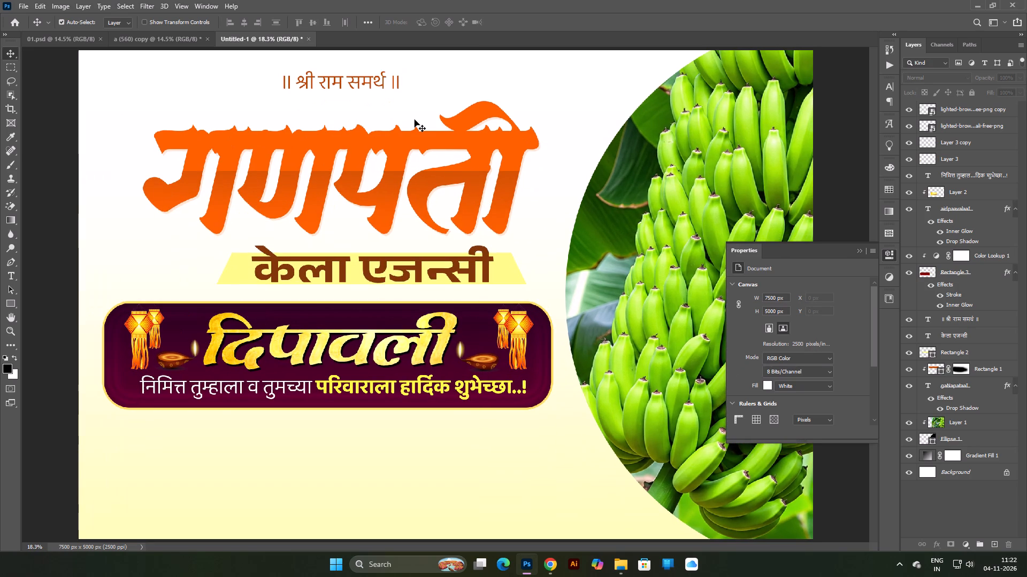
scroll(389, 83, "down", 4)
scroll(371, 134, "up", 2)
key("ctrl+0")
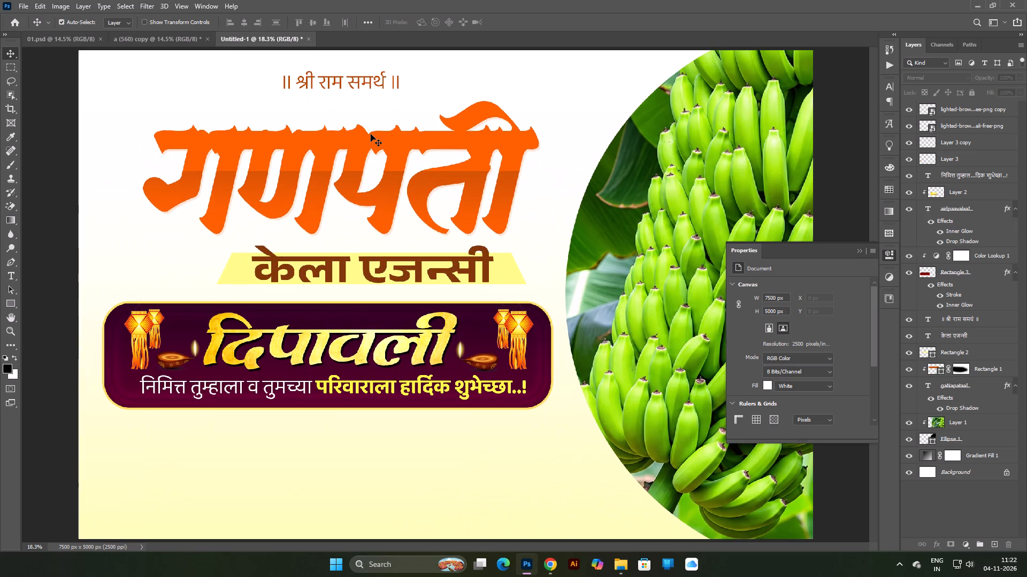
scroll(364, 139, "down", 2)
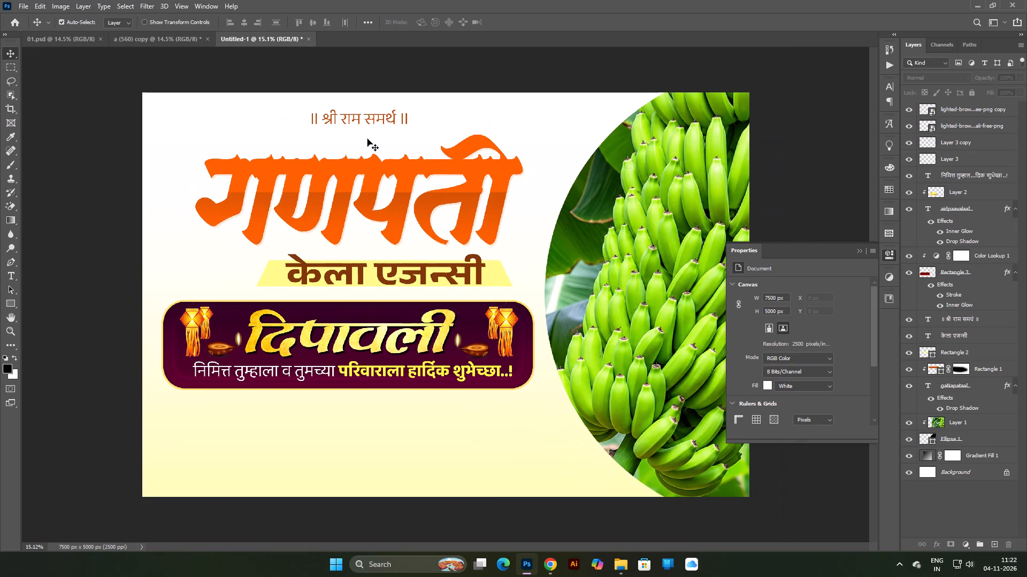
scroll(367, 139, "down", 2)
key("ctrl+0")
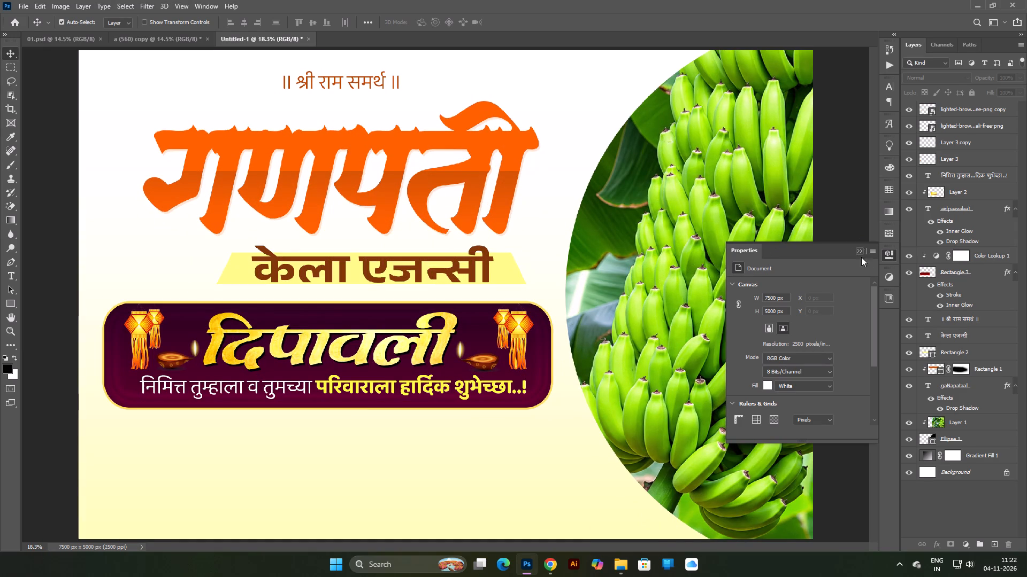
left_click(858, 249)
scroll(697, 250, "down", 4)
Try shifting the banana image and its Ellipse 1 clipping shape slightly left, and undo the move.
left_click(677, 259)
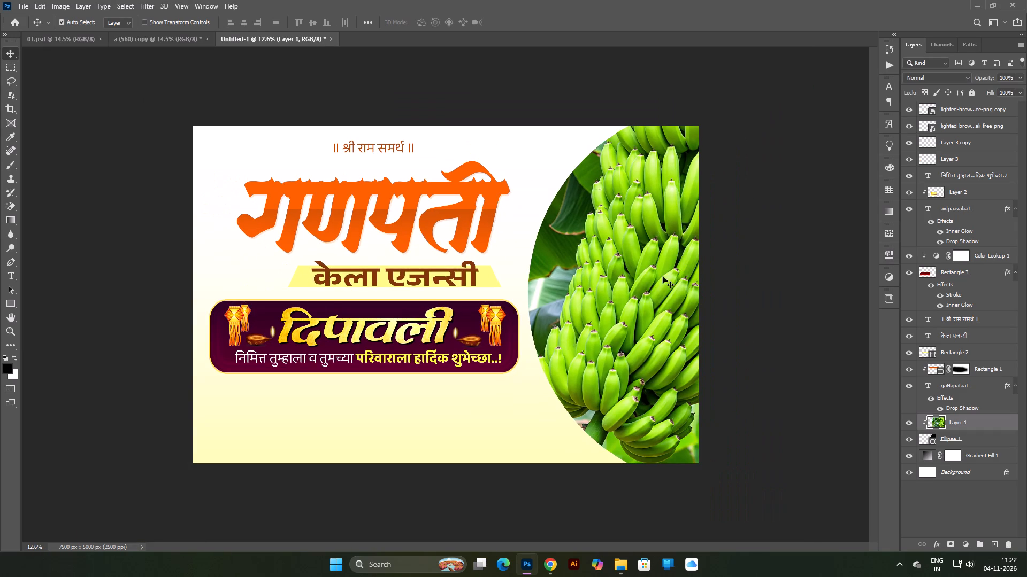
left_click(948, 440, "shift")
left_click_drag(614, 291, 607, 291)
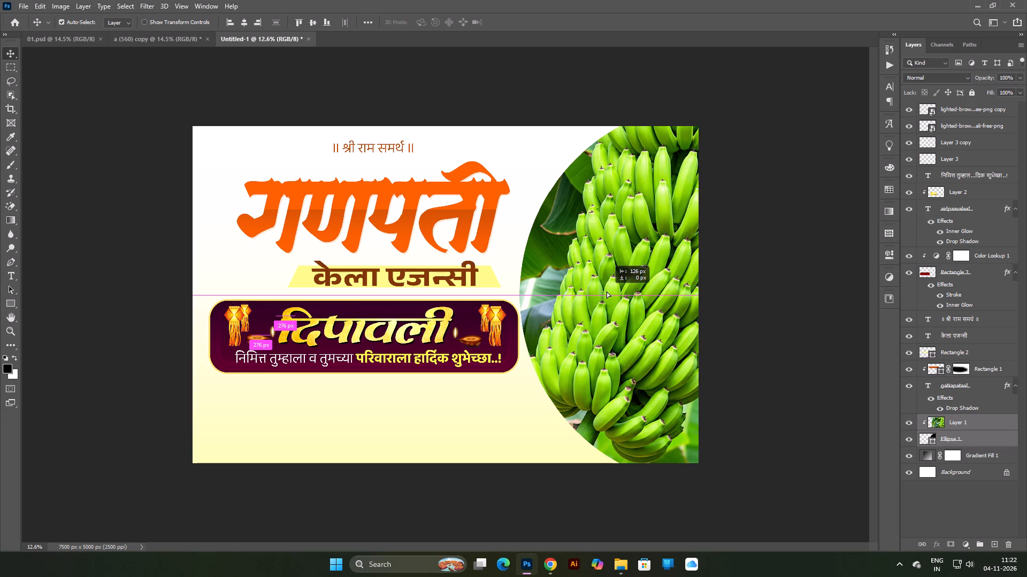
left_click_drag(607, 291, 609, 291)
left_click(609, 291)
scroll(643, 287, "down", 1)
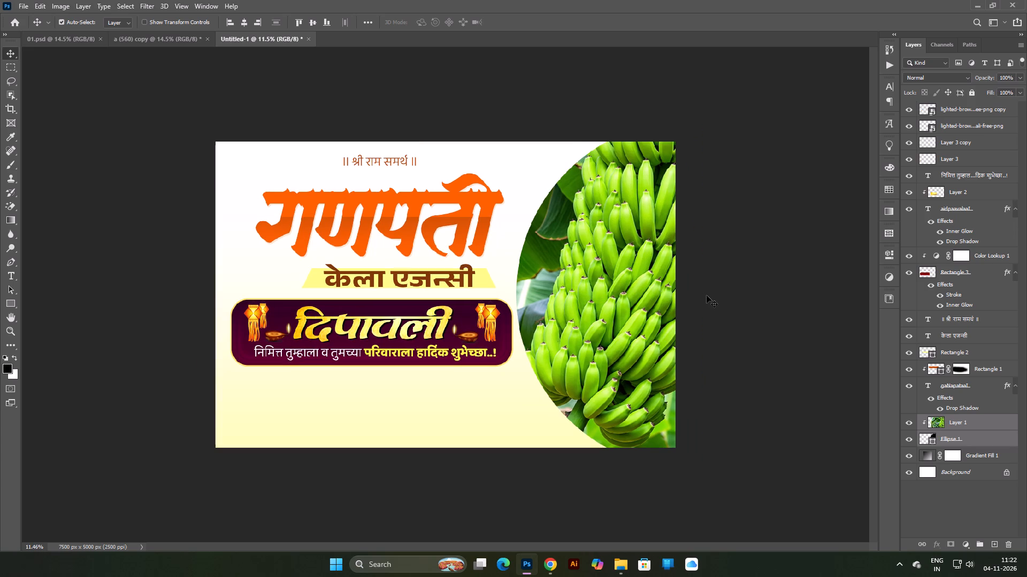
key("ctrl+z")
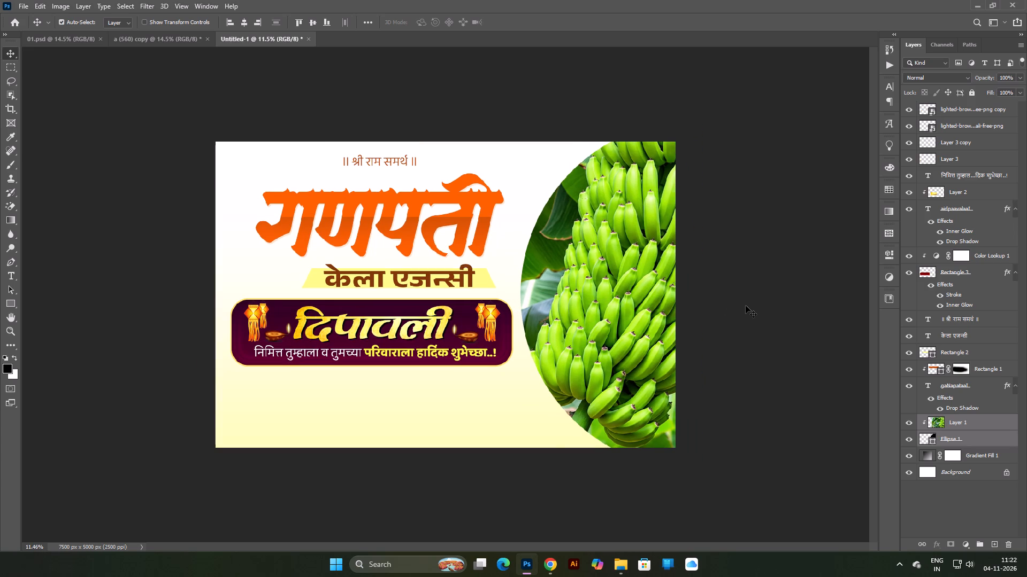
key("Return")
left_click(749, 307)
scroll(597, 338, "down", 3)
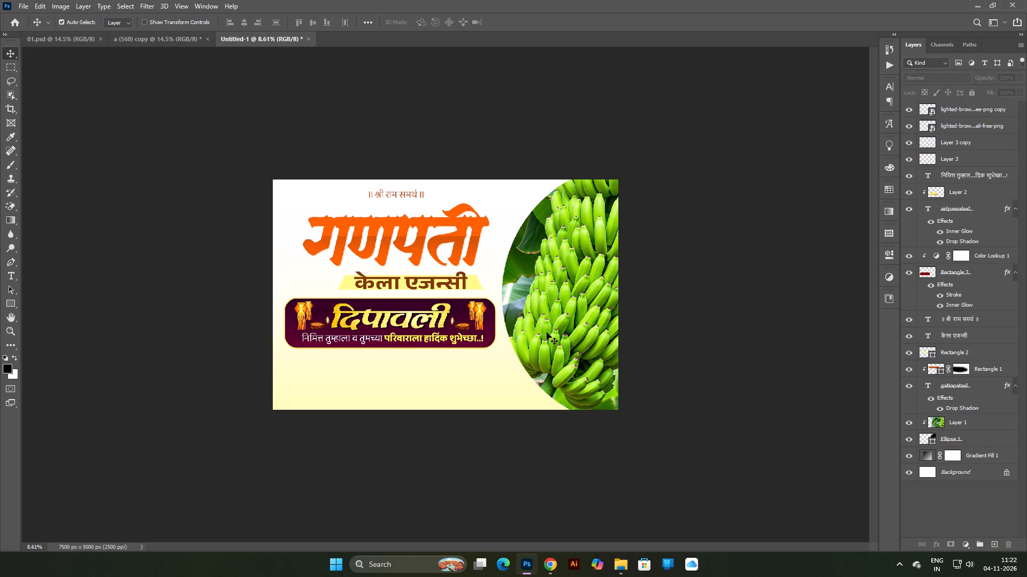
Group all greeting-box layers from Rectangle 3 up to the top diya copy.
left_click(14, 277)
scroll(355, 420, "down", 4)
scroll(323, 399, "up", 10)
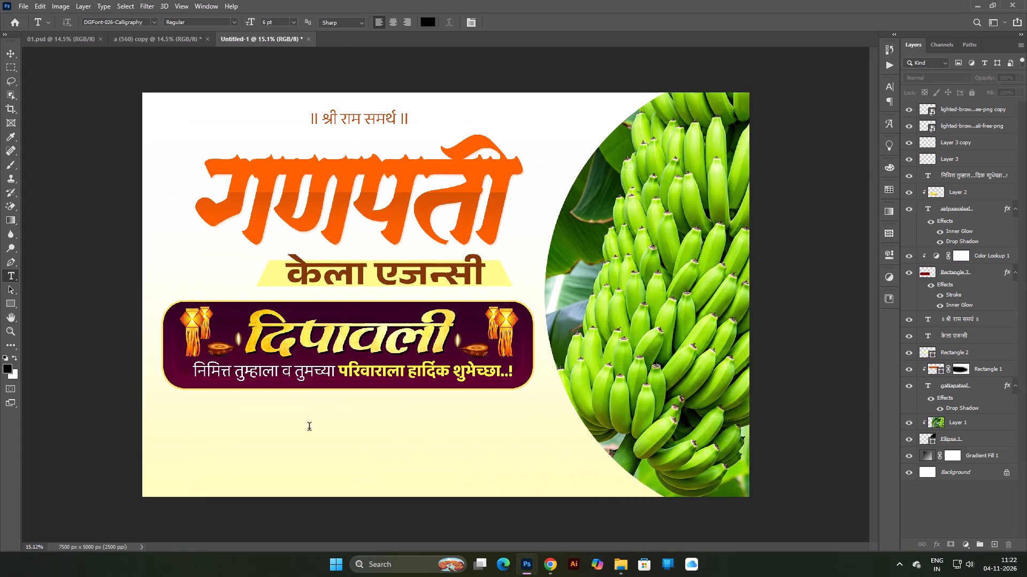
scroll(484, 344, "down", 4)
left_click(970, 110)
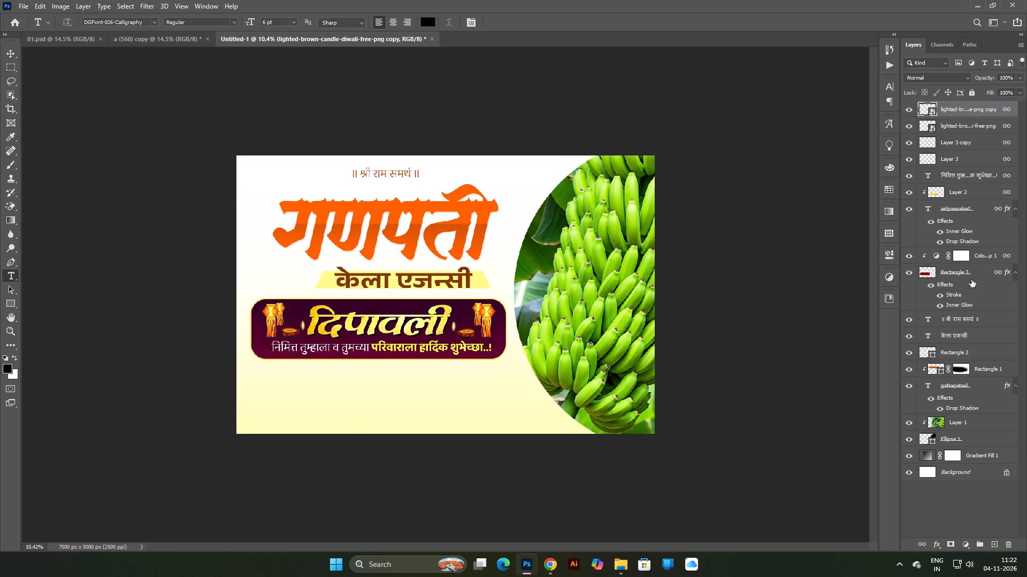
left_click(982, 111, "shift")
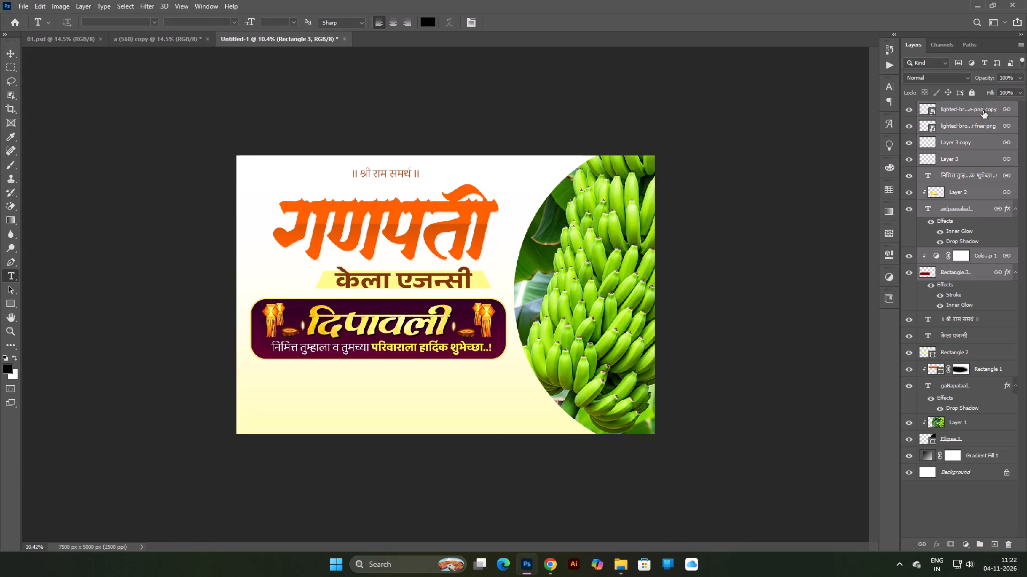
key("ctrl+g")
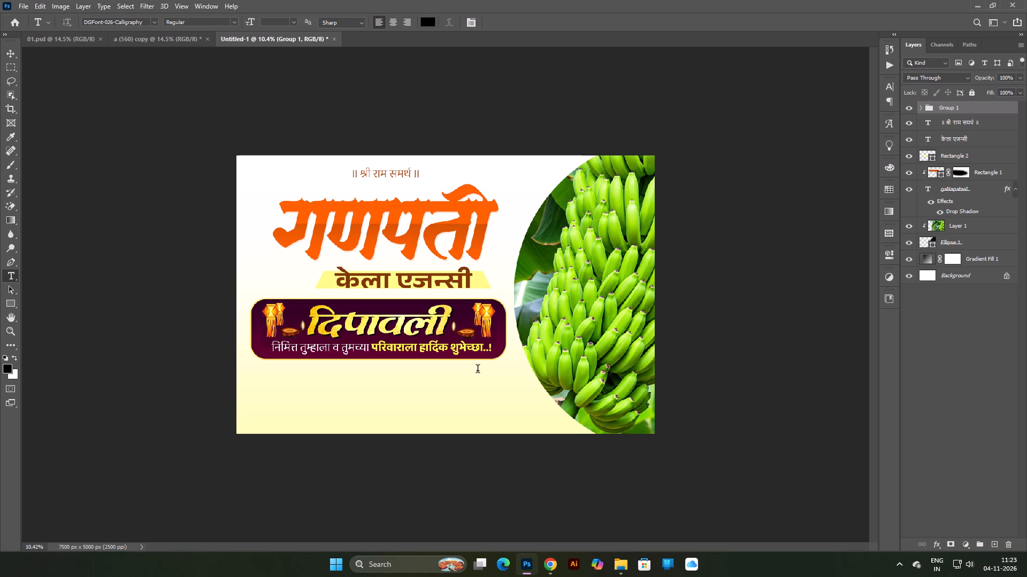
Start a text line in the empty area below the greeting box, using the Baloo 2 Bold font.
left_click(560, 422)
left_click_drag(581, 449, 421, 436)
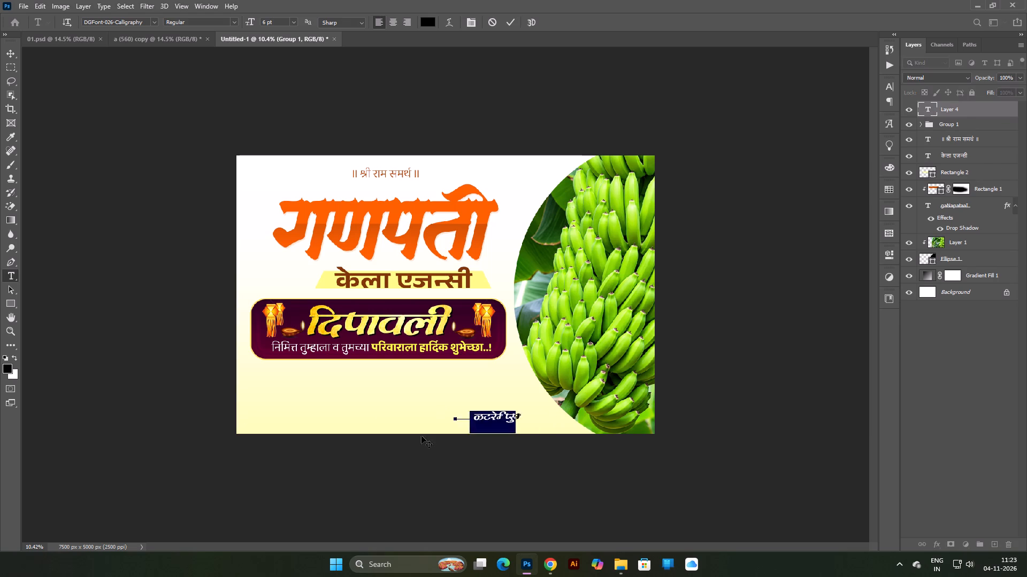
left_click_drag(421, 436, 396, 424)
left_click(150, 24)
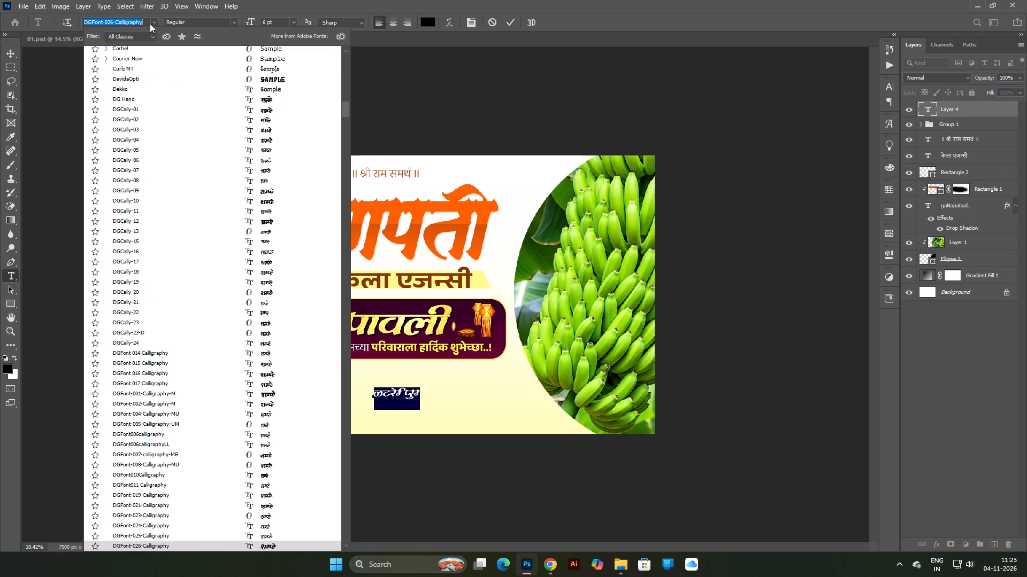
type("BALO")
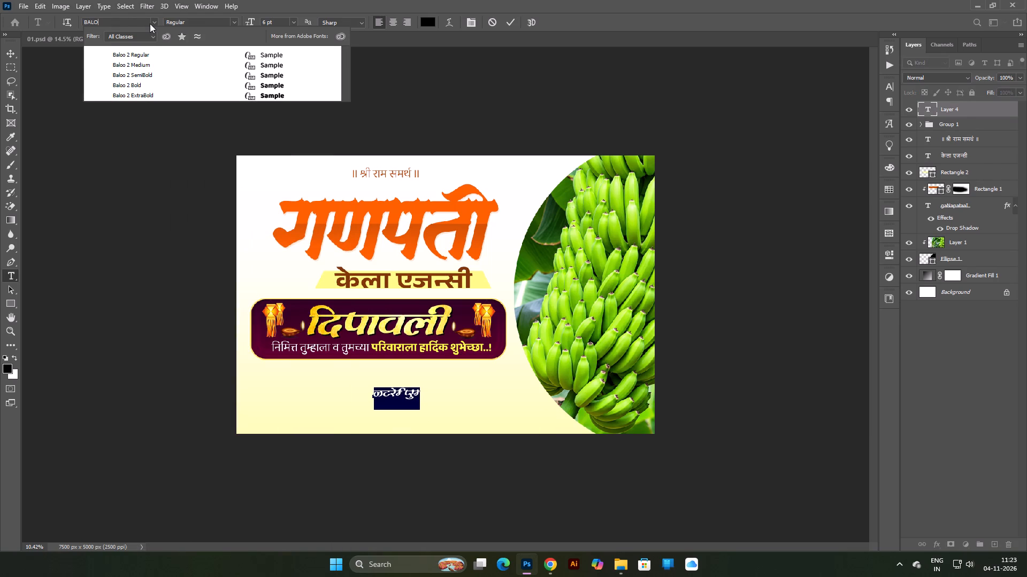
left_click(288, 88)
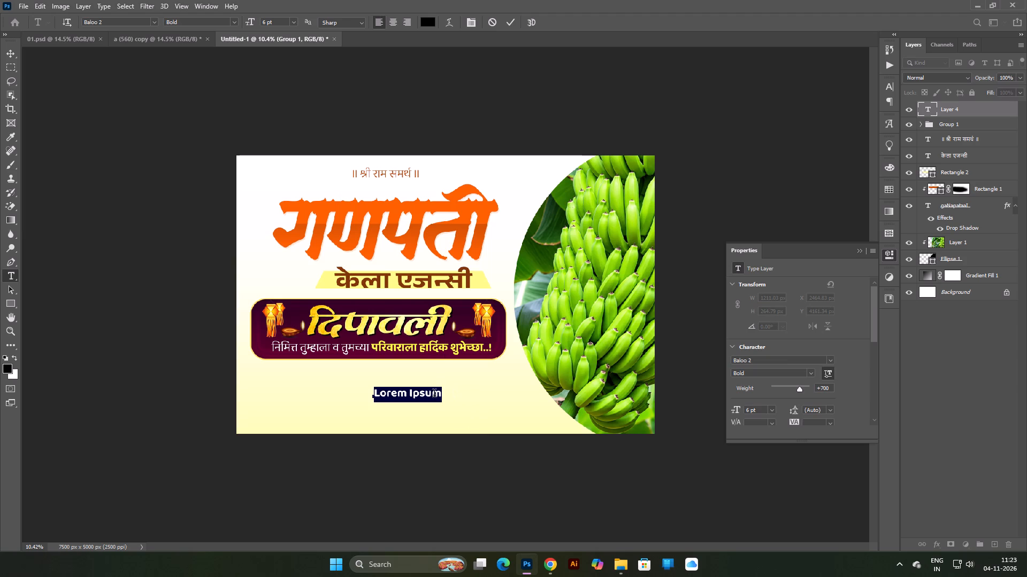
Switch the keyboard input language from English to Marathi.
left_click(925, 565)
left_click(935, 562)
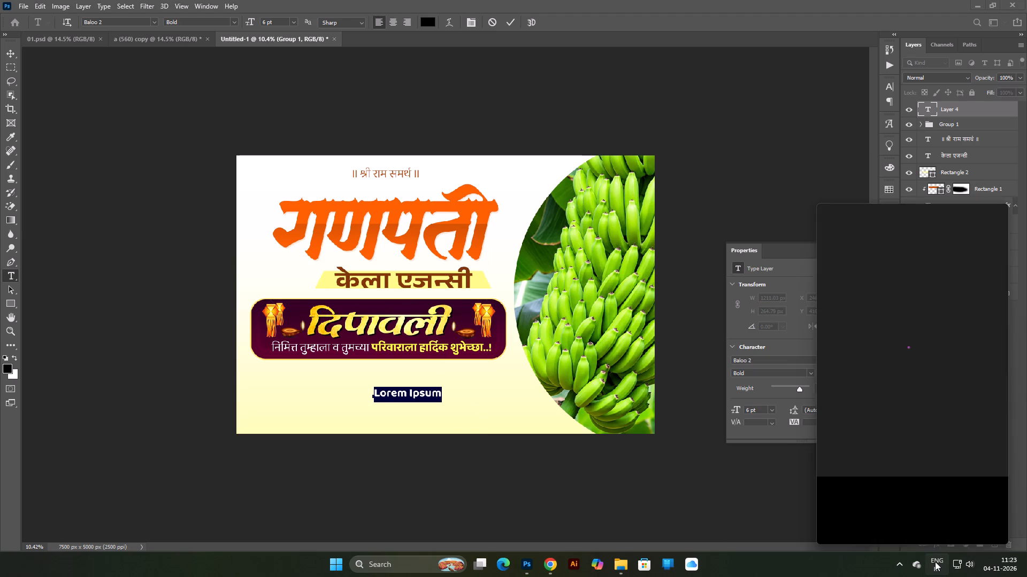
left_click(907, 510)
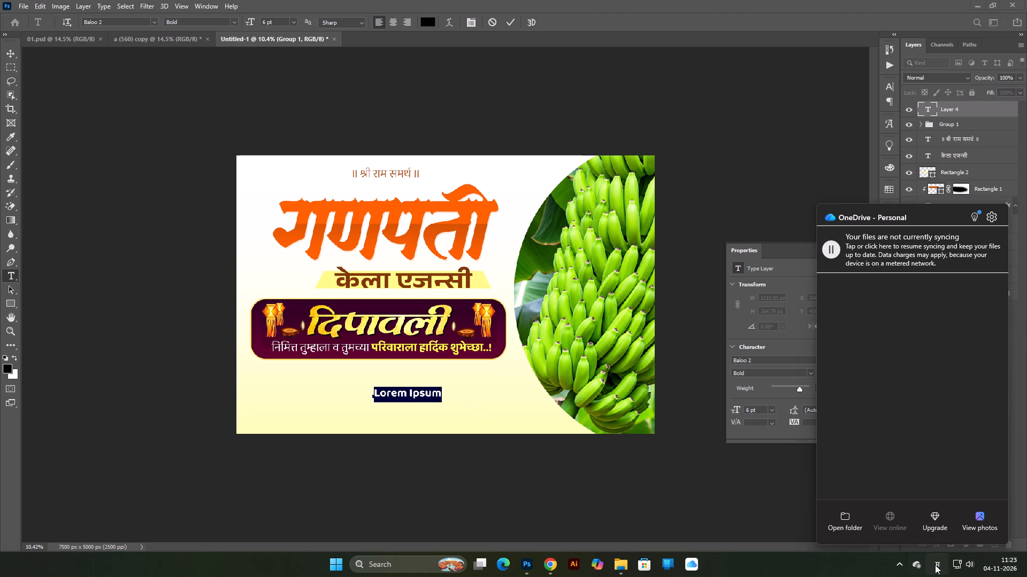
left_click(961, 559)
left_click(964, 561)
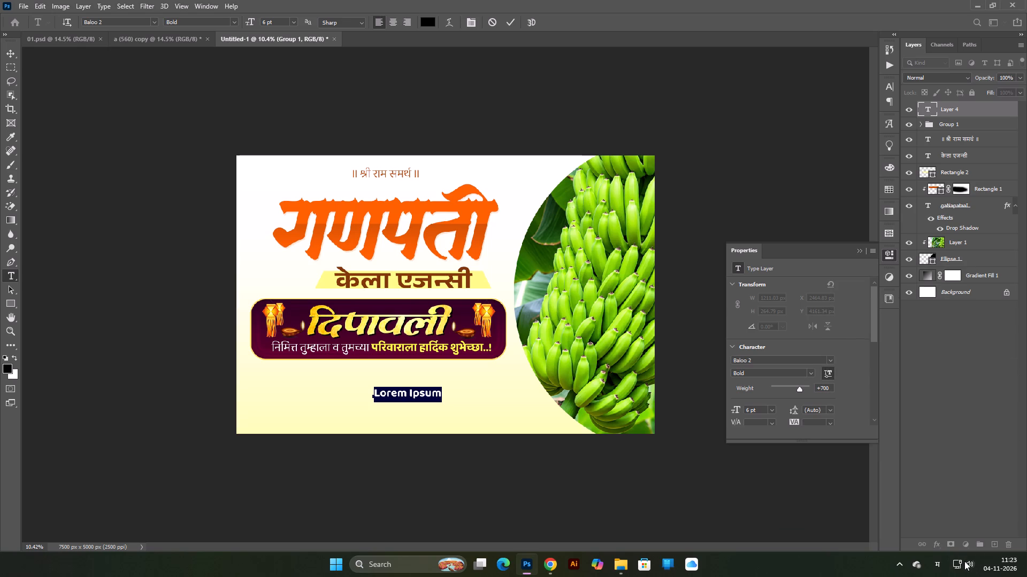
Enter the proprietor label प्रो.प्रा : in Marathi on the new text line.
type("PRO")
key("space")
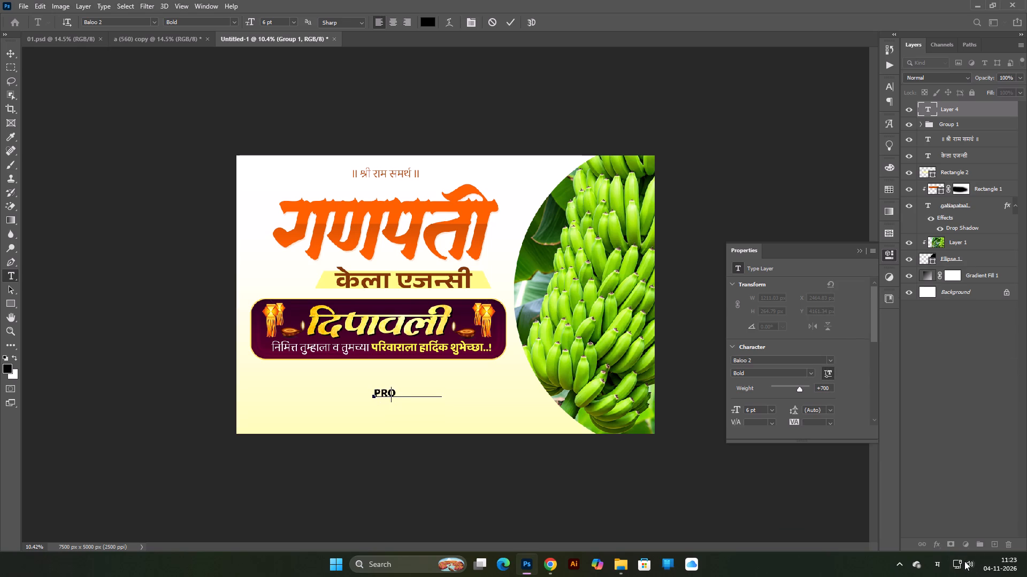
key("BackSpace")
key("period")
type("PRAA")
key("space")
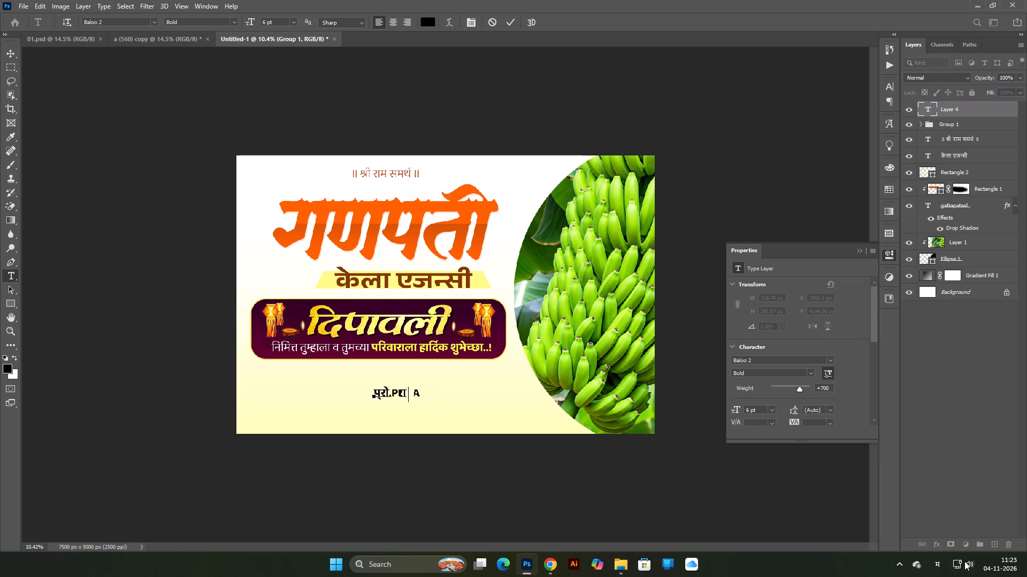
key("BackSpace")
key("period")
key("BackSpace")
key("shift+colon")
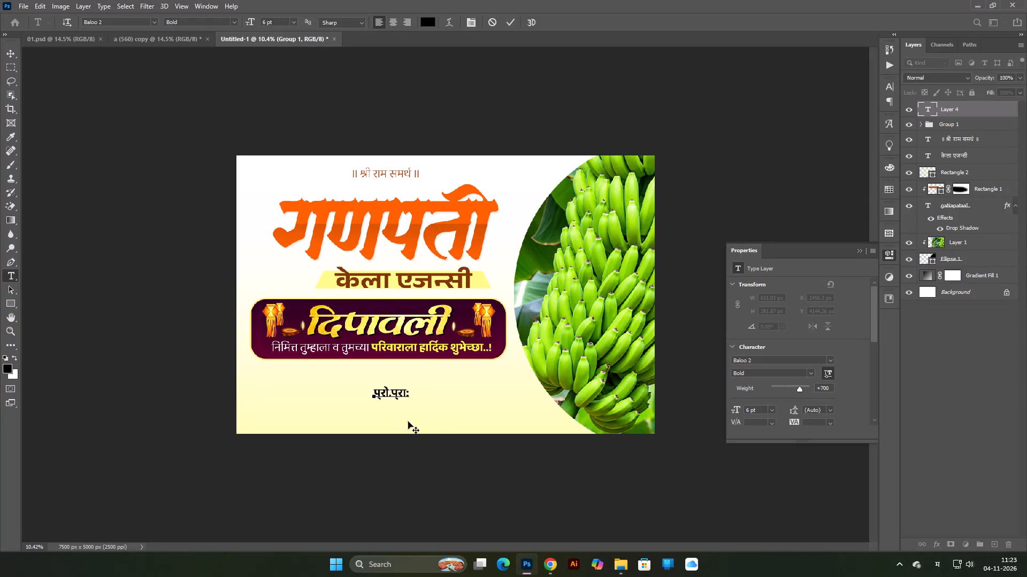
left_click(407, 400)
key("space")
Change the paragraph layout option for the whole label so the Devanagari conjuncts in प्रो.प्रा join properly.
triple_click(392, 400)
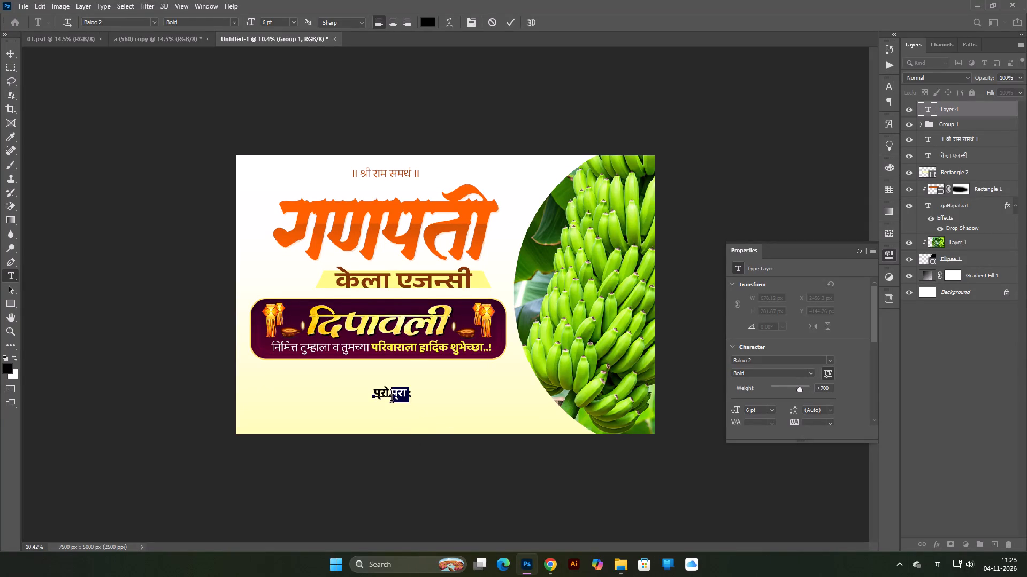
left_click(870, 252)
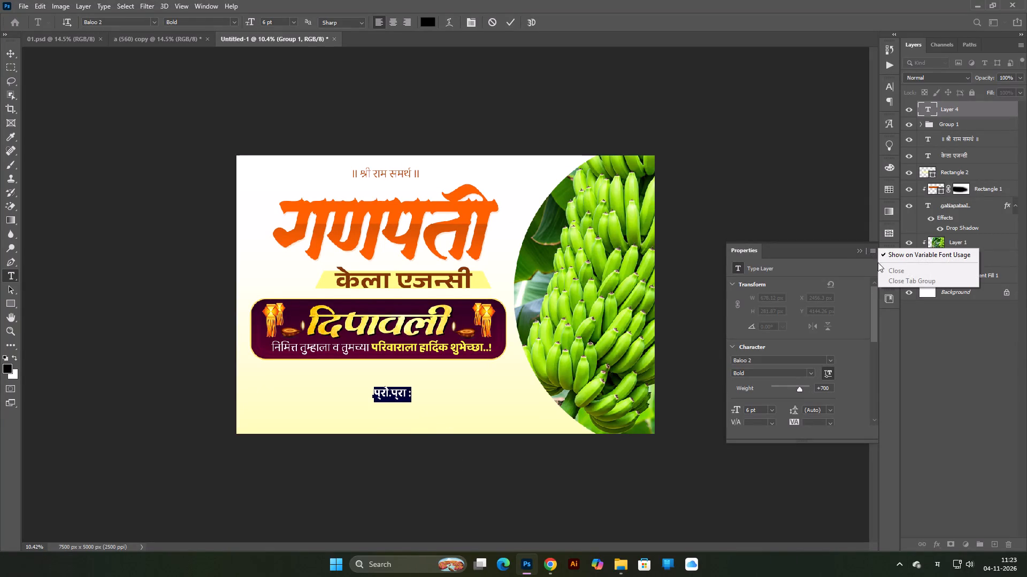
left_click(894, 103)
left_click(892, 103)
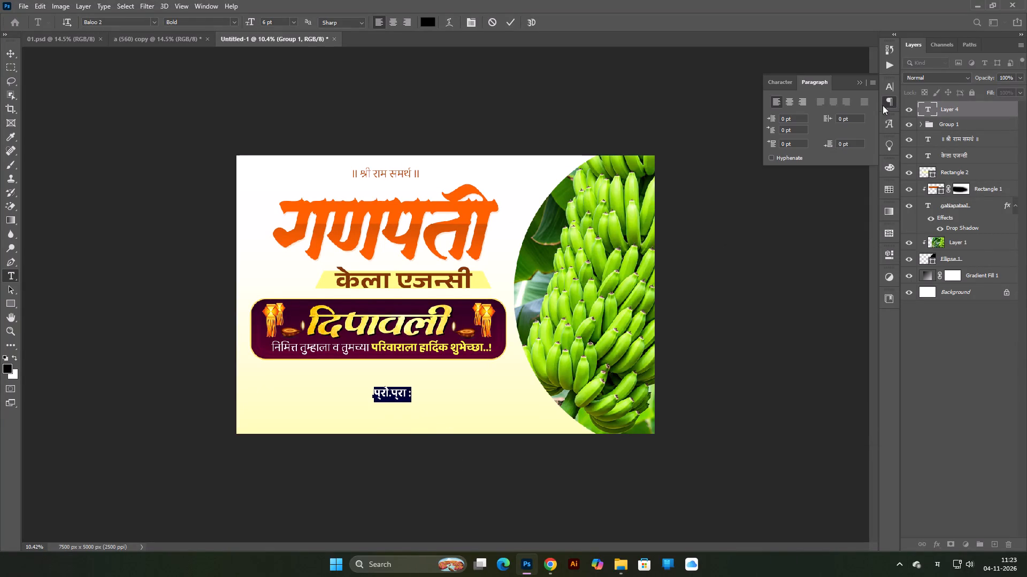
left_click(872, 83)
left_click(906, 141)
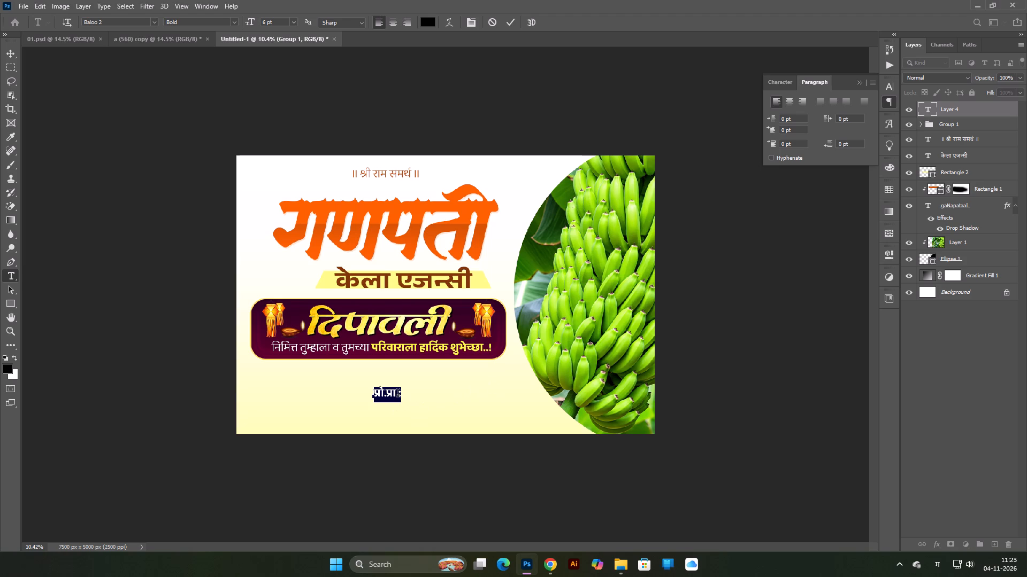
Shift the label left beneath the greeting box and fix its spacing to read प्रो.प्रा: with a space only after the colon.
left_click(404, 394)
left_click(400, 396)
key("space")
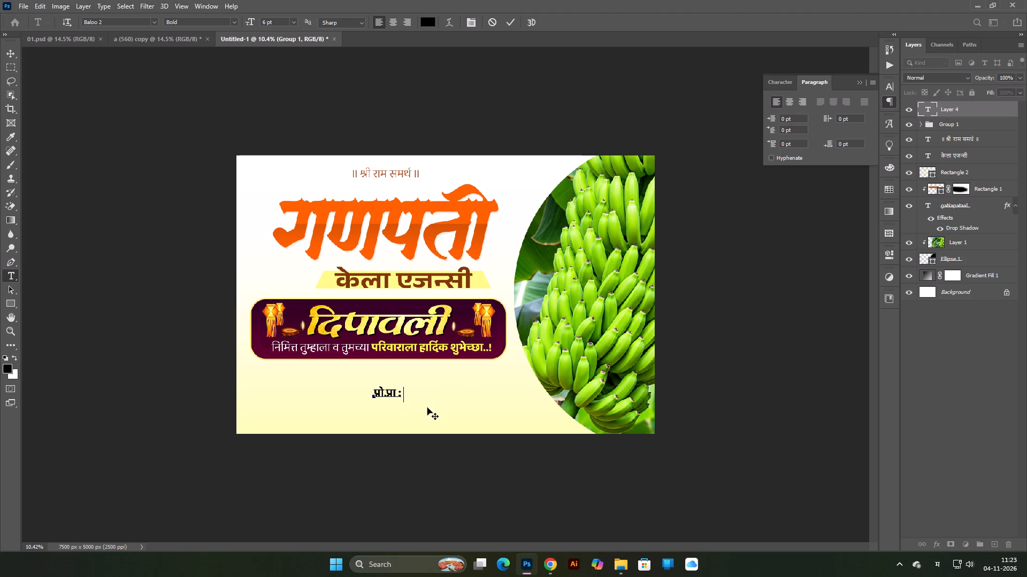
left_click_drag(403, 411, 331, 401)
left_click(327, 385)
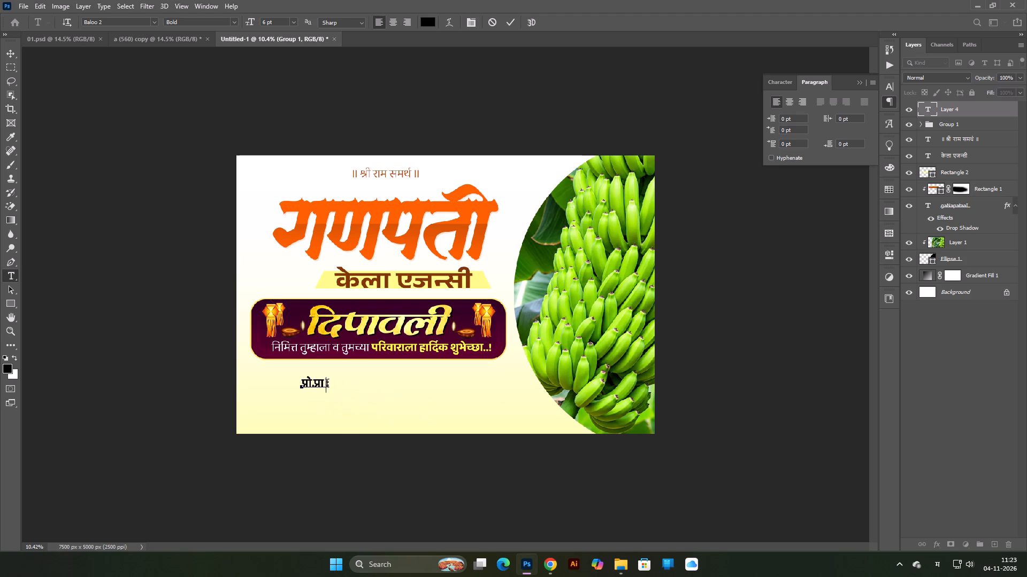
key("BackSpace")
left_click(332, 384)
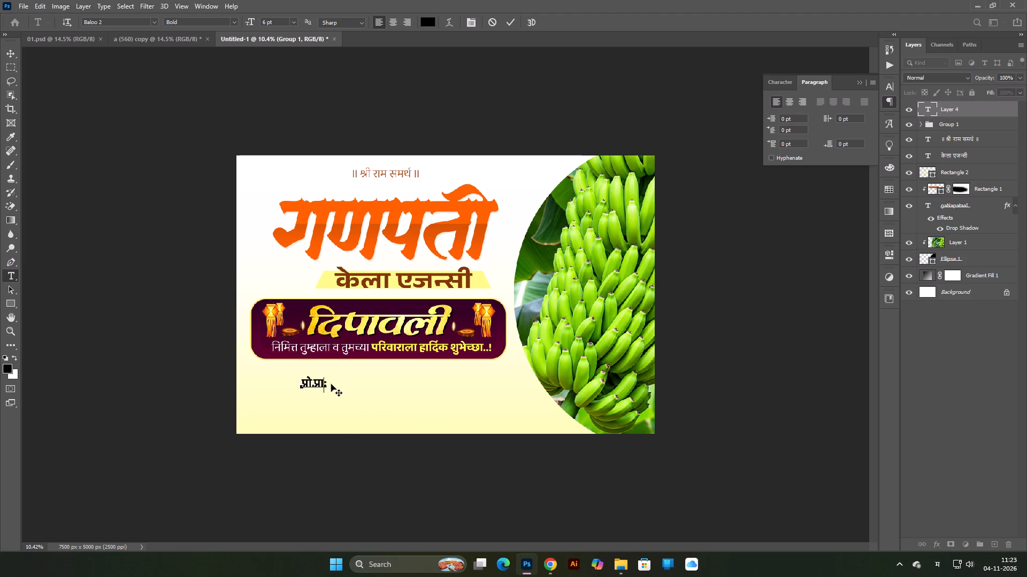
left_click(329, 385)
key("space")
key("BackSpace")
Enter the proprietor's full name in Marathi after the प्रो.प्रा: label, correcting the misspelled last word.
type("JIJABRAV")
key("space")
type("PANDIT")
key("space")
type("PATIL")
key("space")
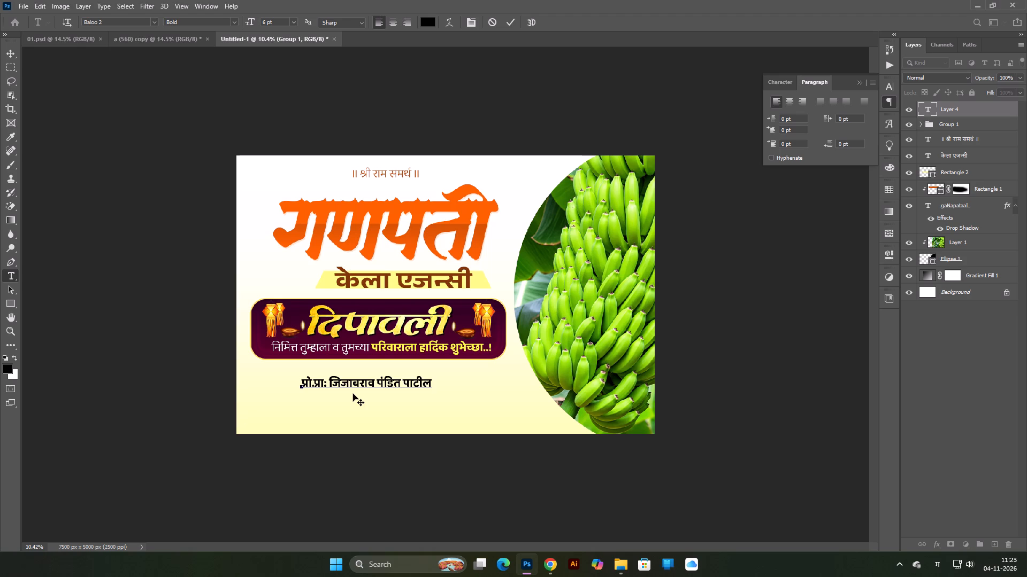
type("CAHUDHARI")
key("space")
left_click_drag(434, 383, 493, 391)
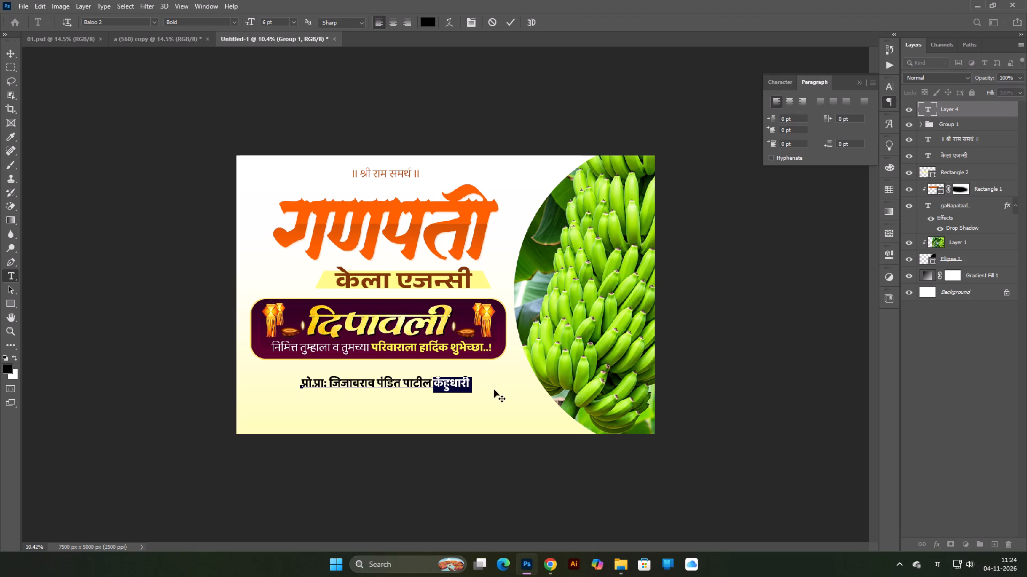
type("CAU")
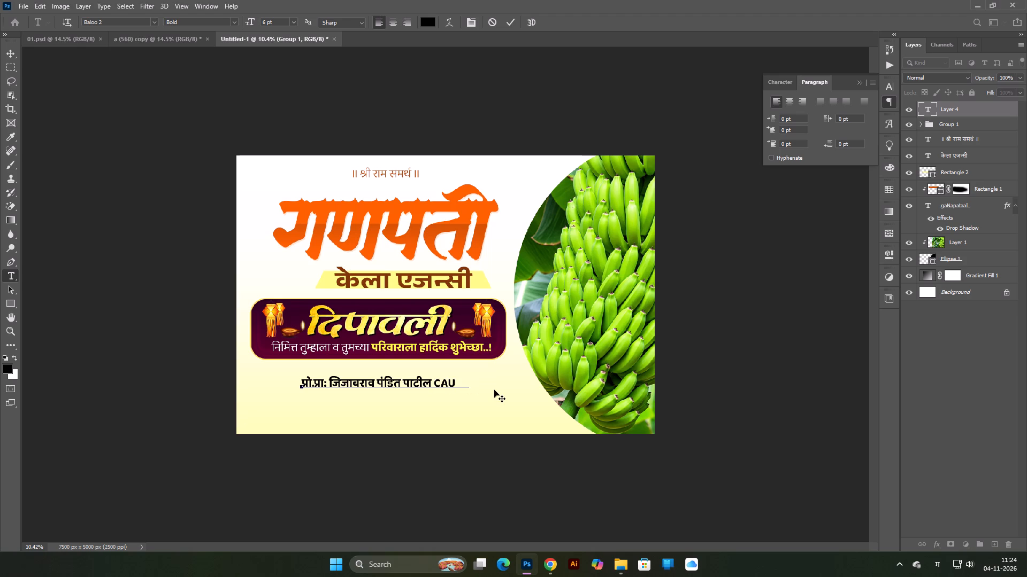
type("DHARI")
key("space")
Commit the proprietor line and place it roughly centred just below the greeting box.
scroll(446, 412, "up", 2)
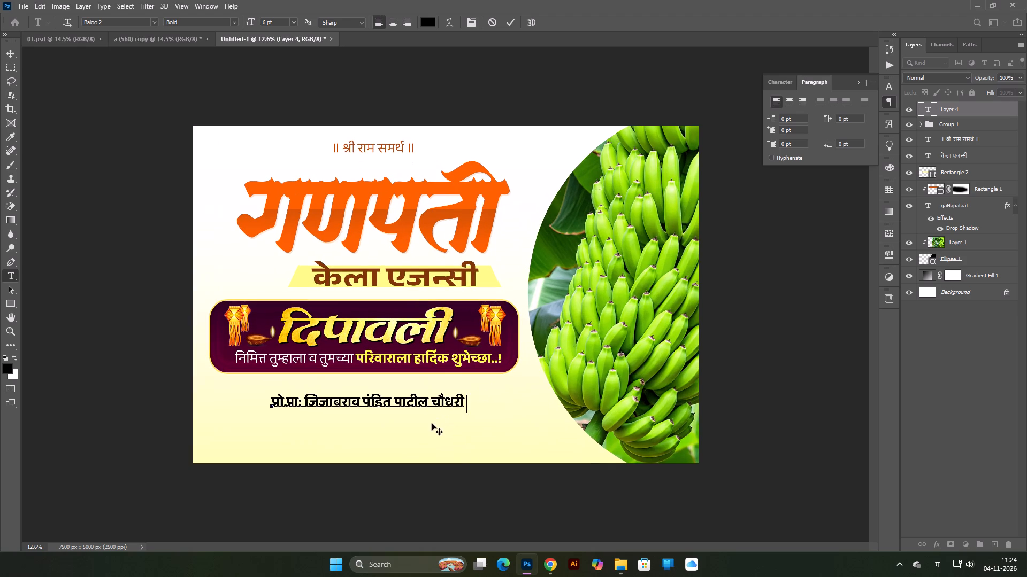
left_click_drag(434, 431, 404, 431)
left_click(6, 54)
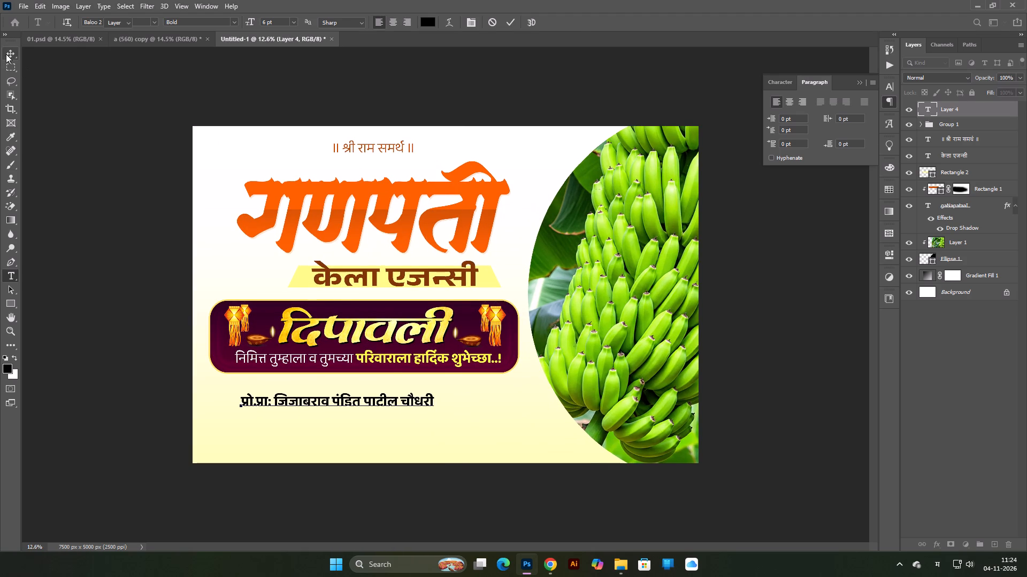
left_click(53, 83)
scroll(316, 409, "down", 4)
scroll(339, 422, "up", 8)
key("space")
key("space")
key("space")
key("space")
left_click_drag(321, 431, 500, 297)
scroll(442, 353, "up", 1)
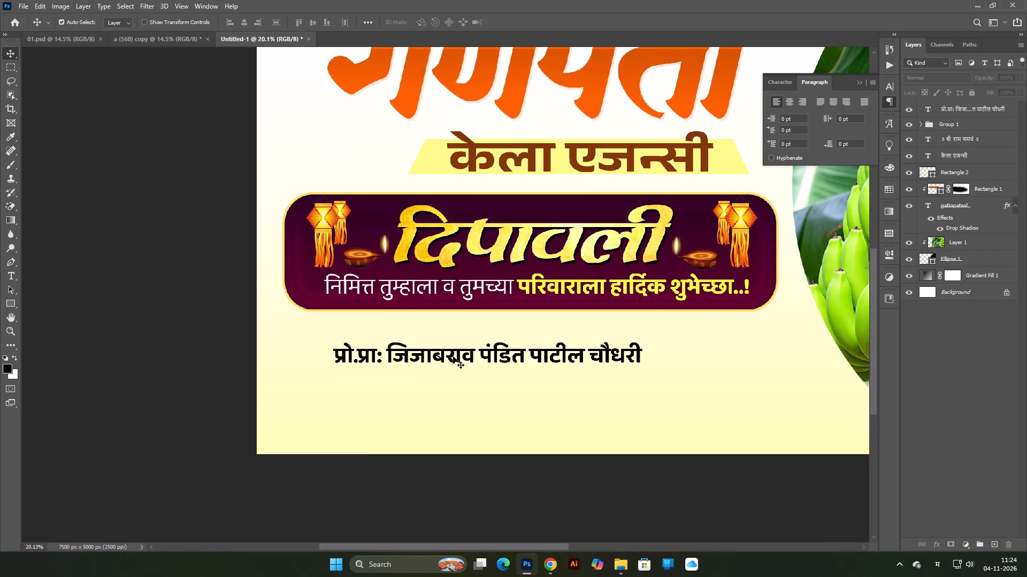
left_click_drag(478, 349, 457, 351)
left_click_drag(590, 357, 584, 345)
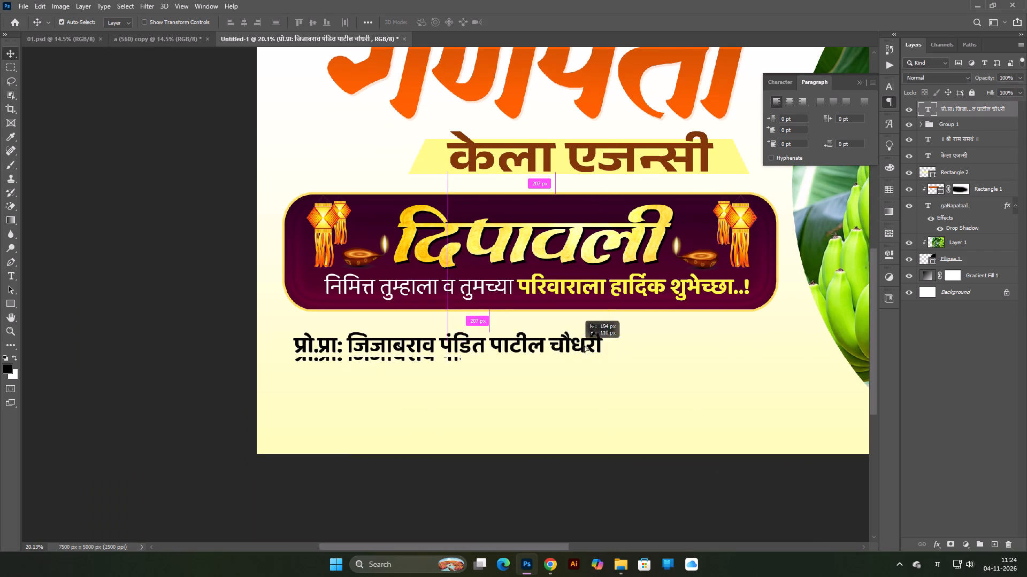
left_click_drag(584, 345, 623, 340)
left_click_drag(617, 339, 641, 339)
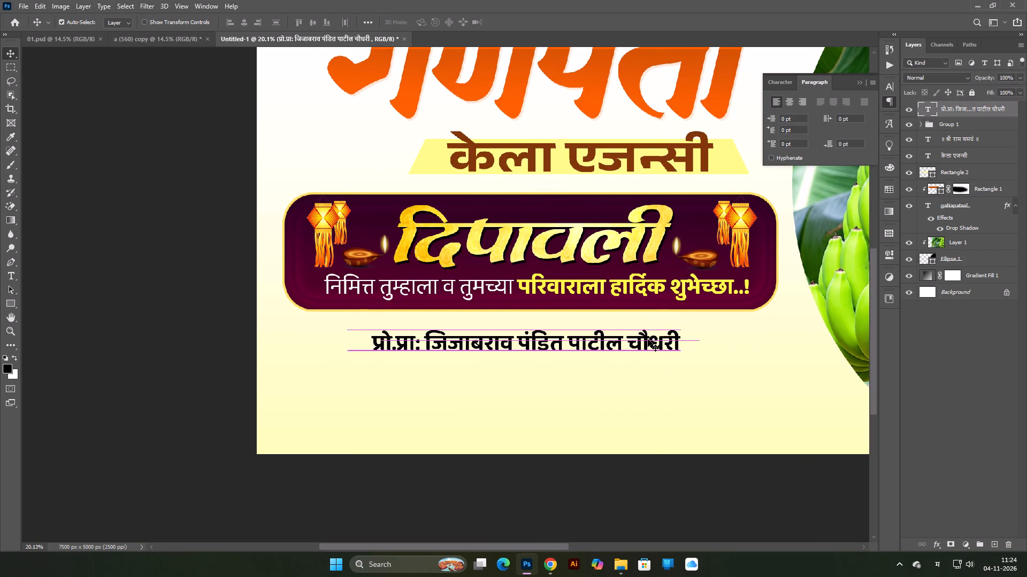
left_click(648, 339)
Fine-tune the proprietor line's position beneath the greeting box, checking it against the whole composition.
scroll(611, 344, "down", 6)
scroll(438, 368, "down", 1)
scroll(385, 408, "up", 6)
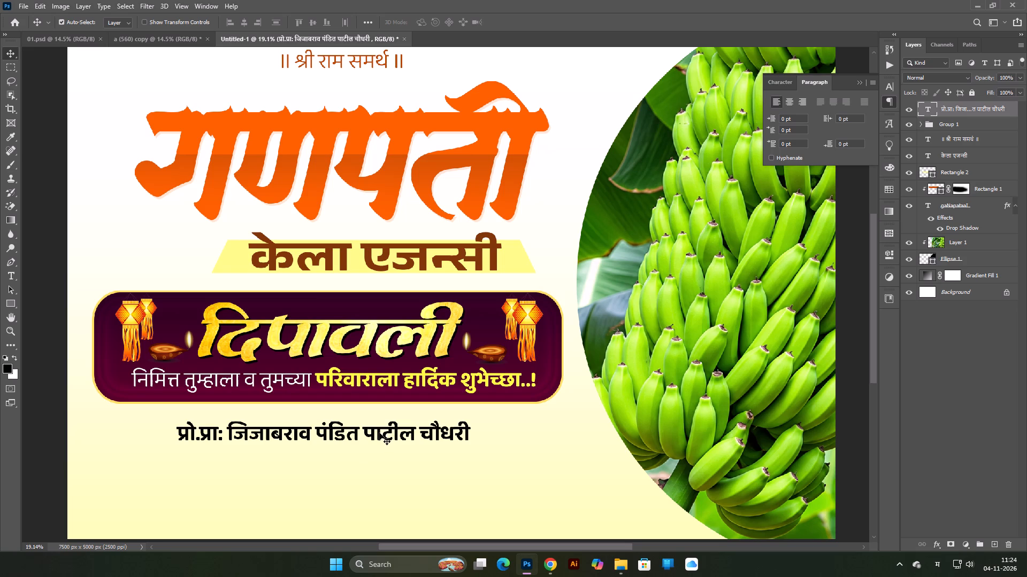
left_click(377, 436)
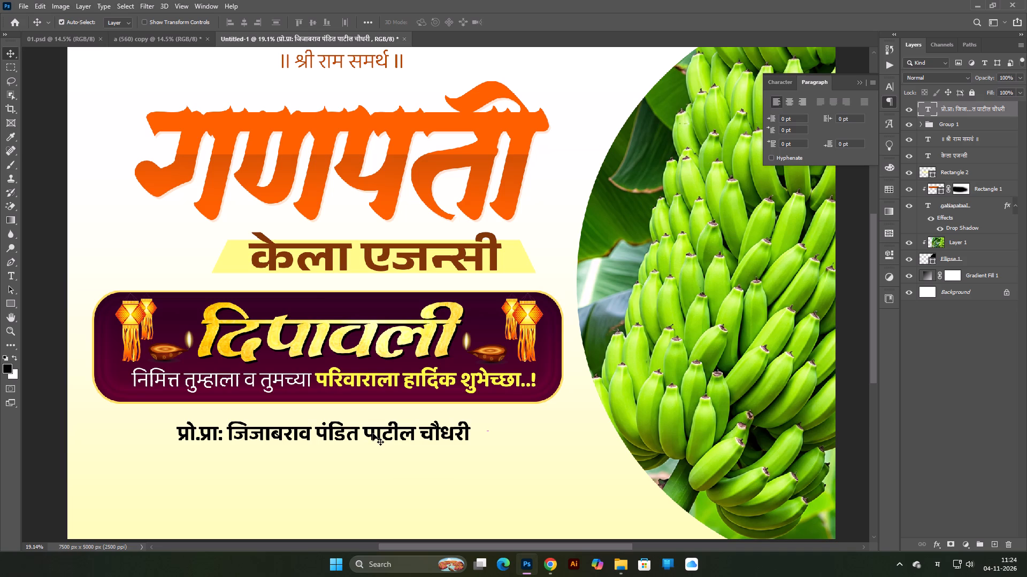
left_click(377, 433)
scroll(375, 432, "down", 9)
scroll(370, 438, "up", 3)
key("Return")
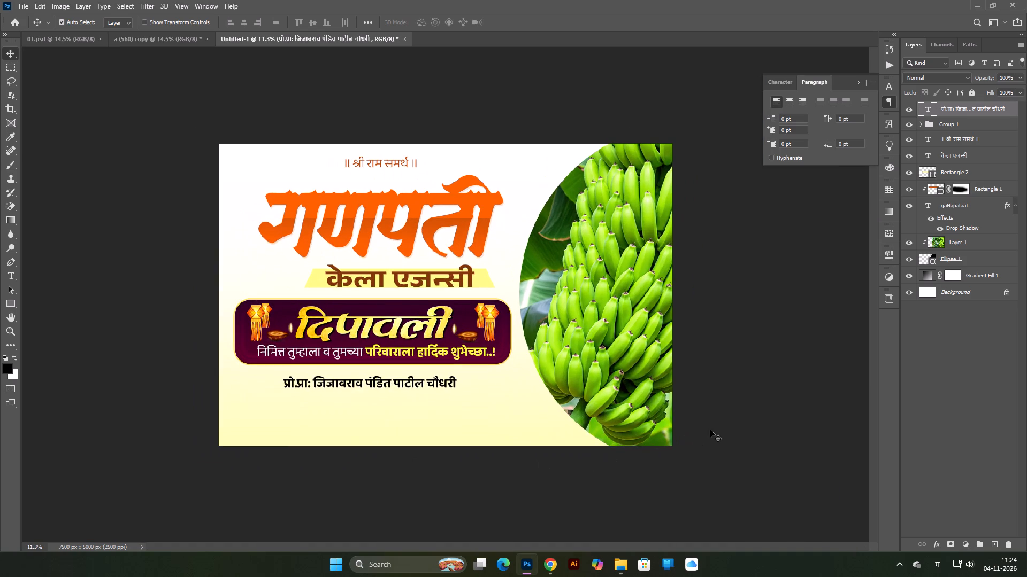
scroll(439, 425, "up", 4)
scroll(350, 419, "up", 5)
left_click(340, 445)
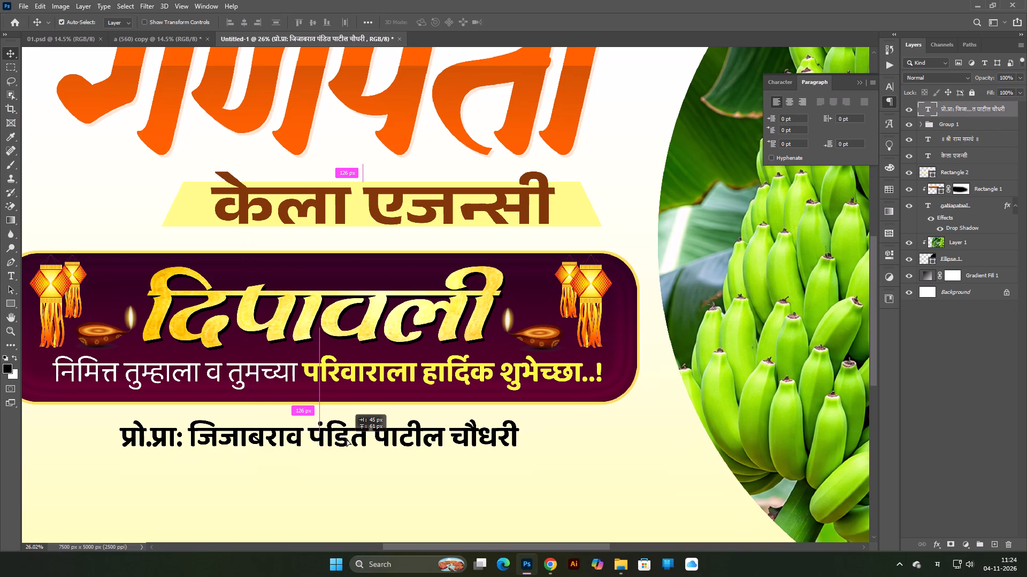
scroll(342, 441, "down", 6)
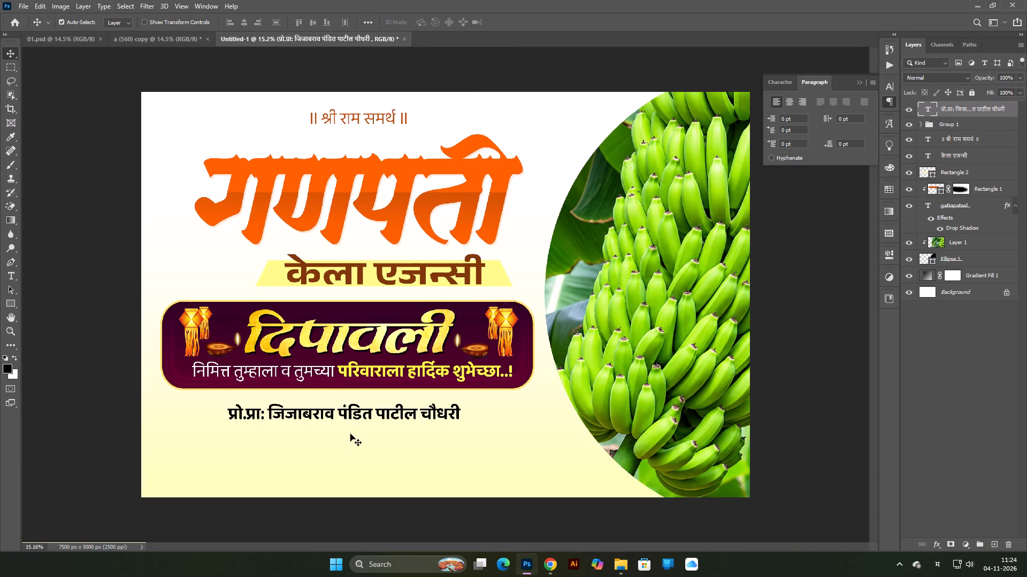
Nudge the proprietor line about 45 px horizontally beneath the greeting box and check it against the full composition.
scroll(379, 423, "up", 4)
left_click(372, 424)
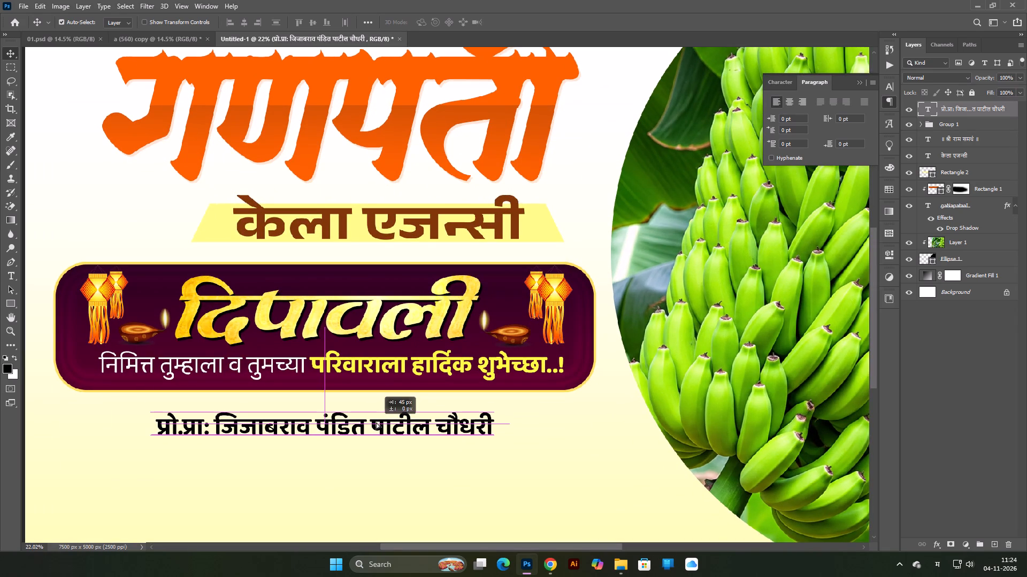
scroll(374, 421, "down", 4)
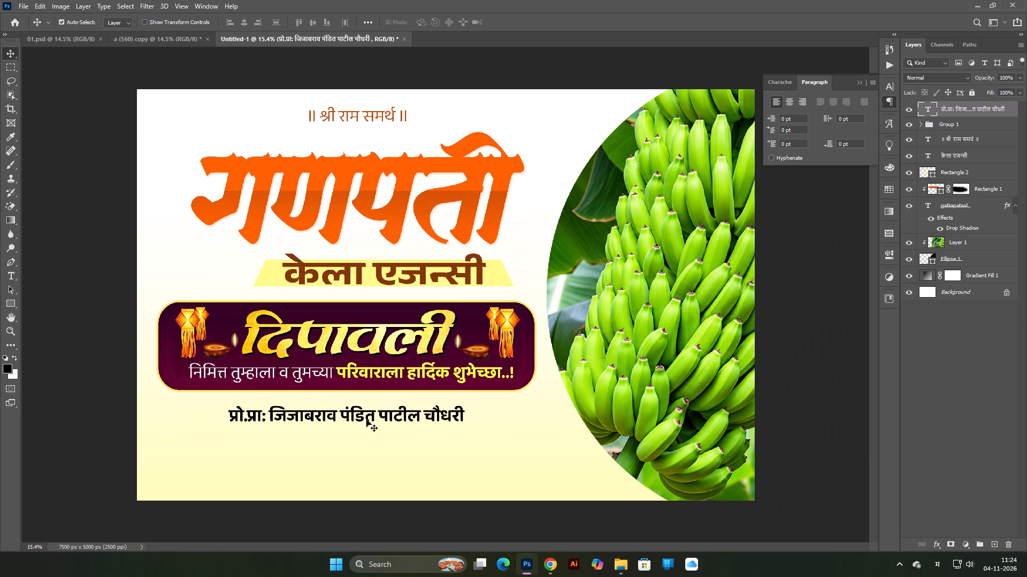
scroll(366, 419, "down", 4)
scroll(366, 419, "up", 4)
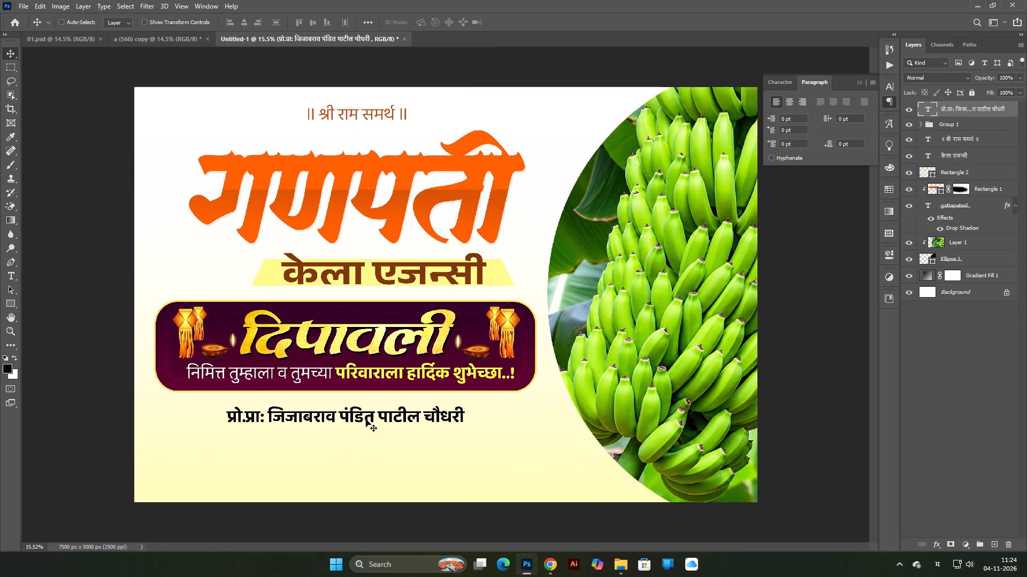
key("ctrl+0")
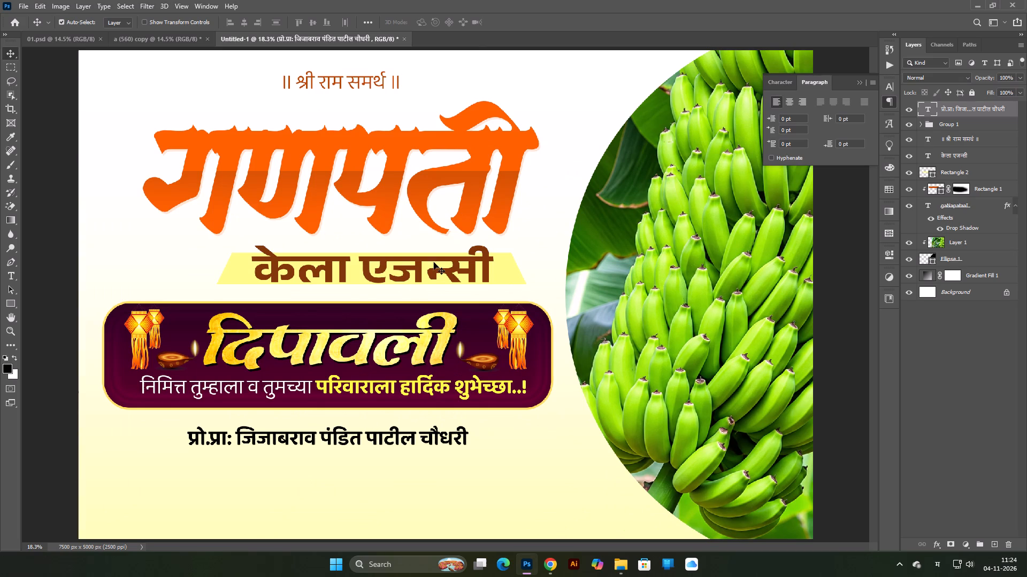
Add a 35 px golden-yellow stroke outside the ellipse that frames the banana image.
left_click(600, 244)
left_click(960, 258)
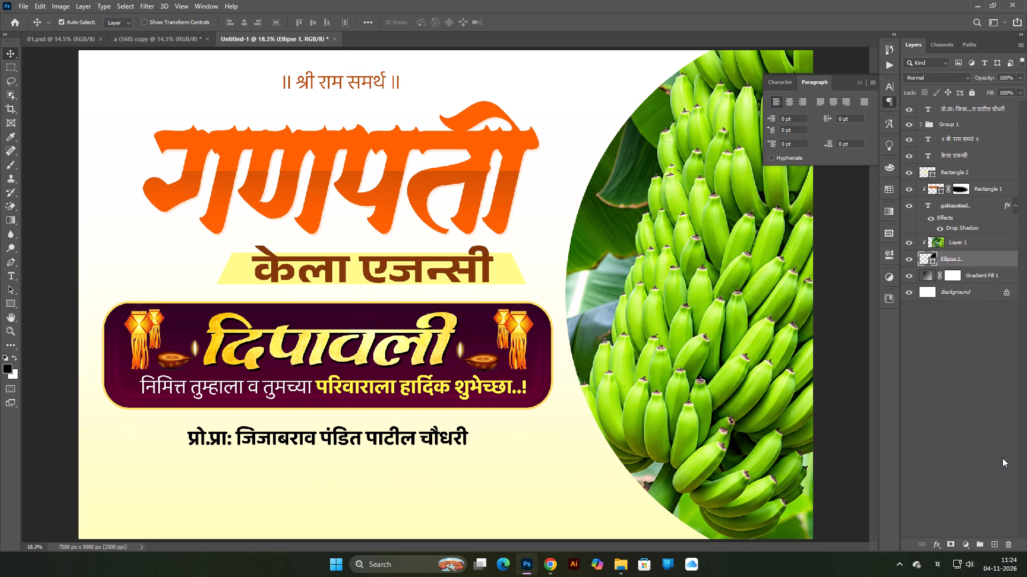
left_click(938, 545)
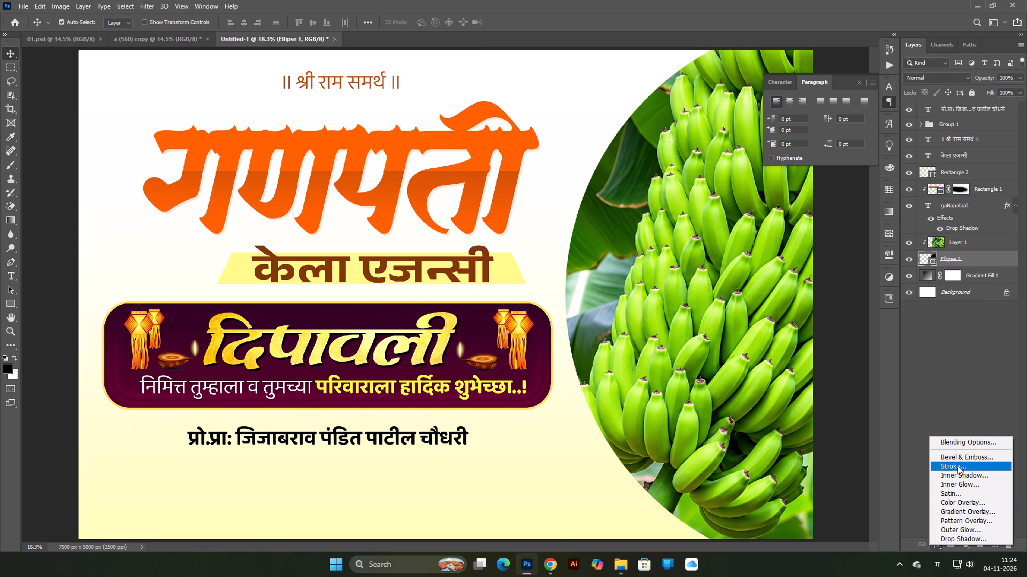
left_click(957, 465)
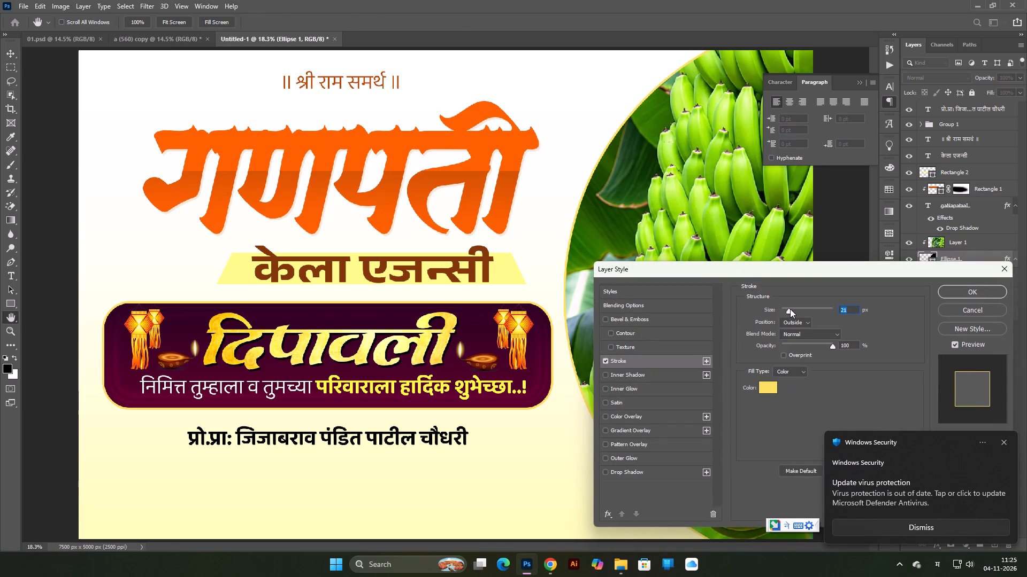
left_click(790, 309)
left_click(771, 386)
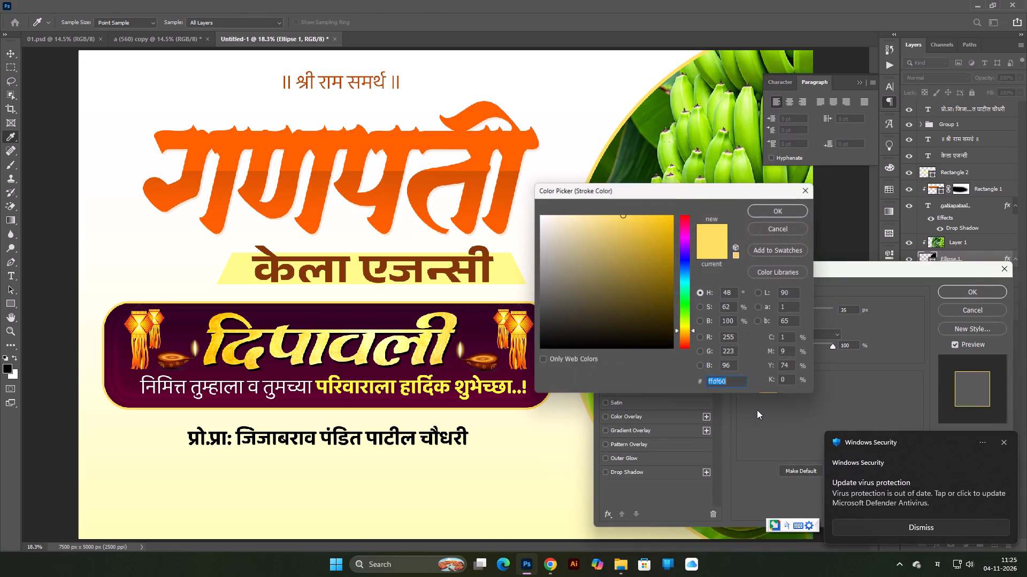
left_click_drag(592, 229, 648, 194)
left_click(664, 188)
left_click(777, 205)
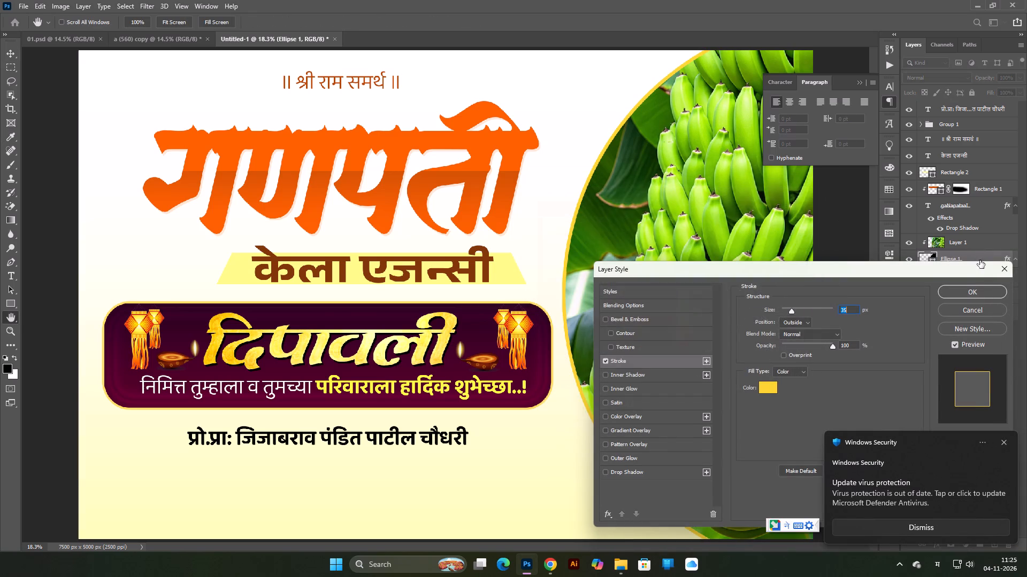
left_click(968, 298)
scroll(461, 261, "down", 9)
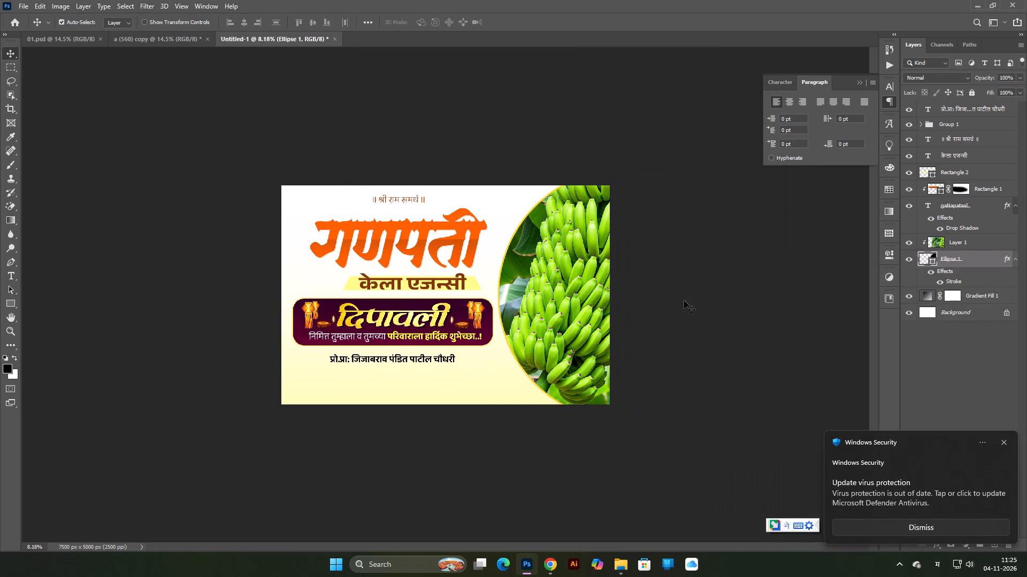
left_click(679, 299)
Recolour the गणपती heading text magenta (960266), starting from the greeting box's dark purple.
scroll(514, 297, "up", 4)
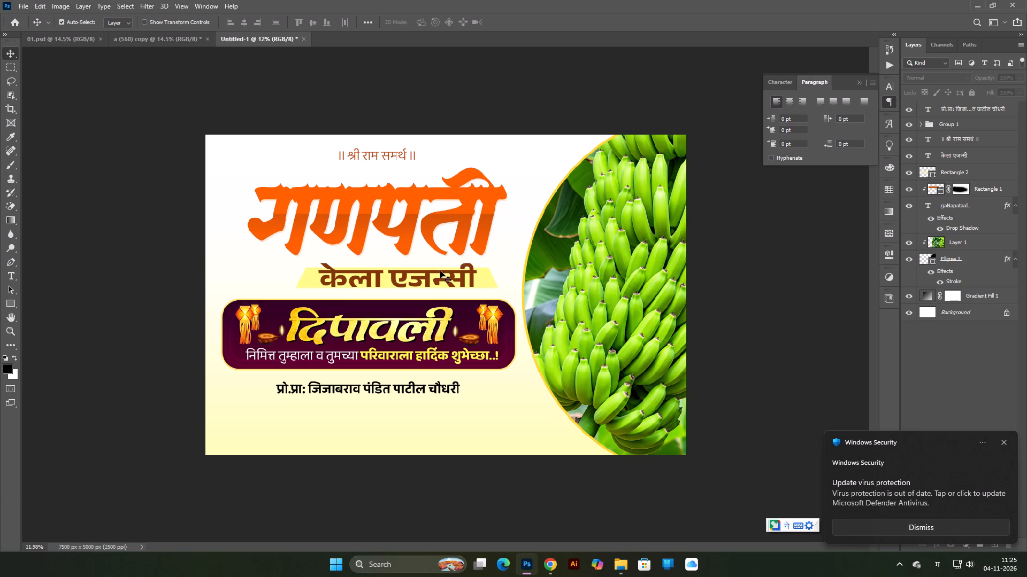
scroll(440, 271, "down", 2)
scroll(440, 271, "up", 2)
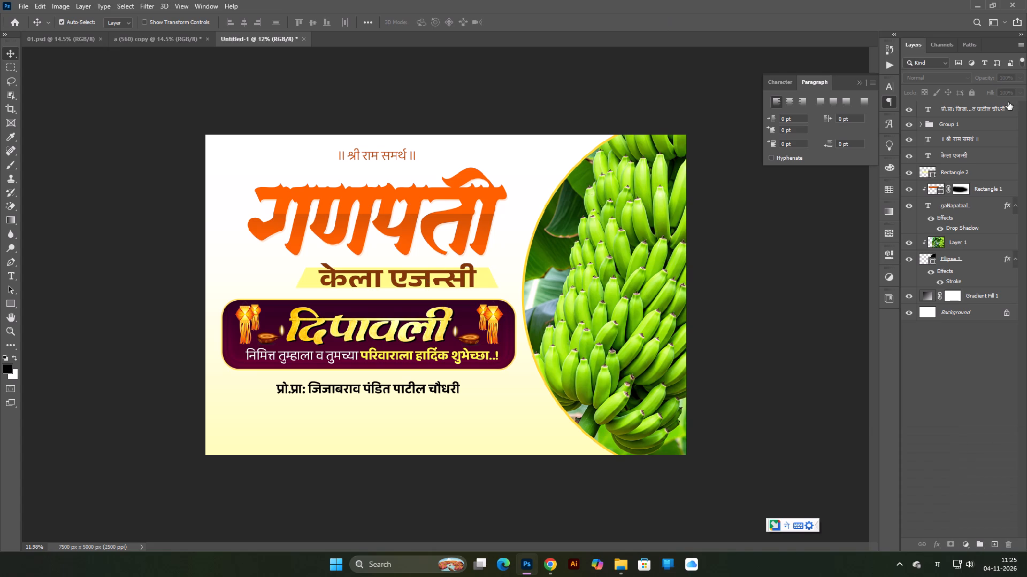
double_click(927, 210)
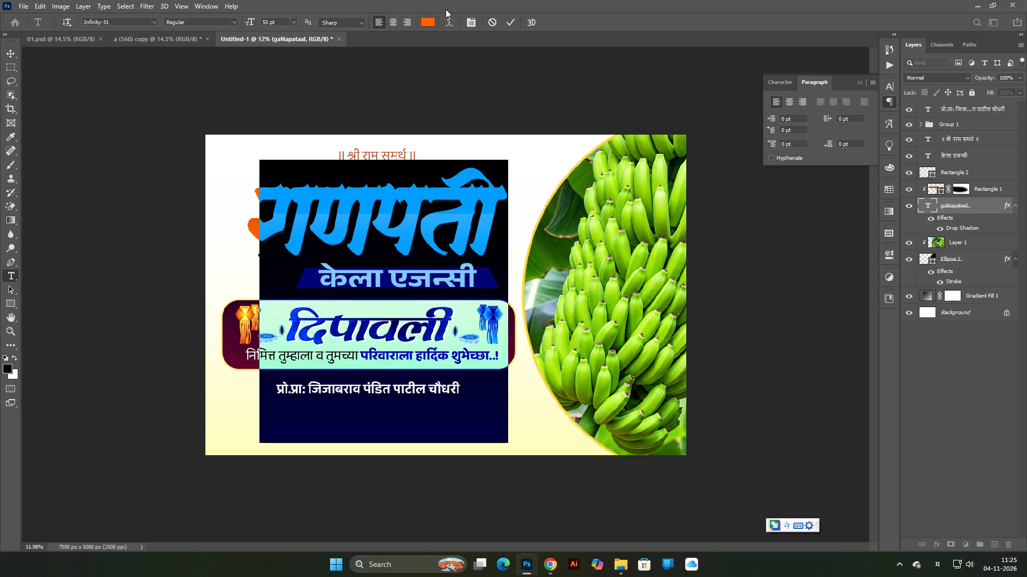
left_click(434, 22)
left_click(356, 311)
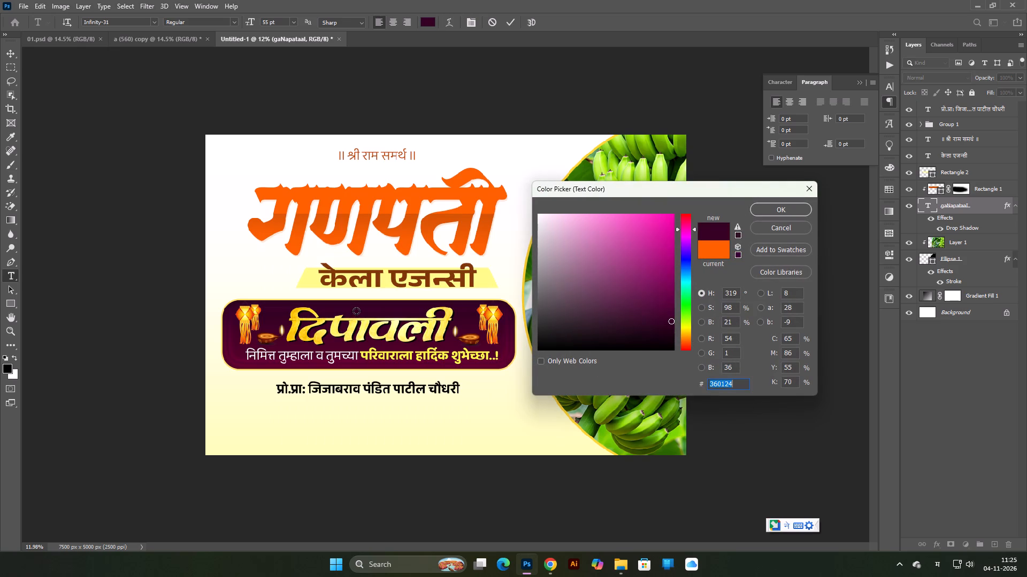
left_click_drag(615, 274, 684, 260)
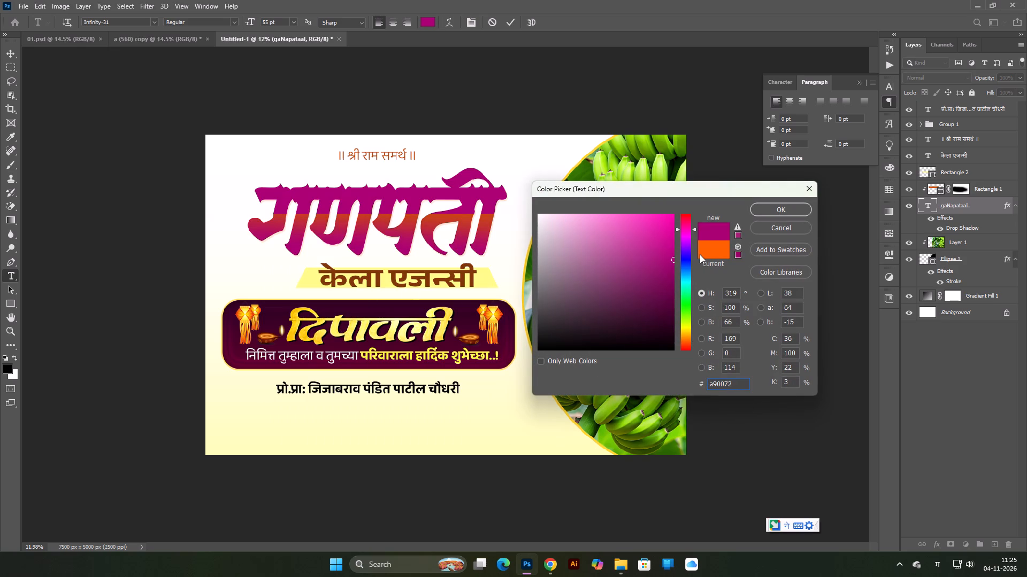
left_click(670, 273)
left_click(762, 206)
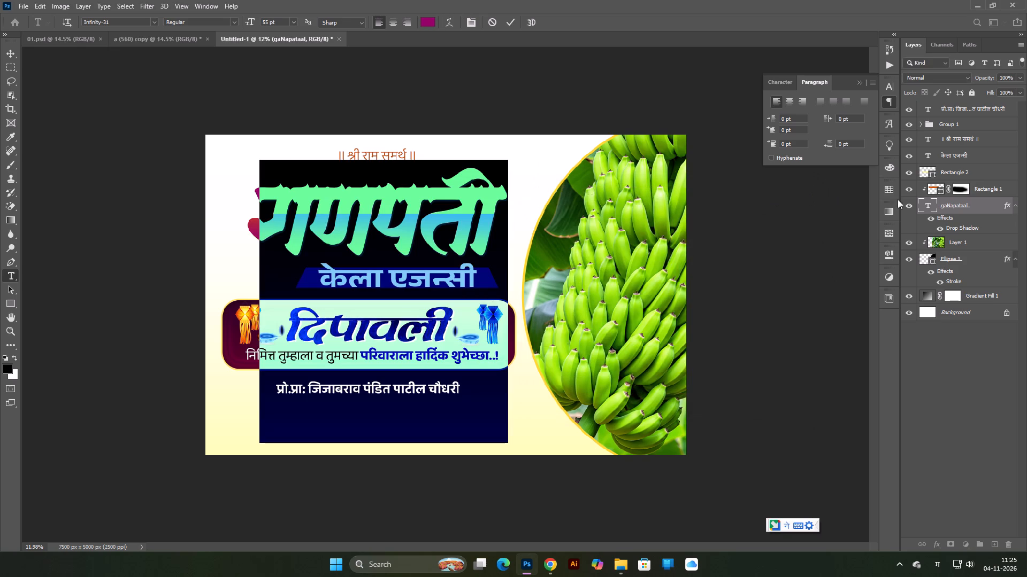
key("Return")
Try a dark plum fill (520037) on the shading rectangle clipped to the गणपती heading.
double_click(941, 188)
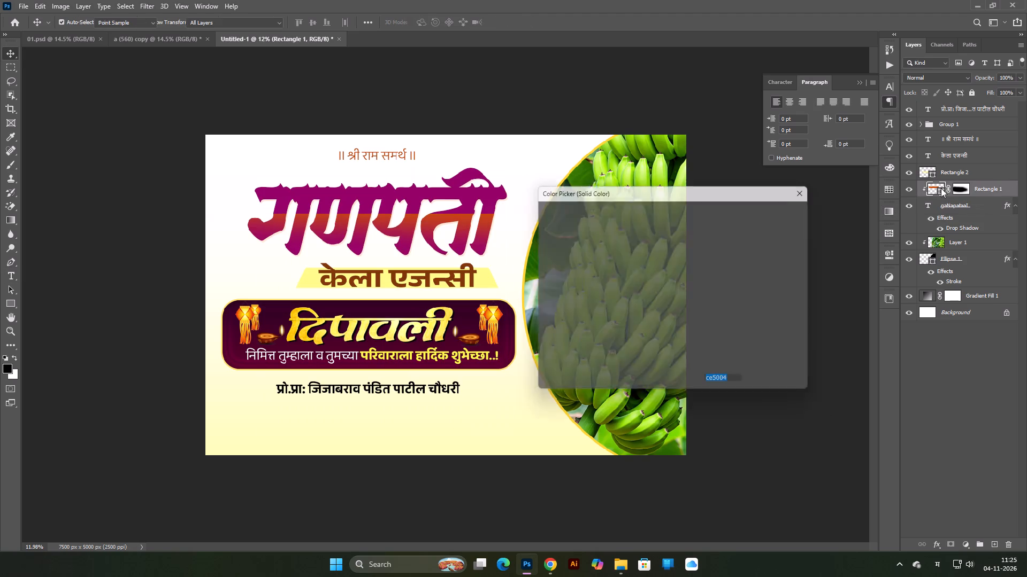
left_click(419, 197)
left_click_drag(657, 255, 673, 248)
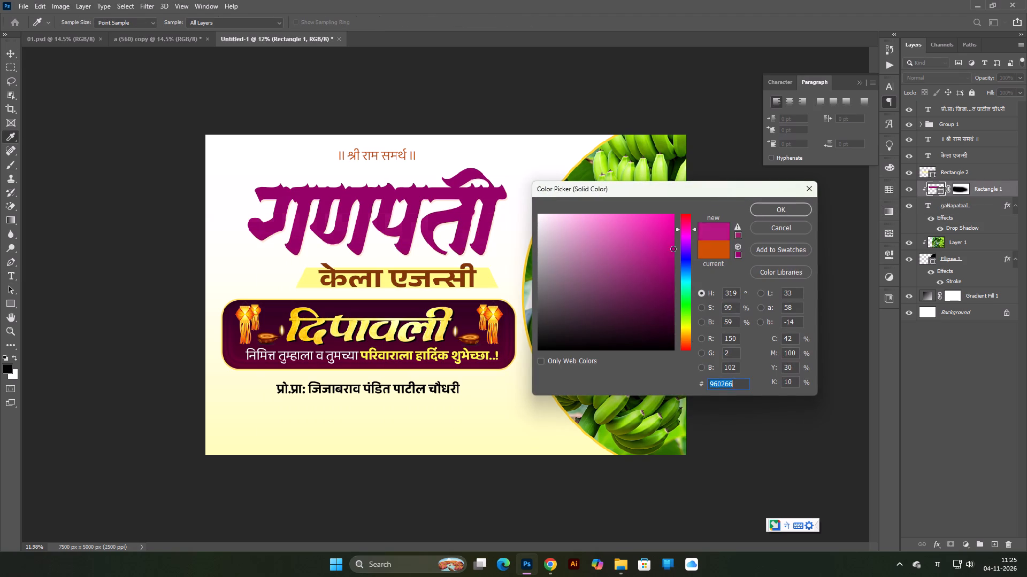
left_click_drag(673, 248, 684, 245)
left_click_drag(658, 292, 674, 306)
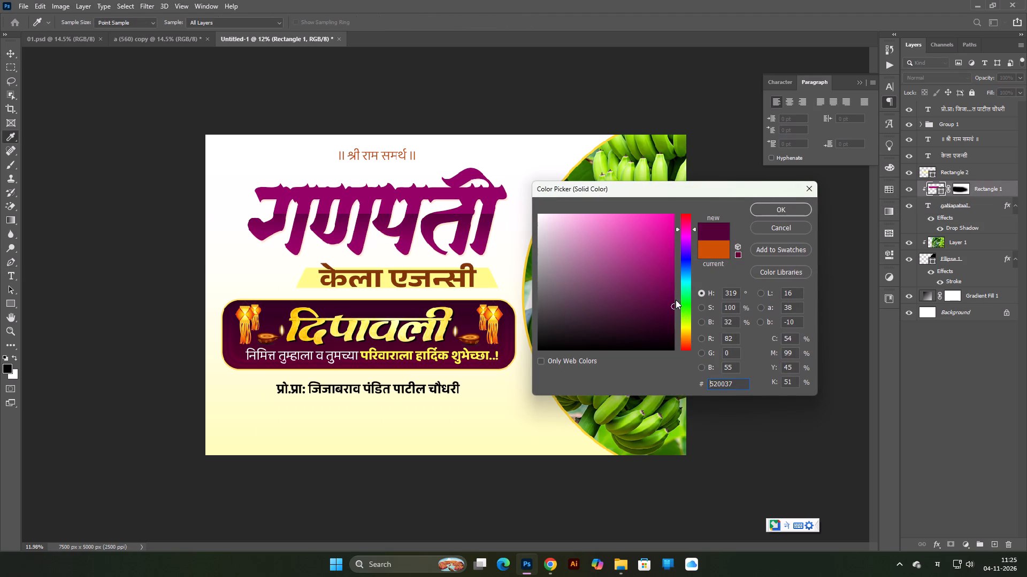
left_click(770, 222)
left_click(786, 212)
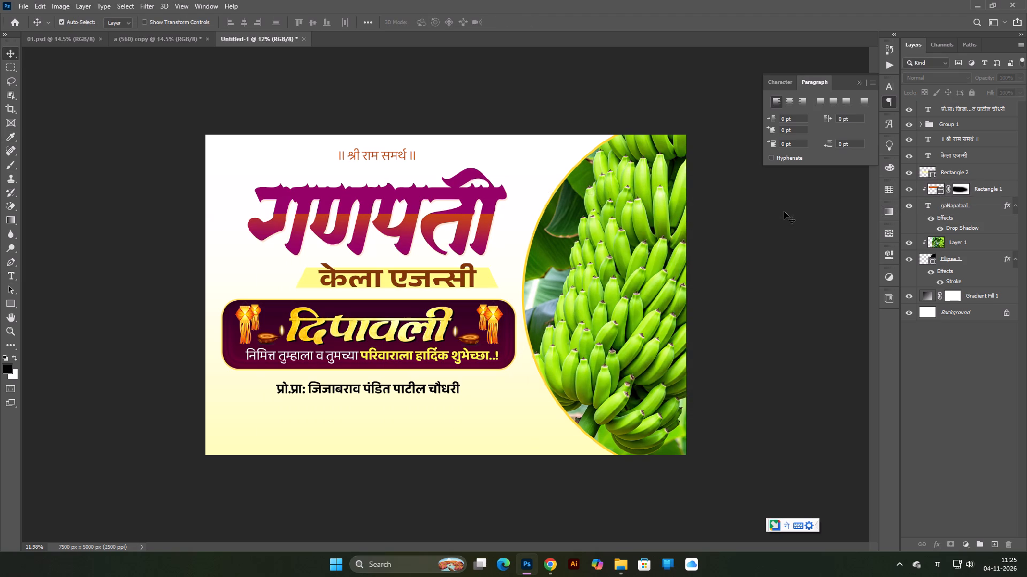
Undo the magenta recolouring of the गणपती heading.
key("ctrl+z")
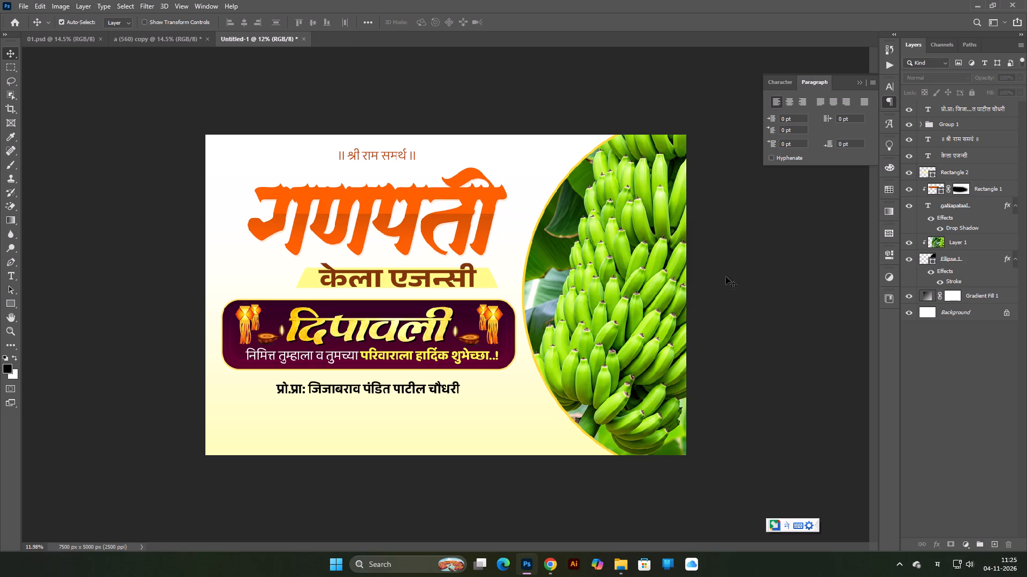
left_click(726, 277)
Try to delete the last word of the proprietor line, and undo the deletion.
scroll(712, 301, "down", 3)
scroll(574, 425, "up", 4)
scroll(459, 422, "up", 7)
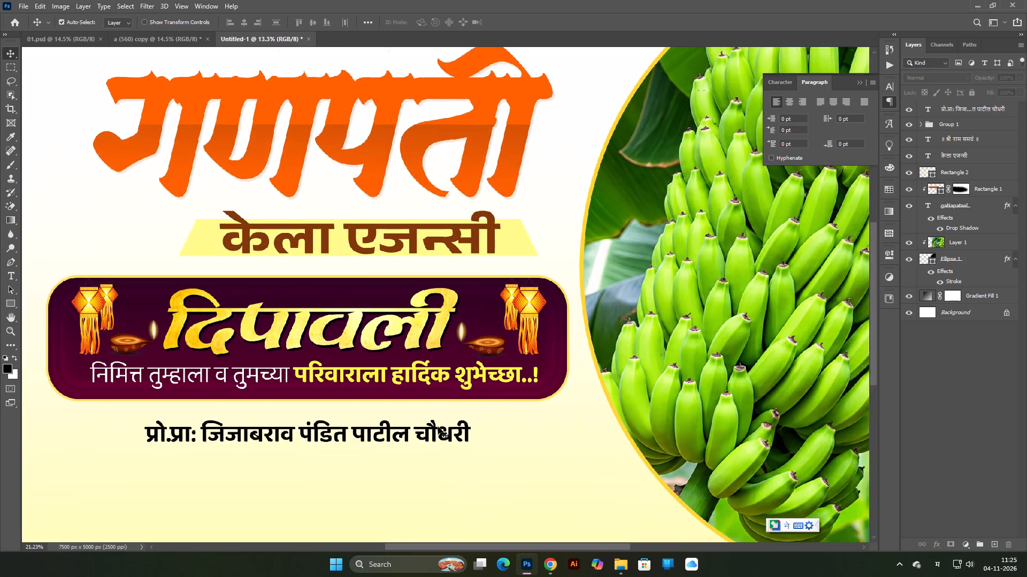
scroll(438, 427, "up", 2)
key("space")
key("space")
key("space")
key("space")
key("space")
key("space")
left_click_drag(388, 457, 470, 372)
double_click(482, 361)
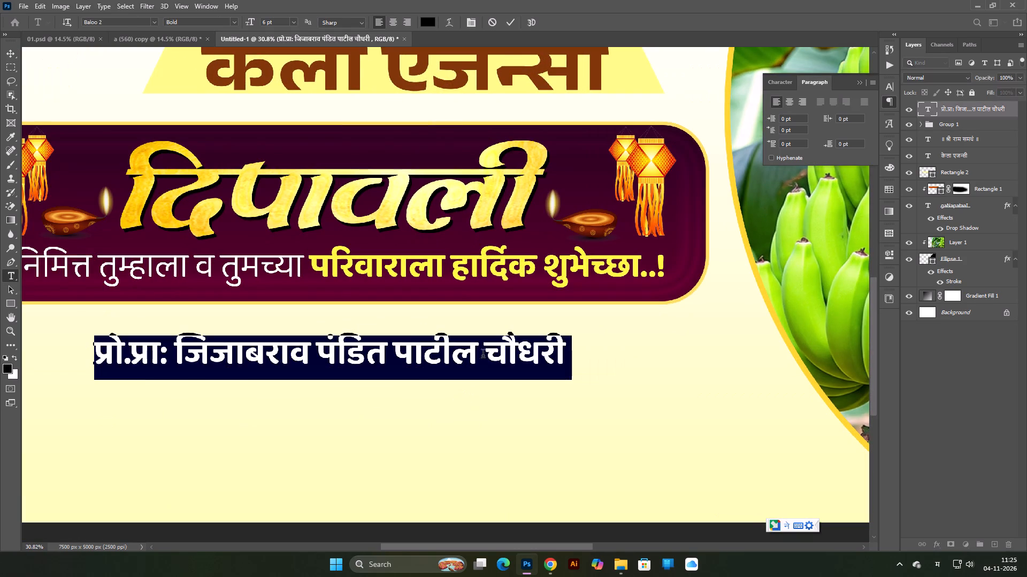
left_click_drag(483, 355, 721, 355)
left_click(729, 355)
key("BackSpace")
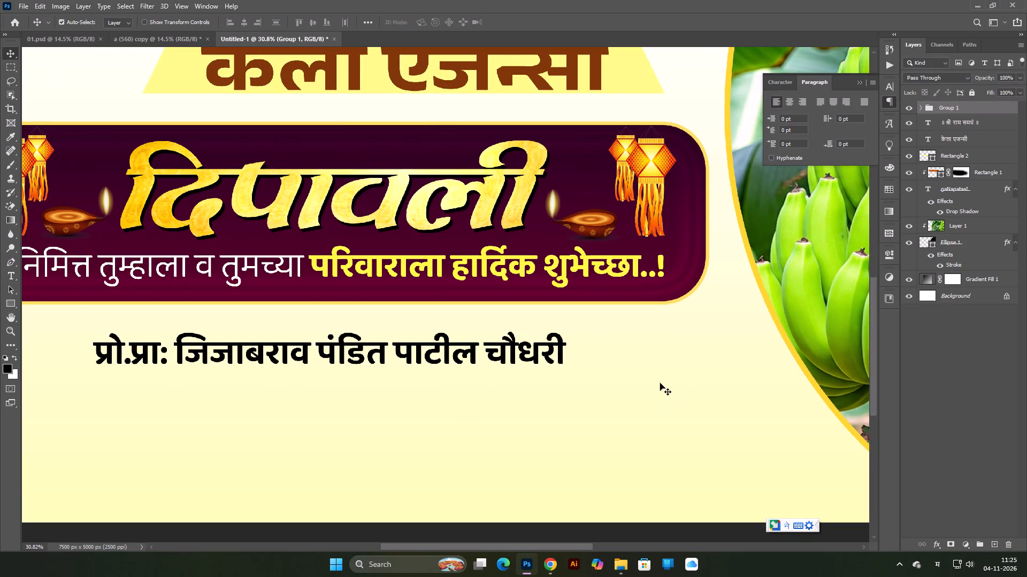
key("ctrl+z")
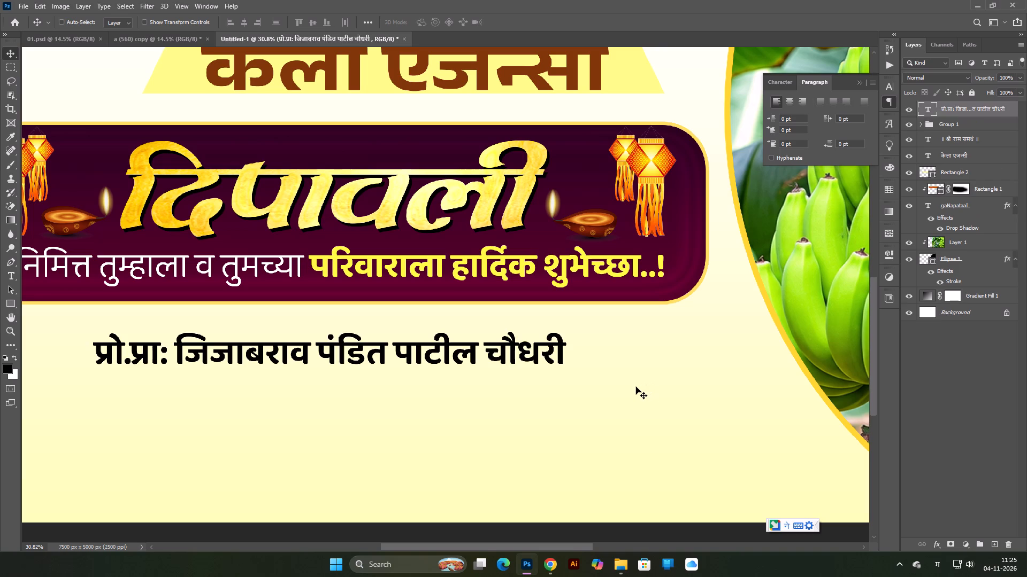
Delete the last word of the proprietor line so it ends with पाटील, and commit the text.
double_click(448, 362)
left_click_drag(491, 355, 513, 355)
left_click_drag(517, 355, 555, 355)
left_click_drag(557, 355, 563, 354)
left_click_drag(563, 354, 495, 360)
key("BackSpace")
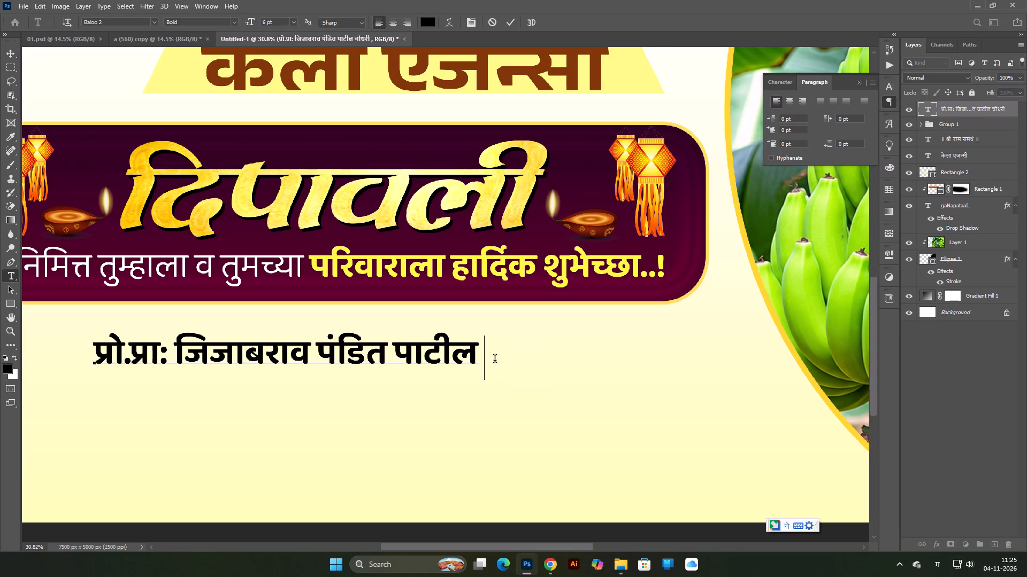
scroll(469, 362, "down", 4)
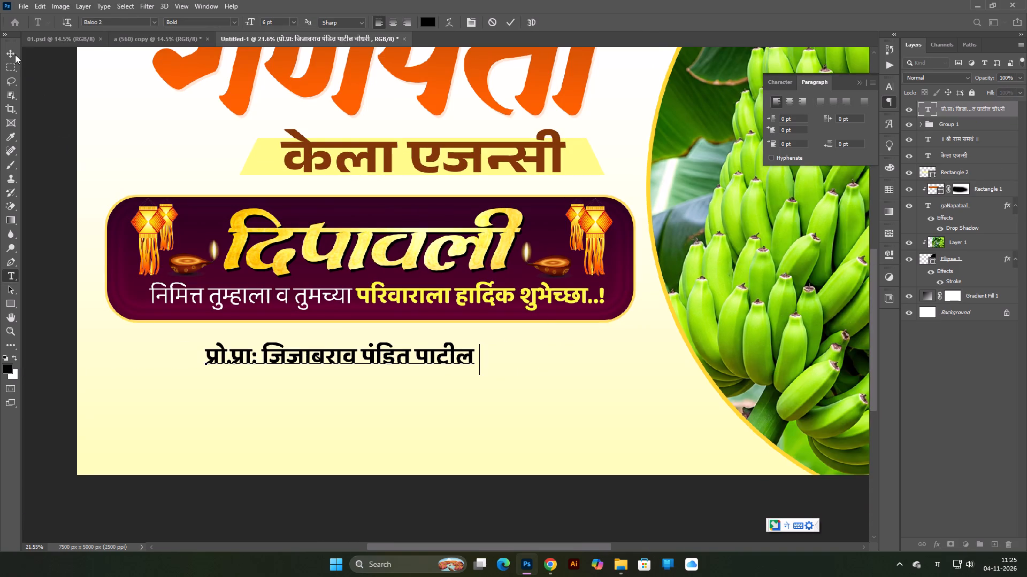
left_click(14, 52)
left_click(62, 171)
Shift the shortened proprietor line slightly right, closer to the centre of the greeting box above it.
scroll(63, 175, "down", 5)
scroll(305, 406, "up", 7)
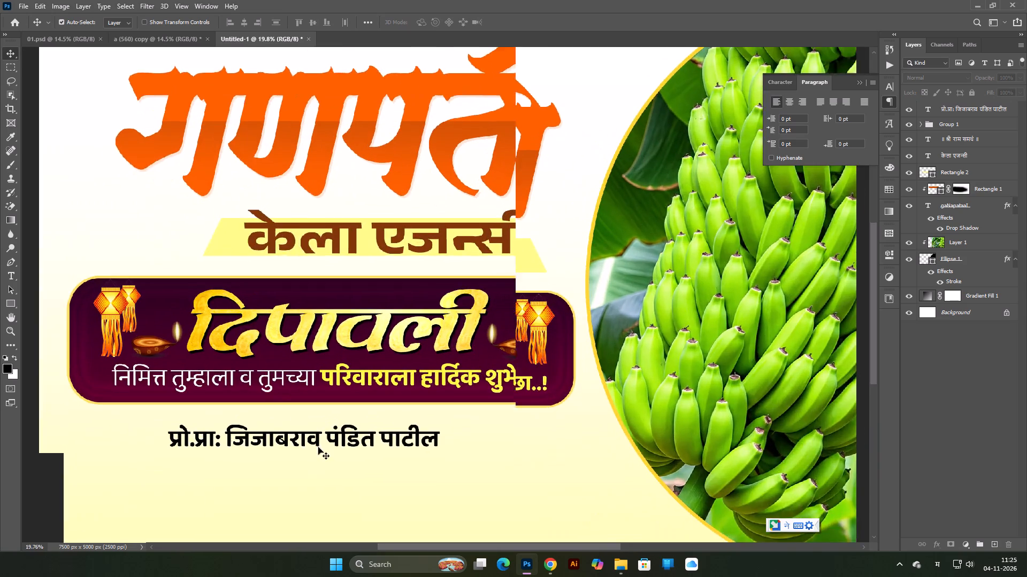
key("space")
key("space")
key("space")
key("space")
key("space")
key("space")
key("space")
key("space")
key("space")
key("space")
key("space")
left_click_drag(259, 456, 444, 324)
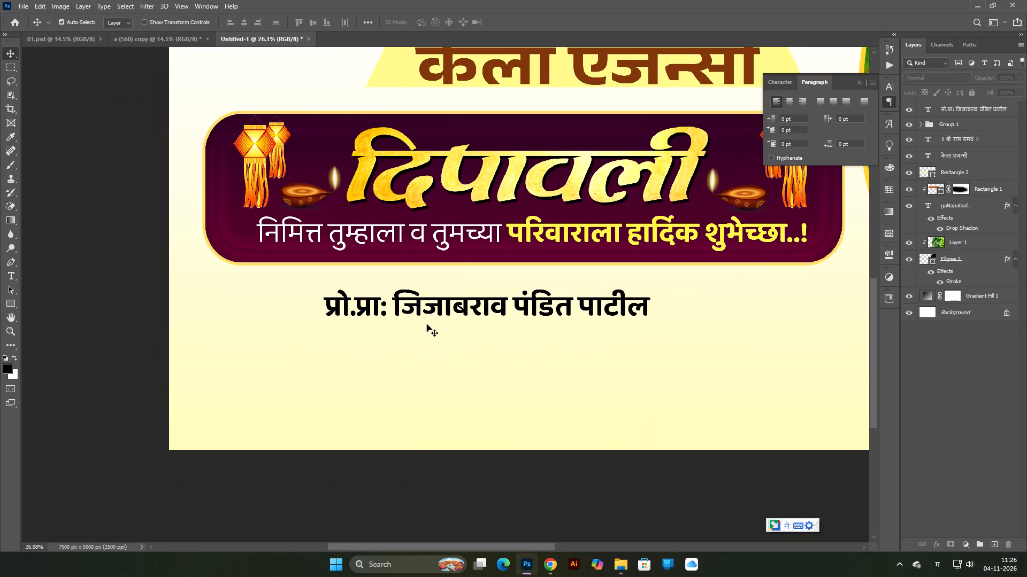
scroll(415, 321, "down", 3)
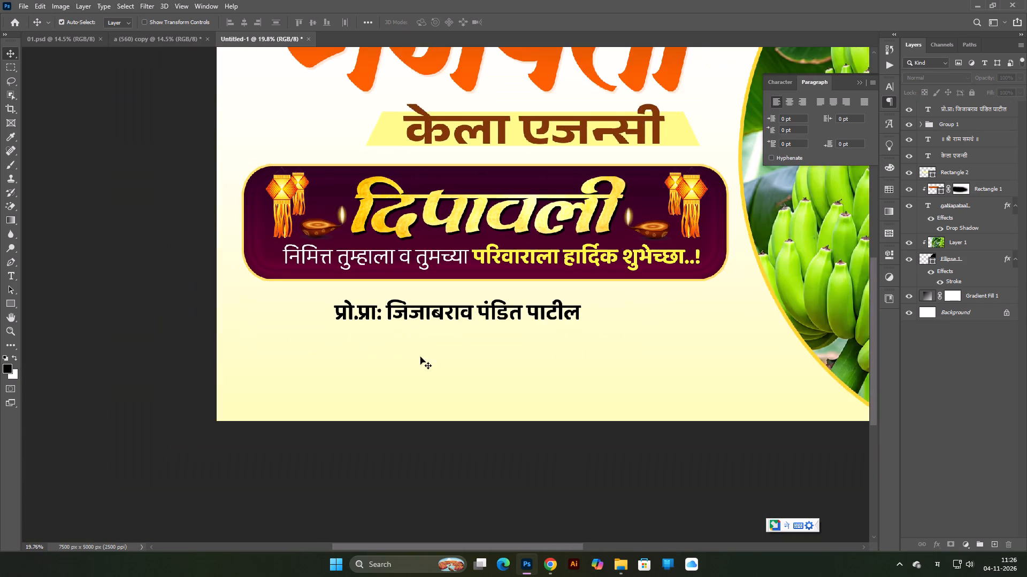
scroll(448, 354, "up", 3)
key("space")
left_click_drag(437, 329, 496, 312)
scroll(497, 308, "down", 3)
scroll(476, 311, "up", 1)
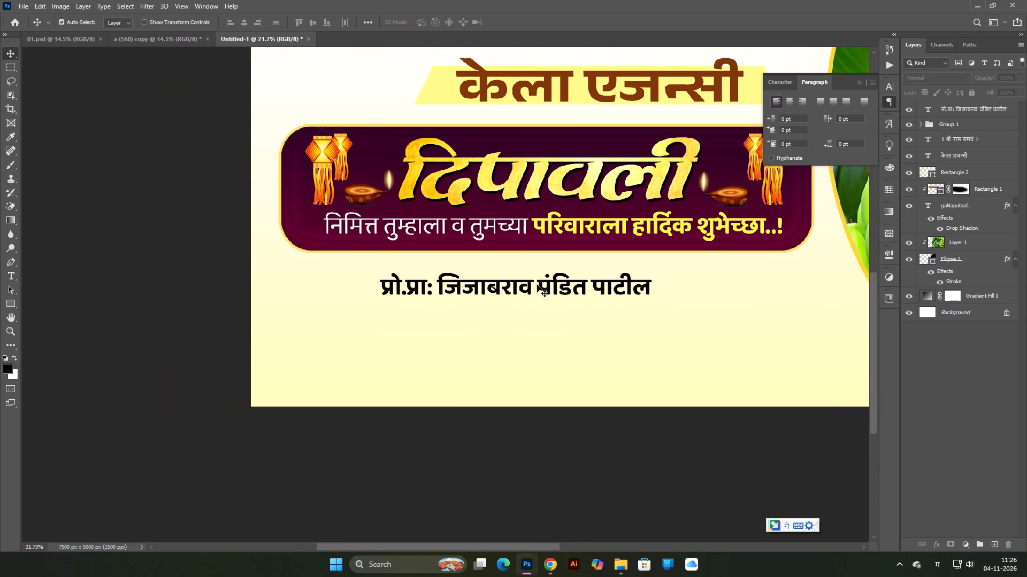
left_click_drag(546, 283, 563, 283)
left_click(563, 283)
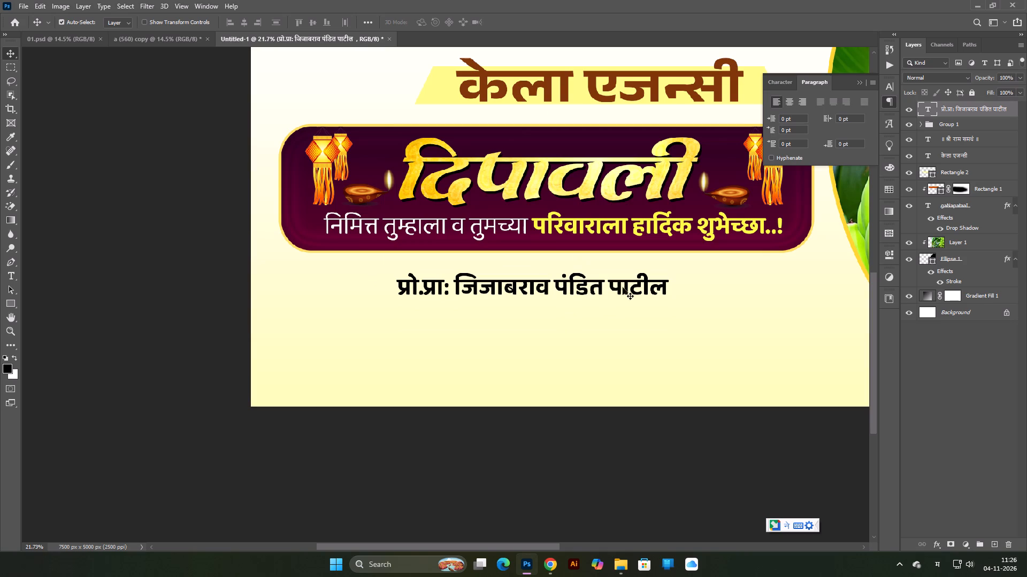
Enlarge the proprietor line proportionally to about 123% and commit the transform.
key("ctrl+t")
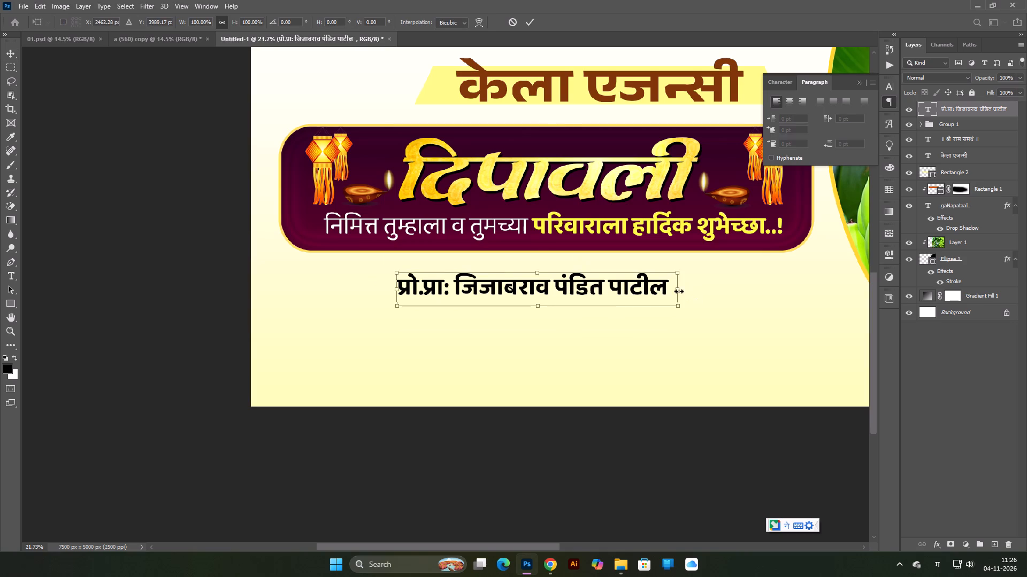
left_click_drag(682, 291, 748, 292)
scroll(663, 302, "down", 4)
key("Return")
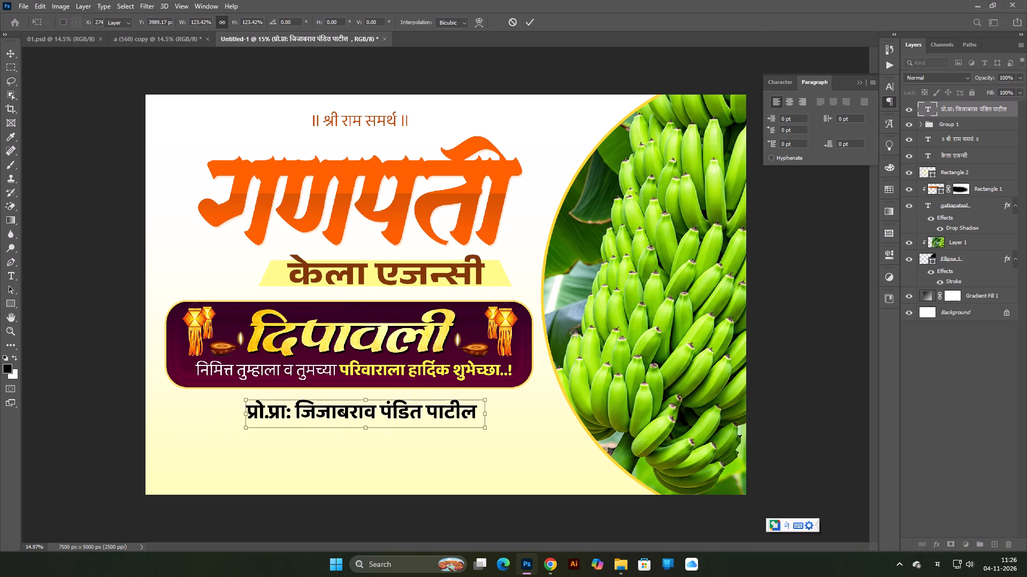
left_click(773, 406)
Examine the enlarged proprietor line and its spacing beneath the greeting box up close.
scroll(386, 420, "up", 4)
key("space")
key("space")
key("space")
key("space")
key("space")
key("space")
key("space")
left_click_drag(351, 435, 581, 375)
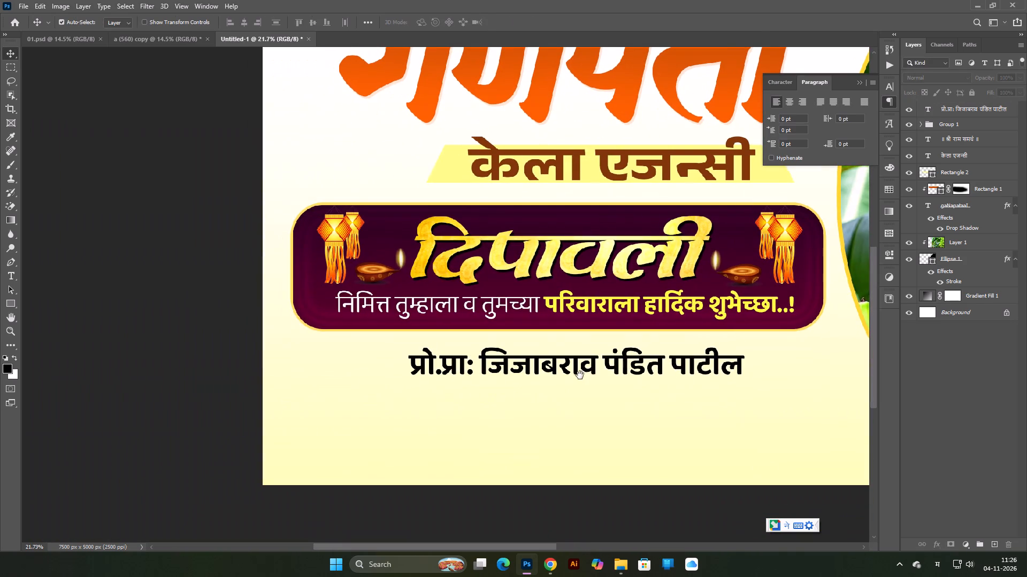
Adjust the proprietor line's horizontal position to sit almost centred beneath the greeting box, keeping its height.
left_click_drag(591, 367, 560, 367)
scroll(557, 368, "down", 2)
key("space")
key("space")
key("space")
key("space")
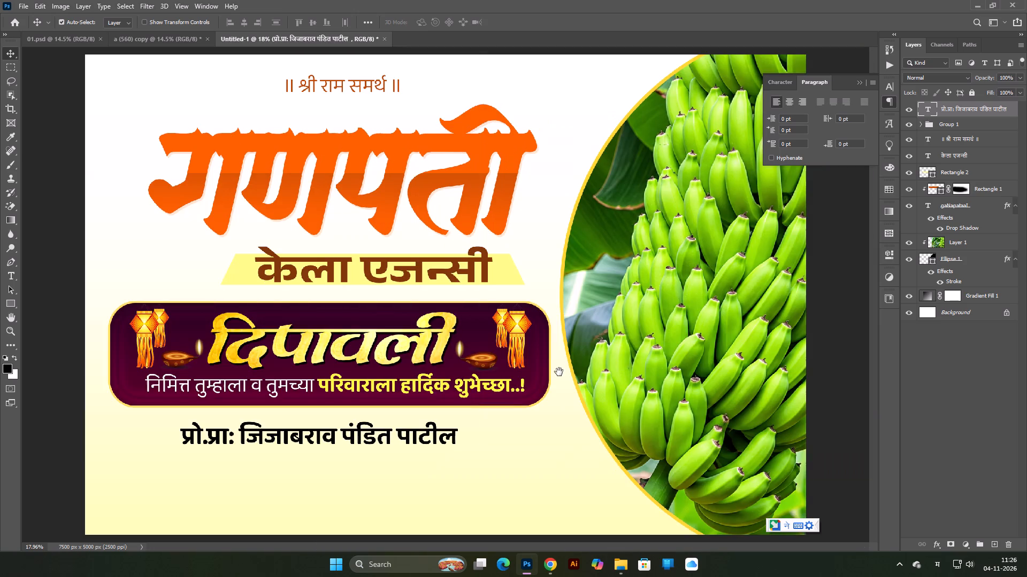
left_click(559, 371)
scroll(389, 443, "up", 3)
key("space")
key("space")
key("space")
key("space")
left_click_drag(373, 445, 488, 390)
left_click_drag(455, 380, 458, 380)
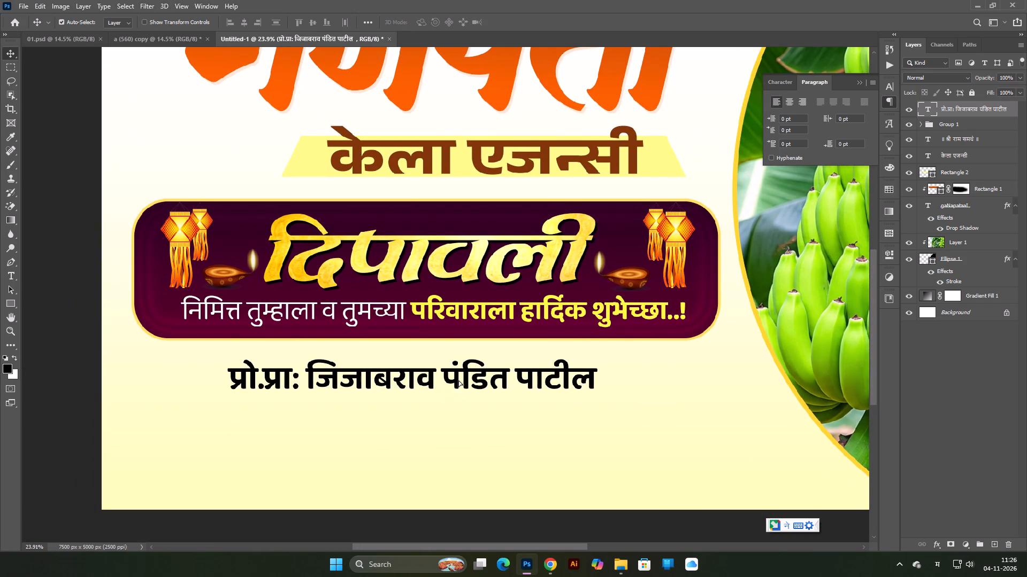
left_click_drag(458, 380, 463, 380)
Raise the proprietor line by about 40 px, straight up towards the bottom edge of the greeting box.
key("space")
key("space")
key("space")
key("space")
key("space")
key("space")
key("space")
left_click_drag(446, 387, 499, 319)
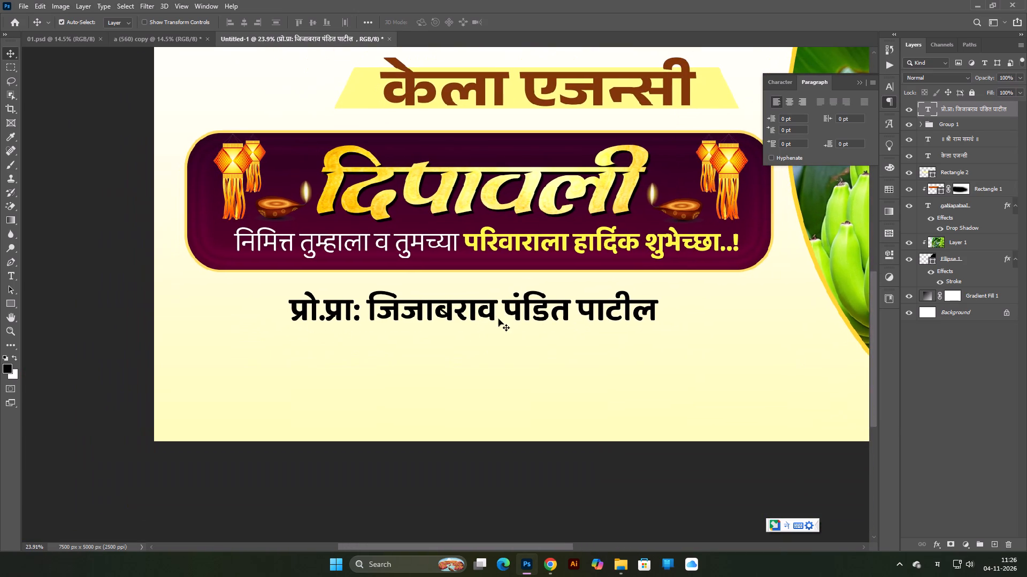
left_click_drag(500, 302, 500, 299)
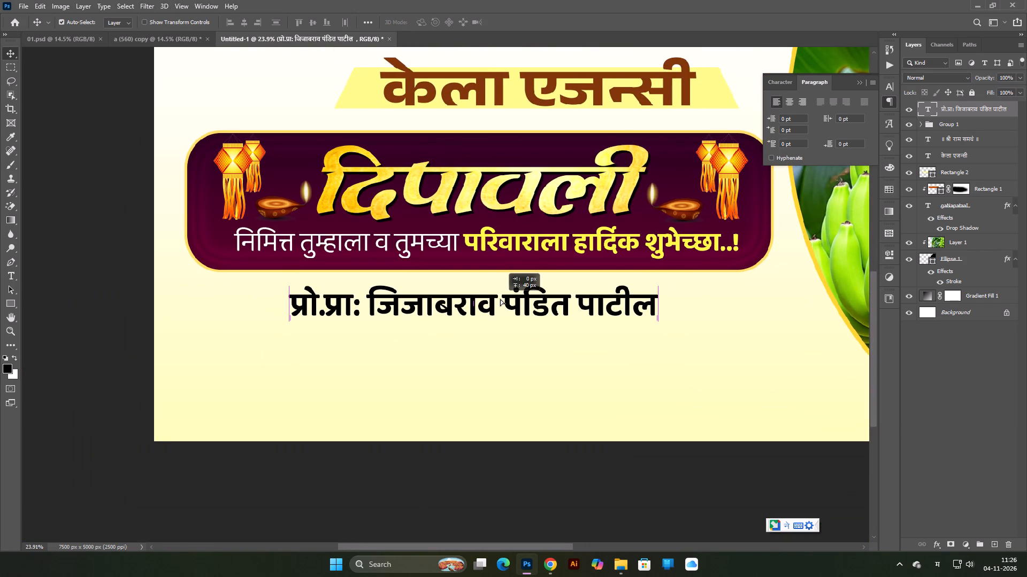
left_click_drag(500, 299, 500, 298)
left_click(500, 298)
Duplicate the proprietor line and place the copy directly below the original as a second text line.
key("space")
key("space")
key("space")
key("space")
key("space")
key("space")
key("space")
left_click_drag(490, 314, 518, 272)
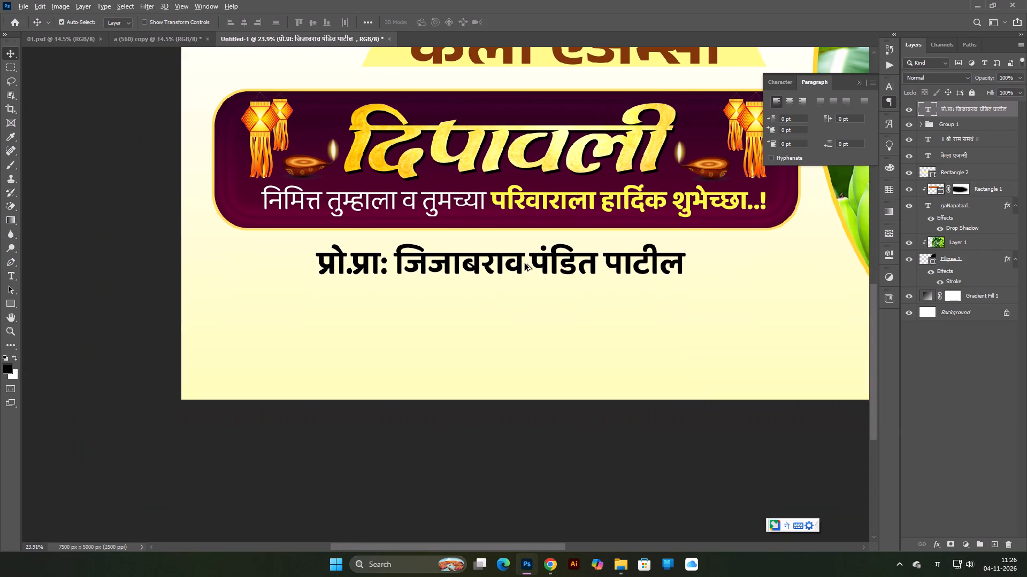
left_click_drag(526, 260, 522, 309, "alt")
Open the duplicated lower line for text editing with its whole content selected.
double_click(522, 309)
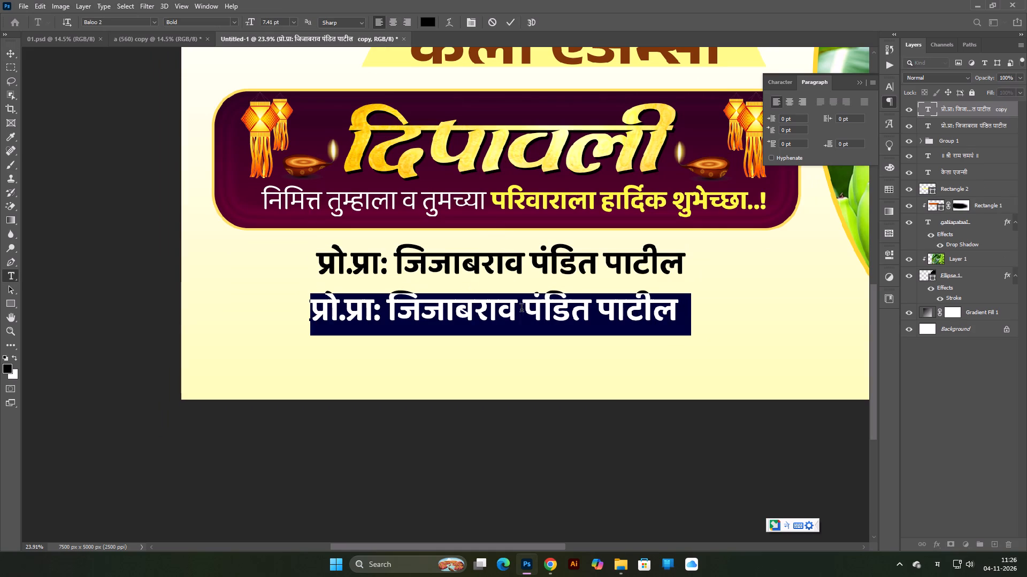
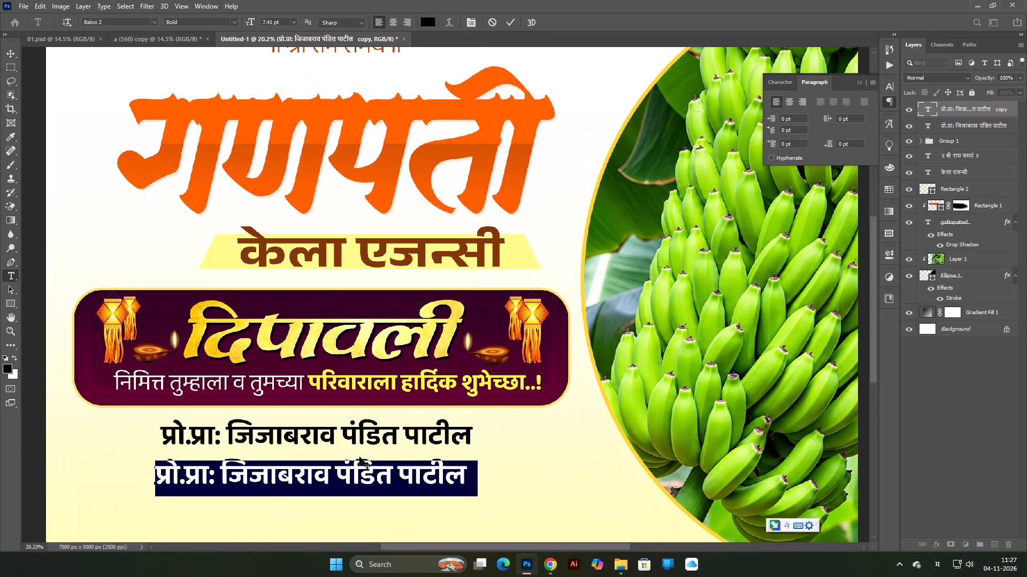
Replace the duplicated lower line's text with the mobile label "मो:" plus a trailing space, keeping the text cursor after it.
type("MO")
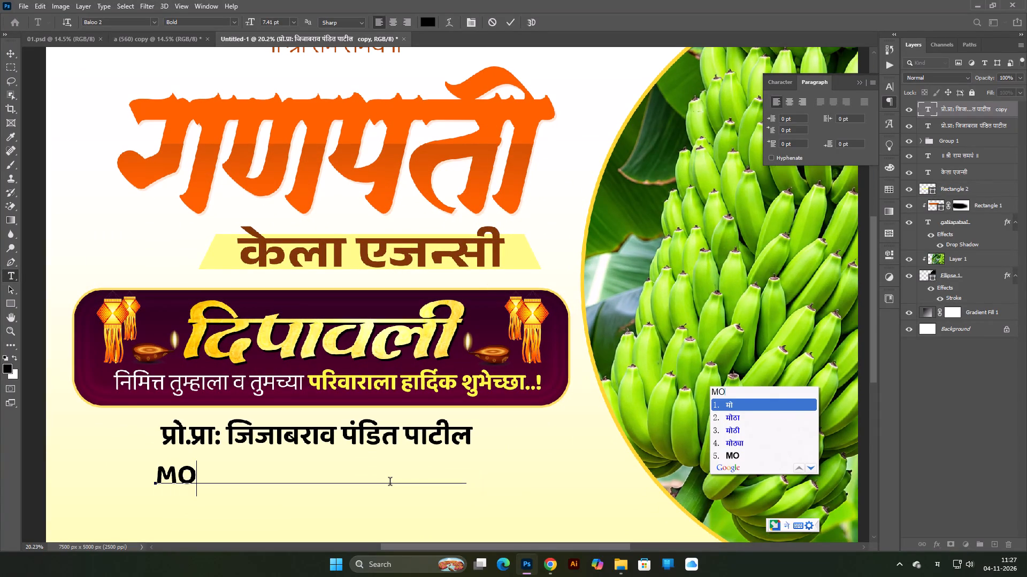
key("space")
key("BackSpace")
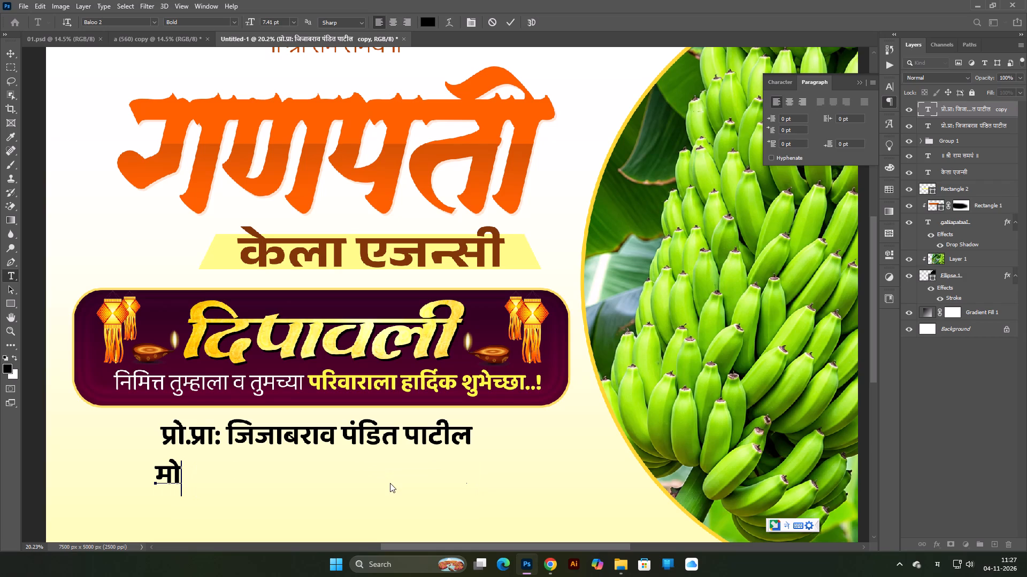
type(":")
key("space")
left_click(186, 482)
left_click(182, 485)
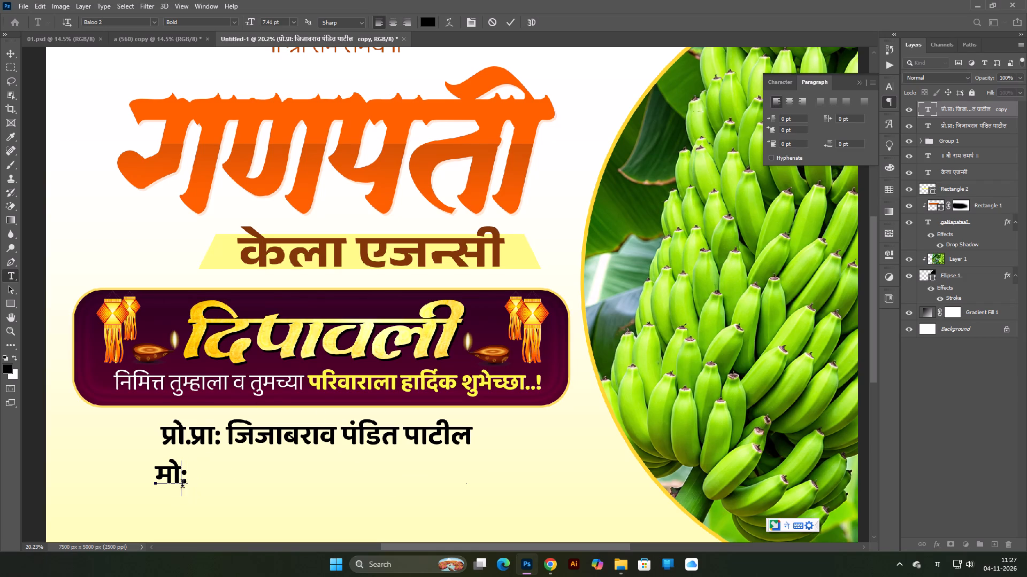
left_click(192, 483)
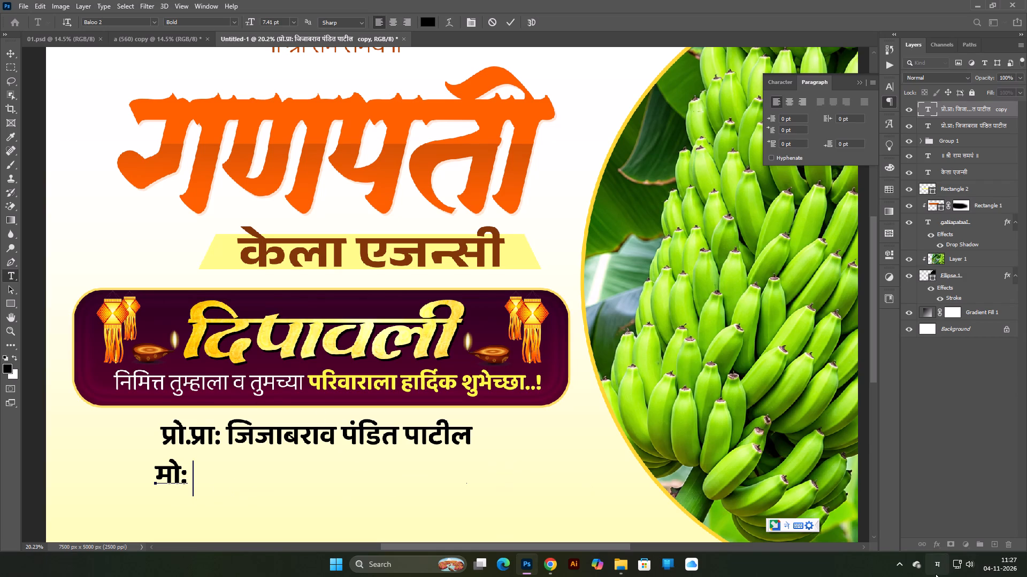
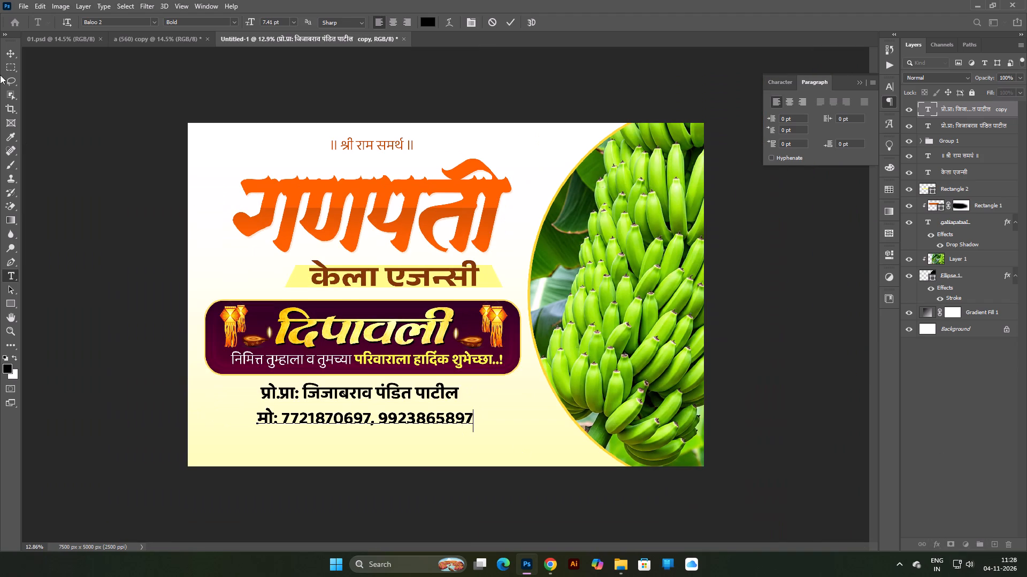
Replace the comma between the two mobile numbers in the contact line with the letter s and a space.
left_click(6, 56)
scroll(248, 378, "down", 6)
scroll(324, 429, "up", 6)
scroll(379, 455, "up", 9)
key("space")
key("space")
key("space")
key("space")
key("space")
key("space")
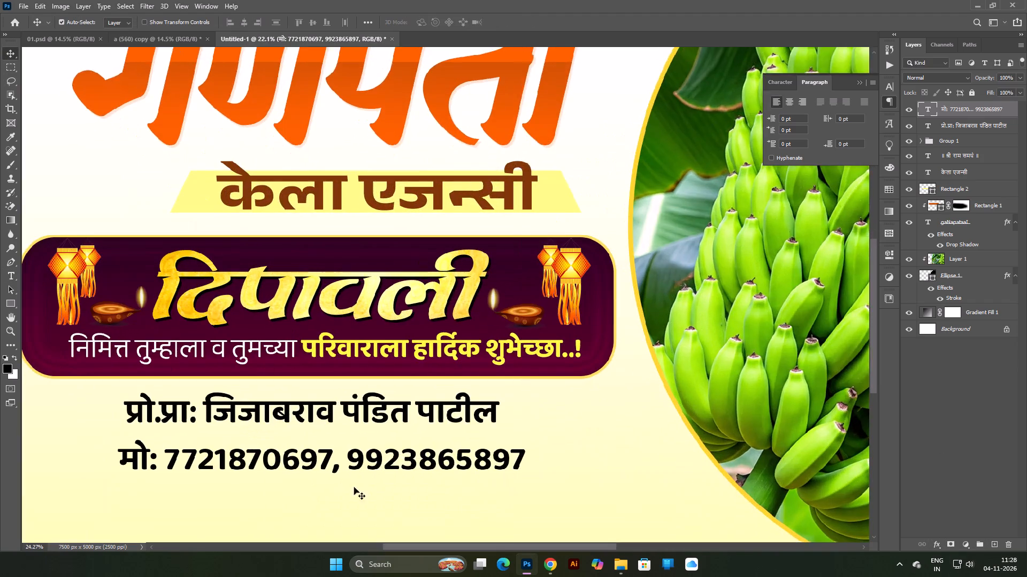
left_click_drag(350, 480, 403, 387)
left_click_drag(441, 373, 432, 370)
double_click(432, 370)
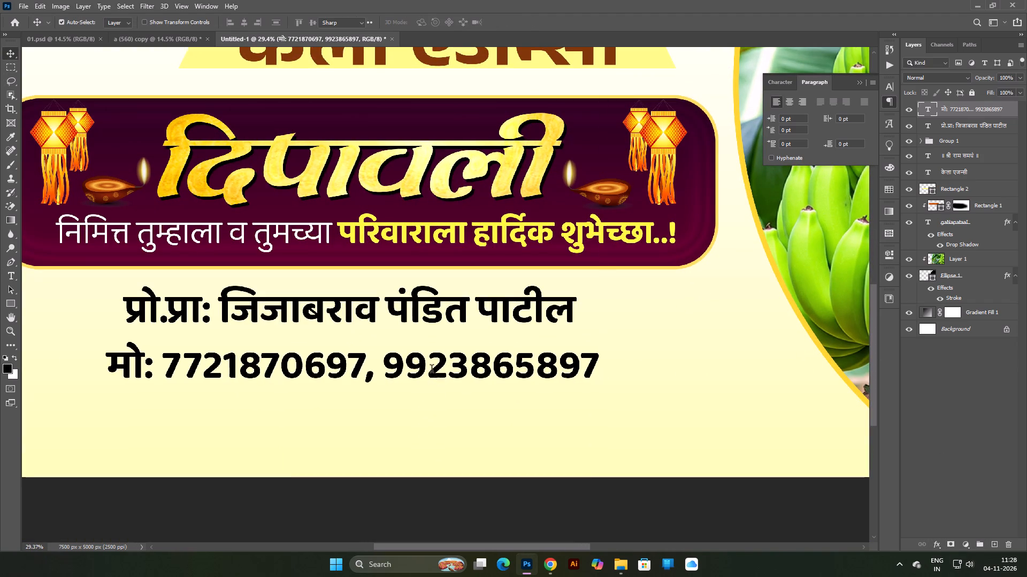
left_click(373, 380)
key("BackSpace")
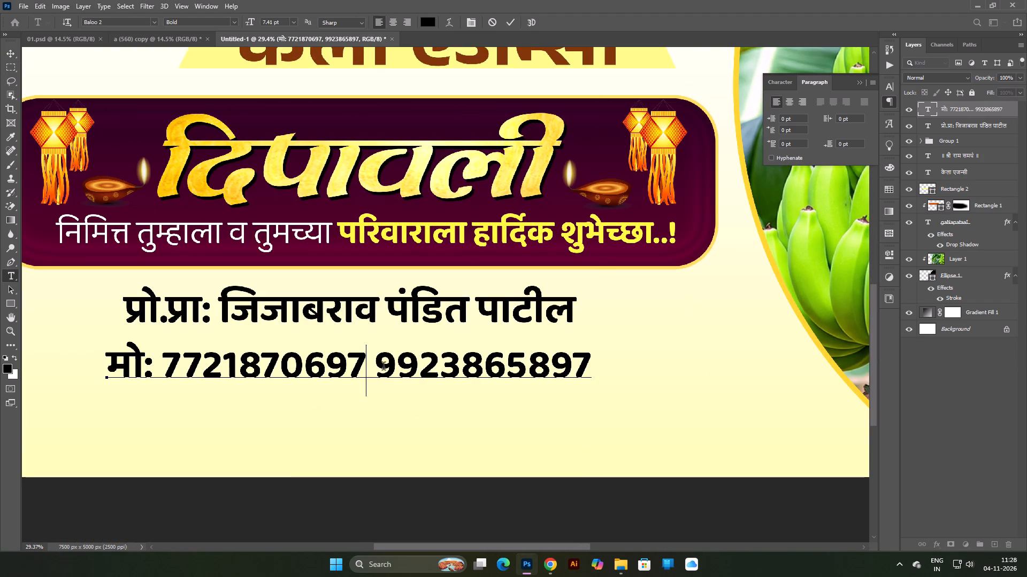
left_click(377, 367)
key("shift+s")
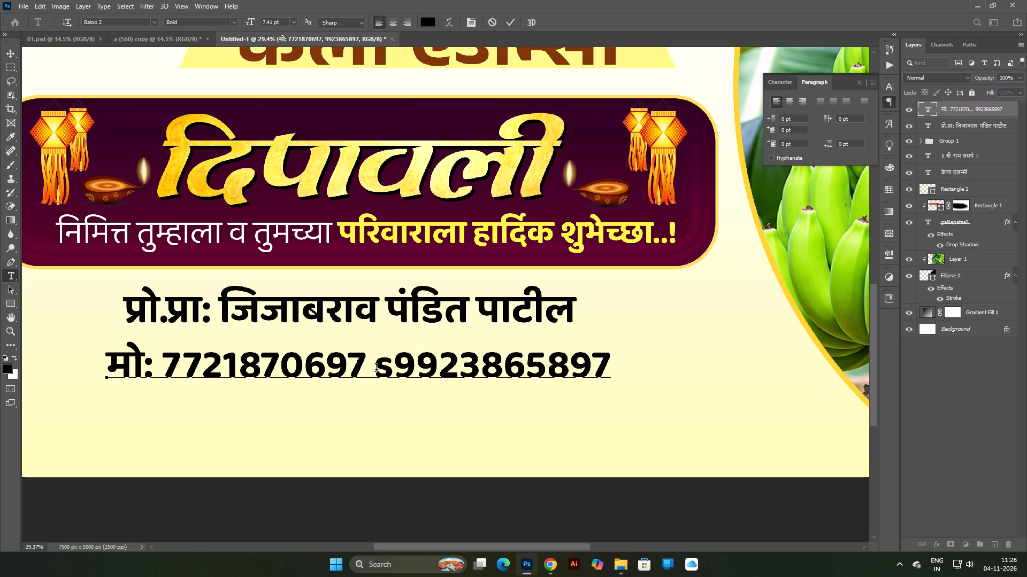
key("space")
Set the font of the placeholder letter s between the two mobile numbers to Social Media Circled Regular.
double_click(385, 373)
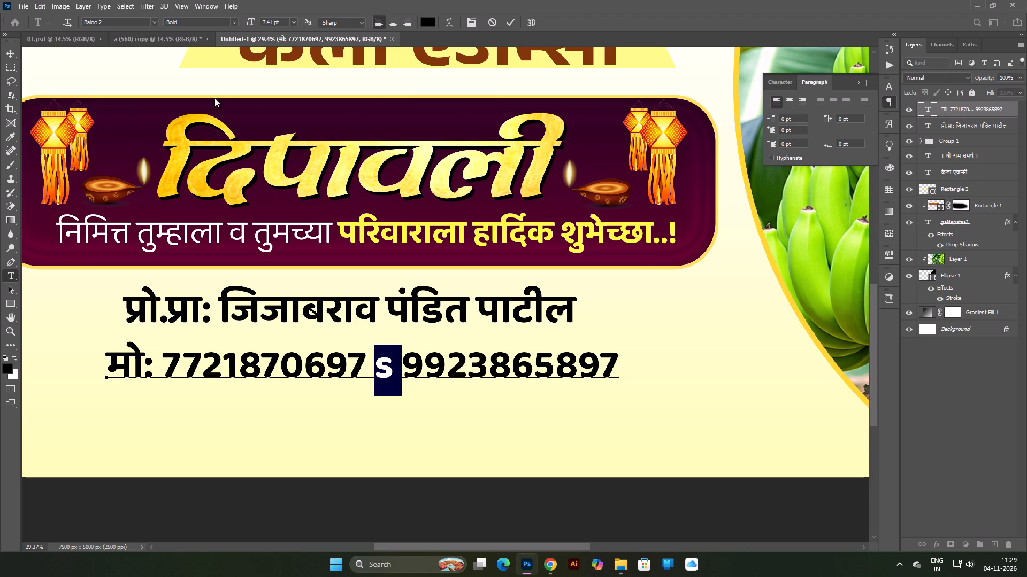
left_click(121, 24)
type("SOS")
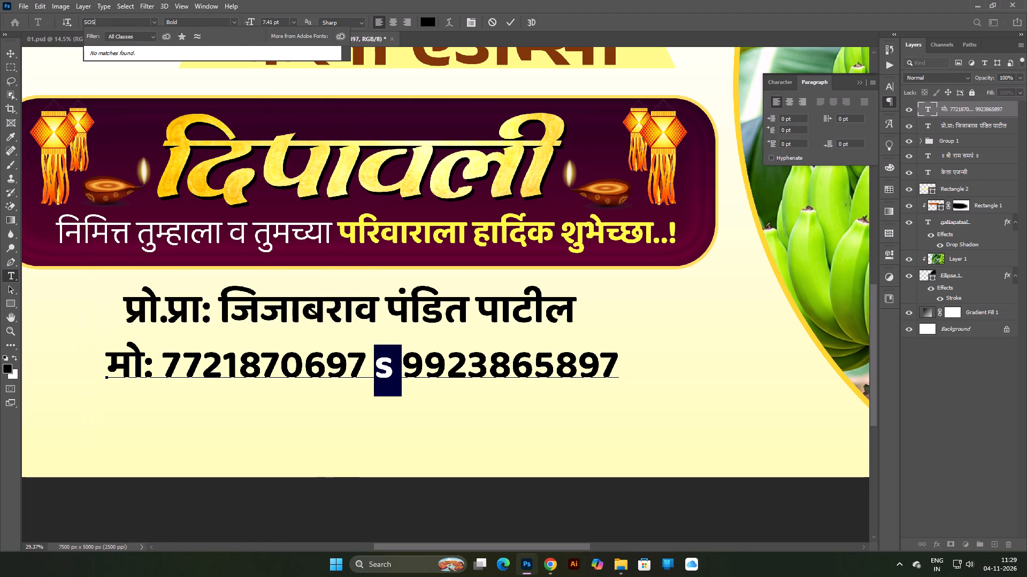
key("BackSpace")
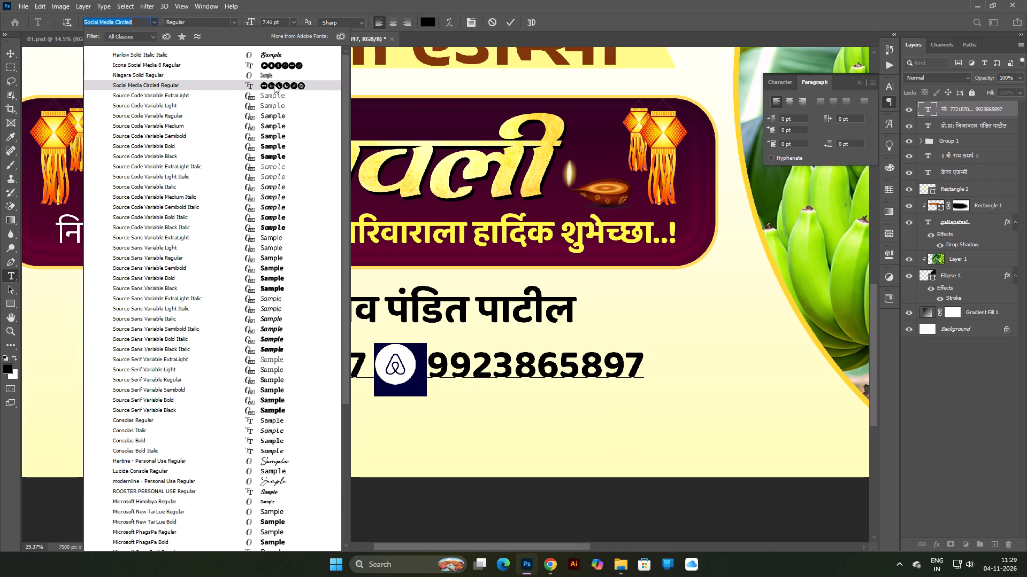
left_click(274, 84)
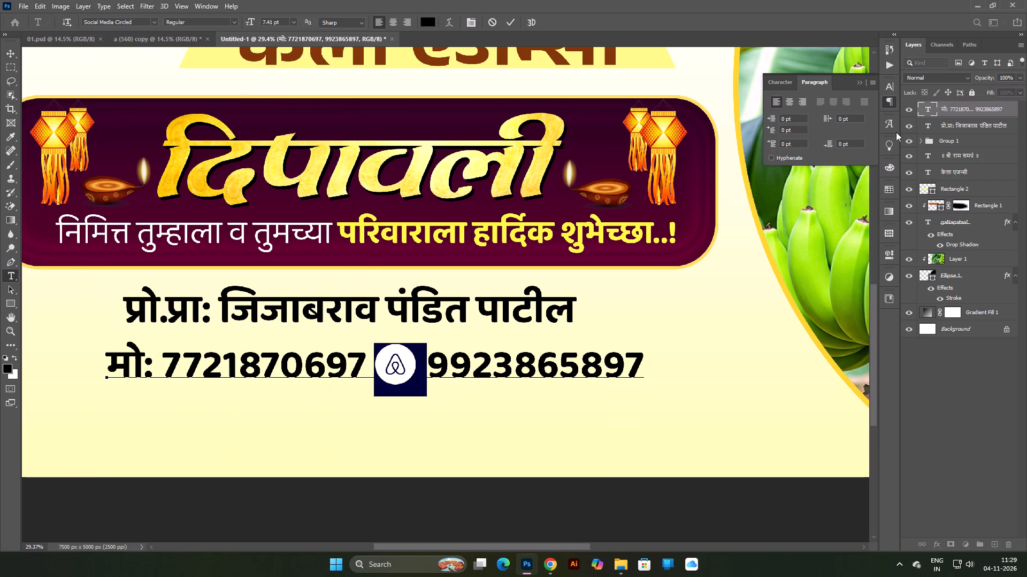
Replace the placeholder icon between the mobile numbers with the WhatsApp glyph, adding a space after it and an extra space before it.
left_click(894, 122)
double_click(384, 372)
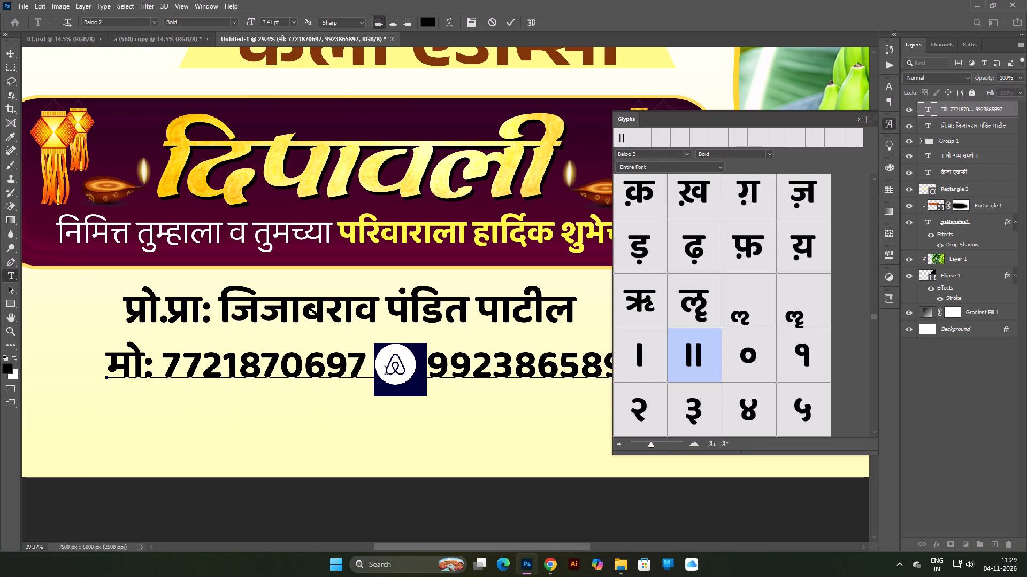
scroll(695, 317, "up", 1)
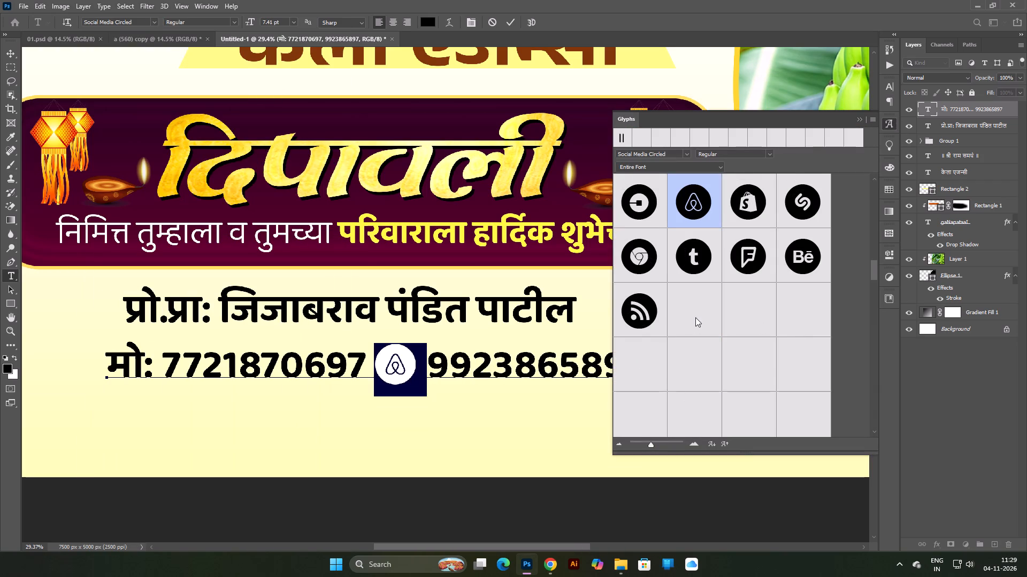
scroll(706, 314, "up", 1)
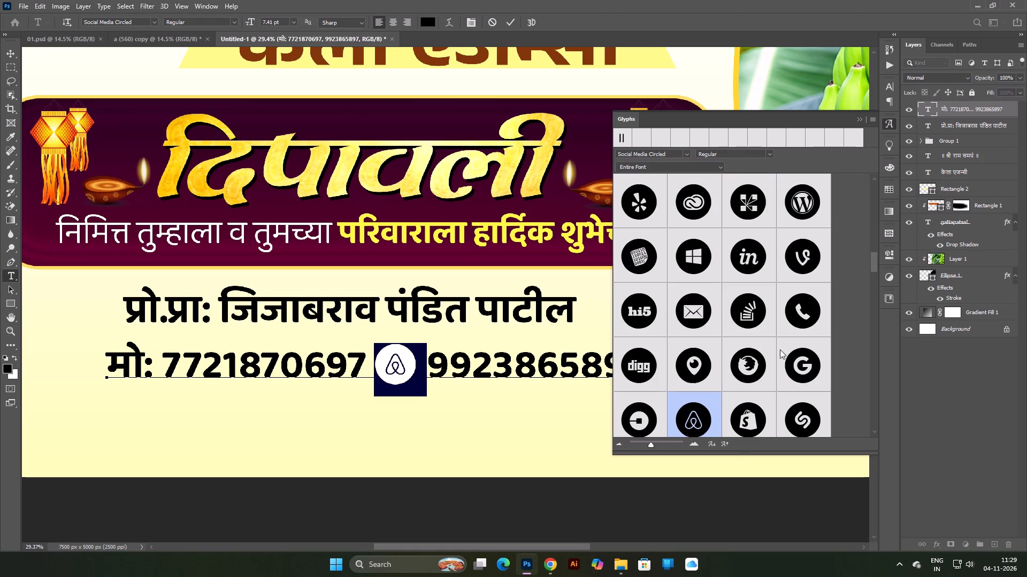
scroll(732, 366, "up", 1)
scroll(786, 364, "up", 2)
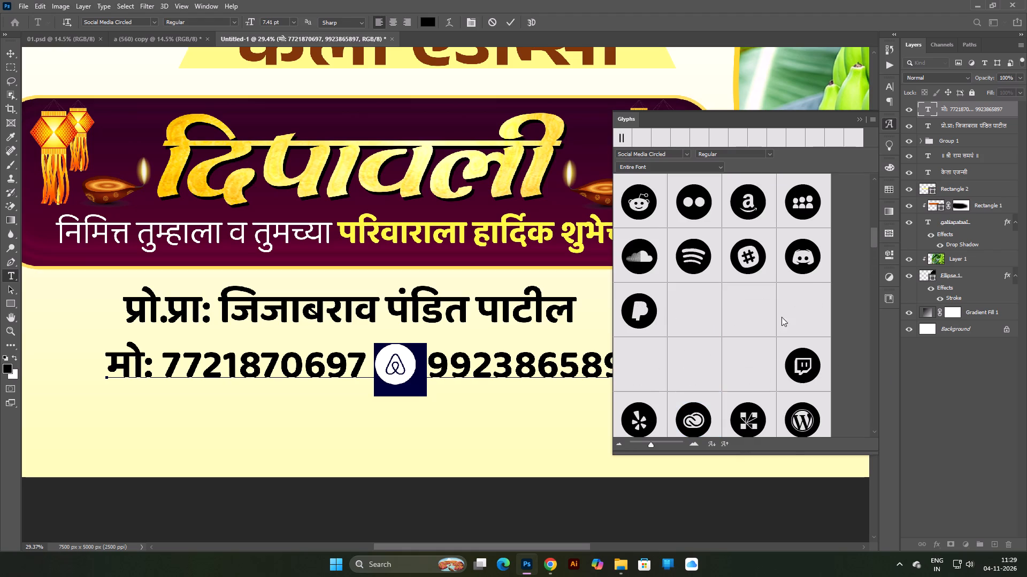
left_click(750, 215)
double_click(750, 215)
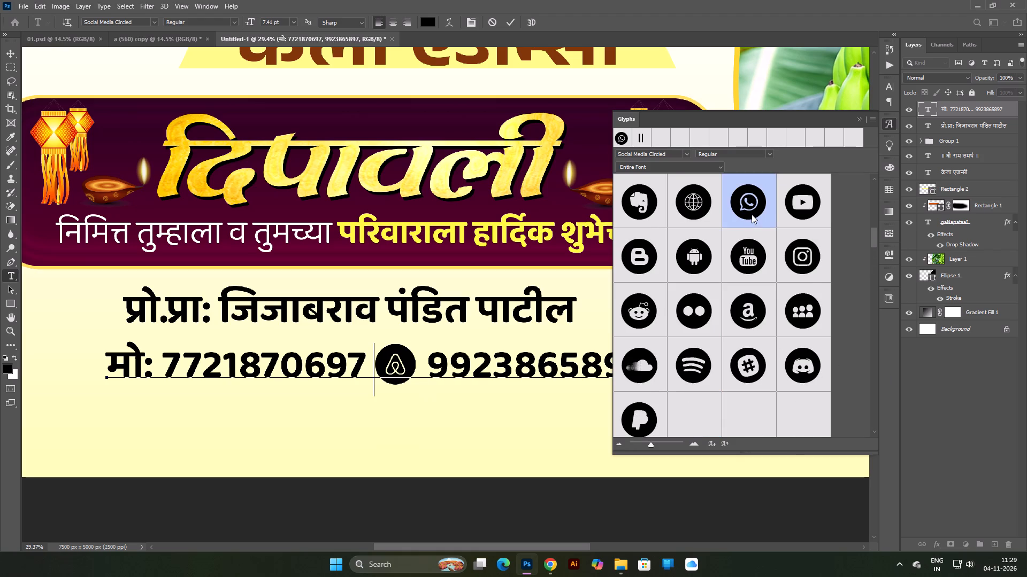
left_click(425, 373)
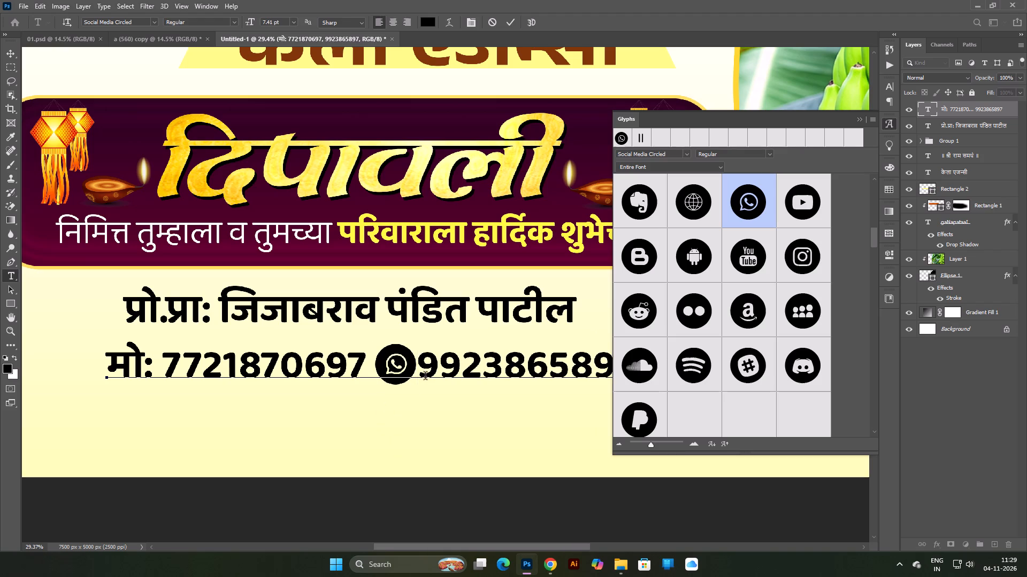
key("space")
left_click(863, 121)
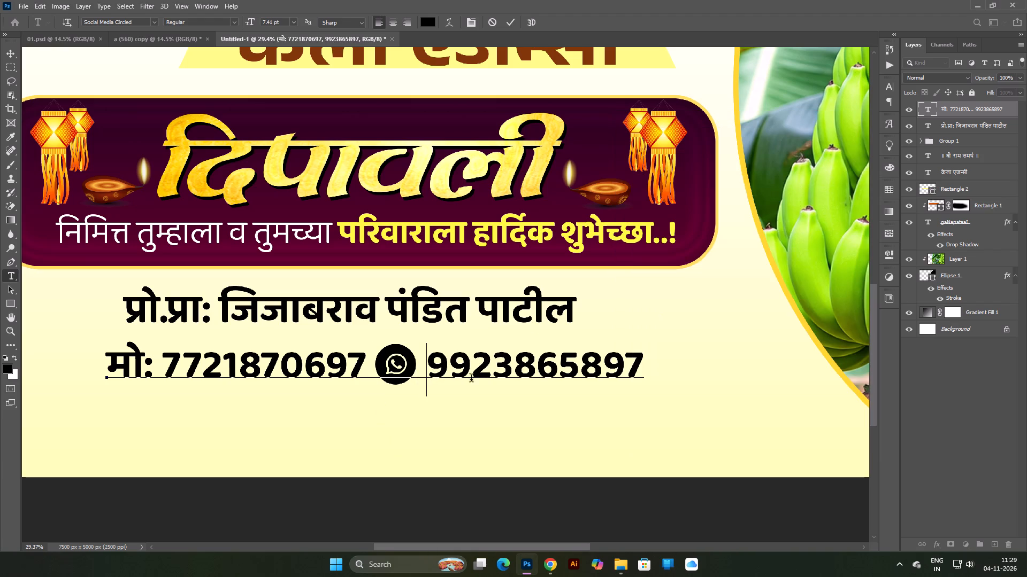
left_click(372, 371)
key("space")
Recolour the WhatsApp icon in the contact line to dark green 457c0a and commit the text edit.
left_click_drag(392, 366, 418, 365)
left_click(422, 21)
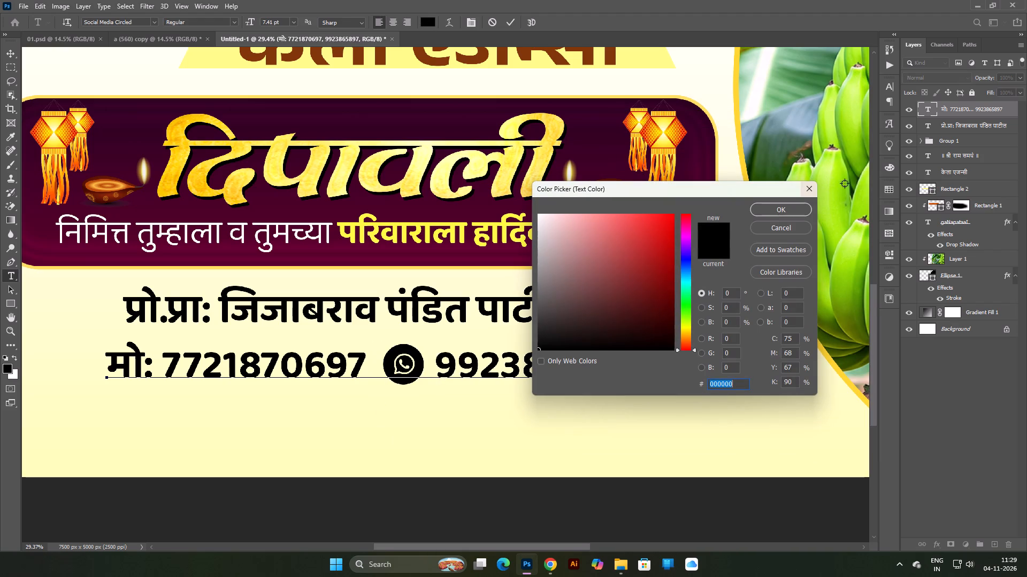
left_click(801, 134)
left_click(826, 167)
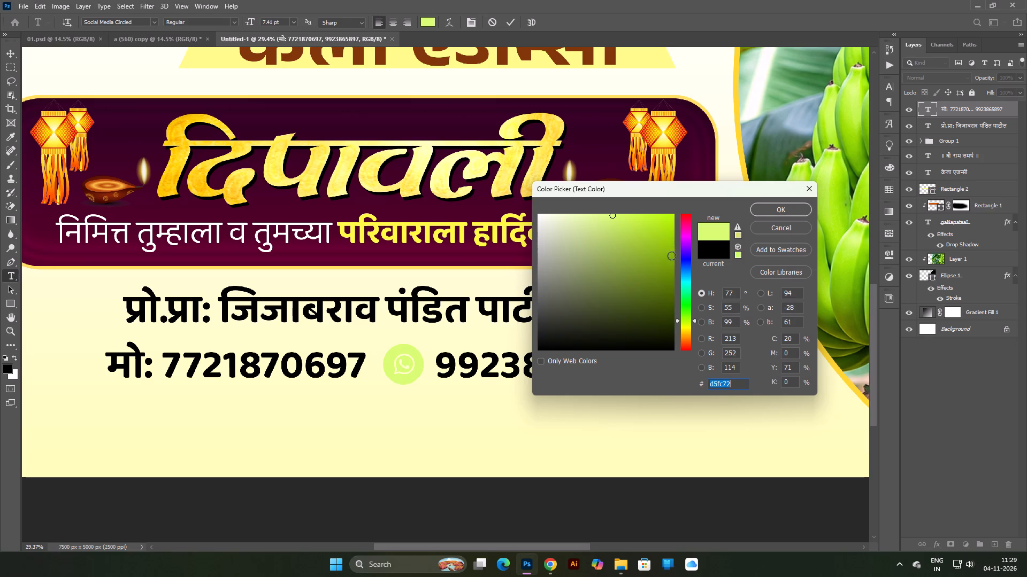
left_click_drag(635, 241, 685, 230)
left_click_drag(640, 279, 663, 284)
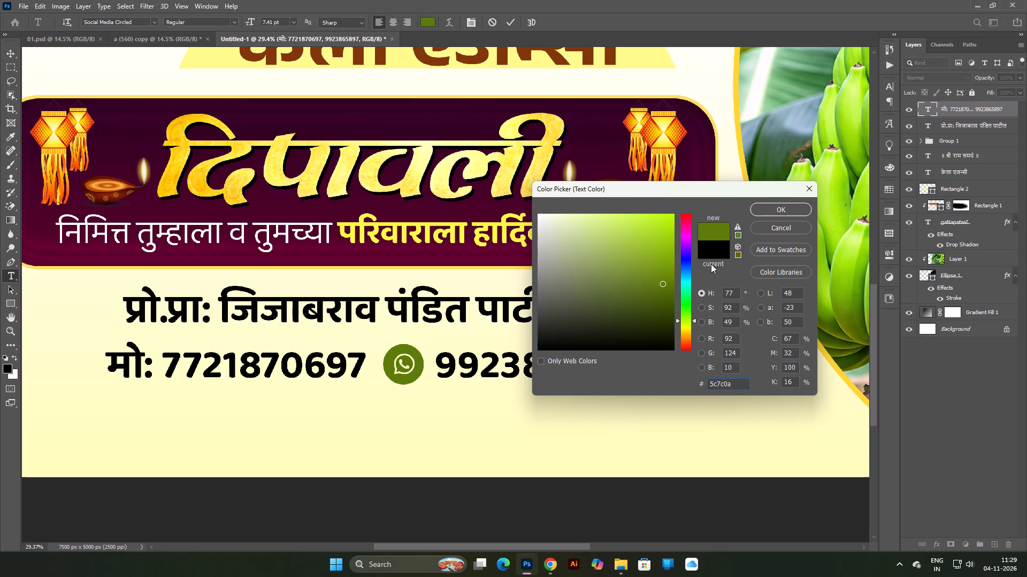
left_click(688, 321)
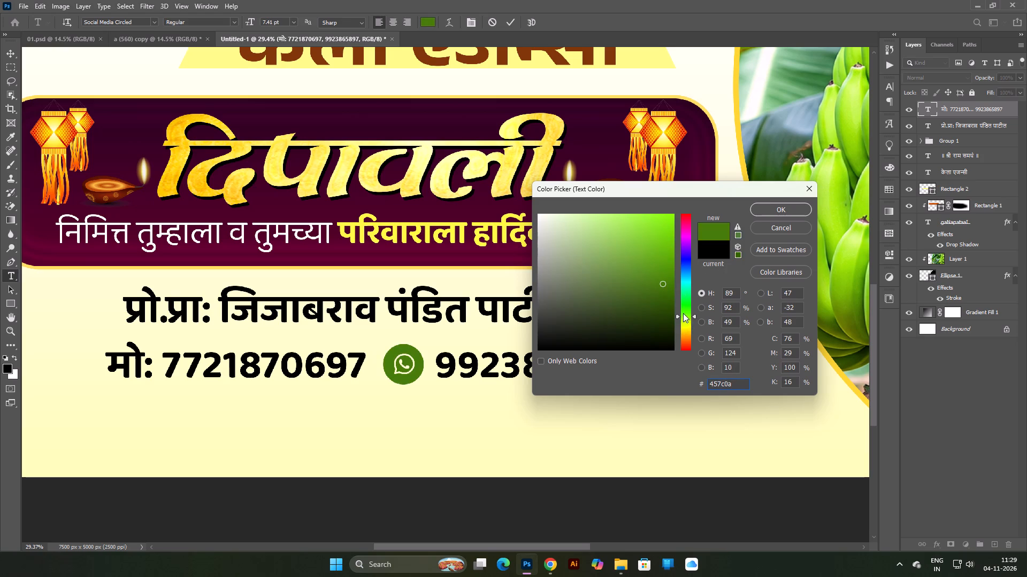
left_click(782, 206)
scroll(406, 329, "down", 1)
left_click(420, 363)
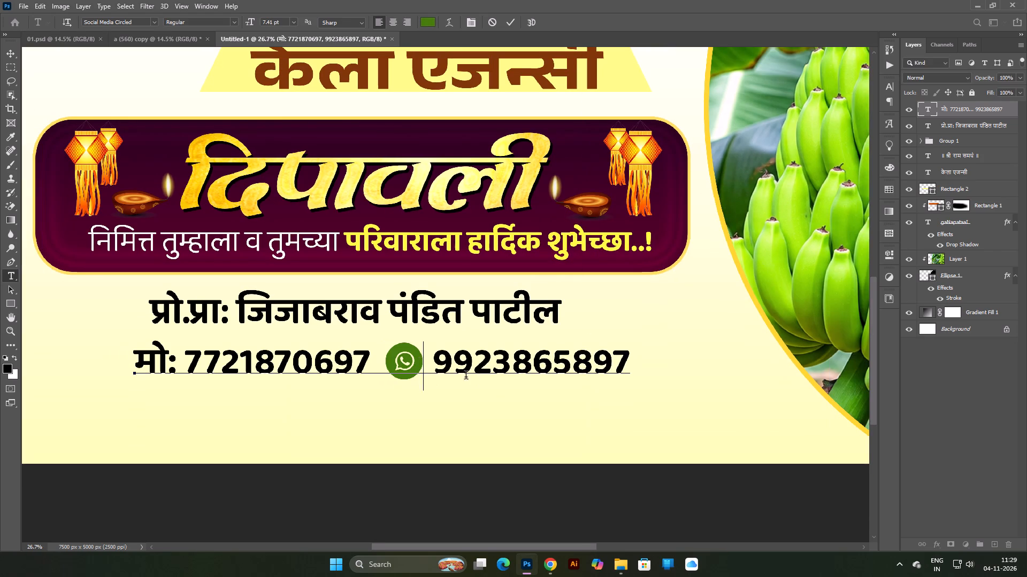
key("Return")
scroll(510, 400, "down", 8)
left_click(733, 369)
Move the contact line about 162 px left and nudge it up closer to the proprietor line.
scroll(366, 414, "up", 2)
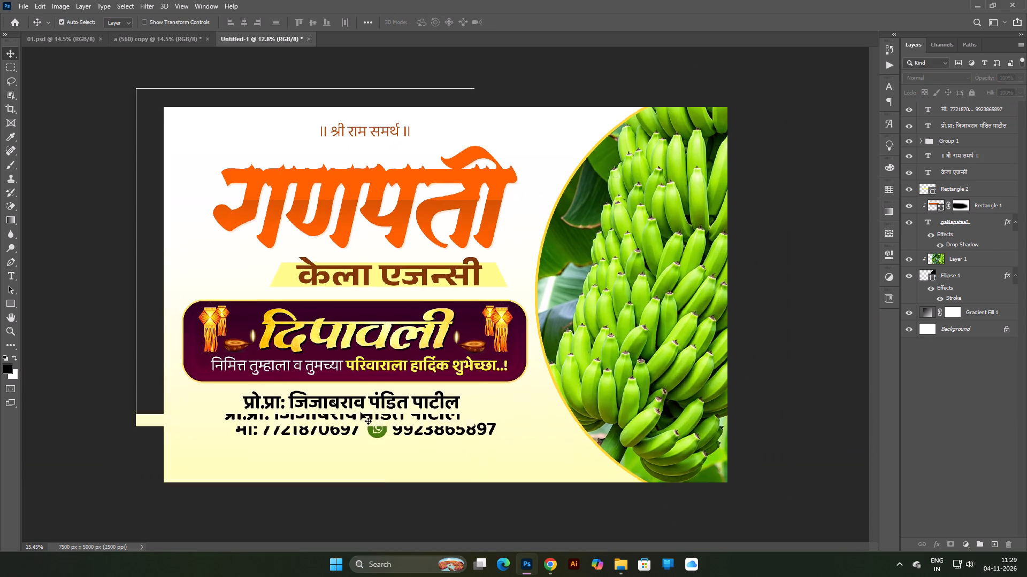
scroll(361, 412, "up", 2)
left_click_drag(418, 446, 402, 445)
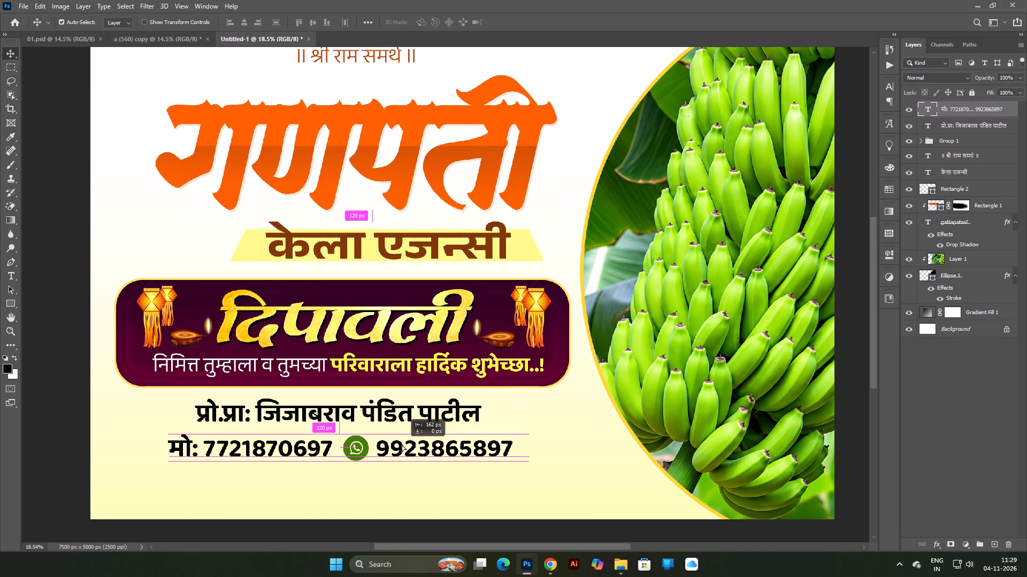
left_click_drag(402, 445, 402, 443)
scroll(398, 433, "down", 5)
left_click(730, 386)
scroll(429, 472, "up", 5)
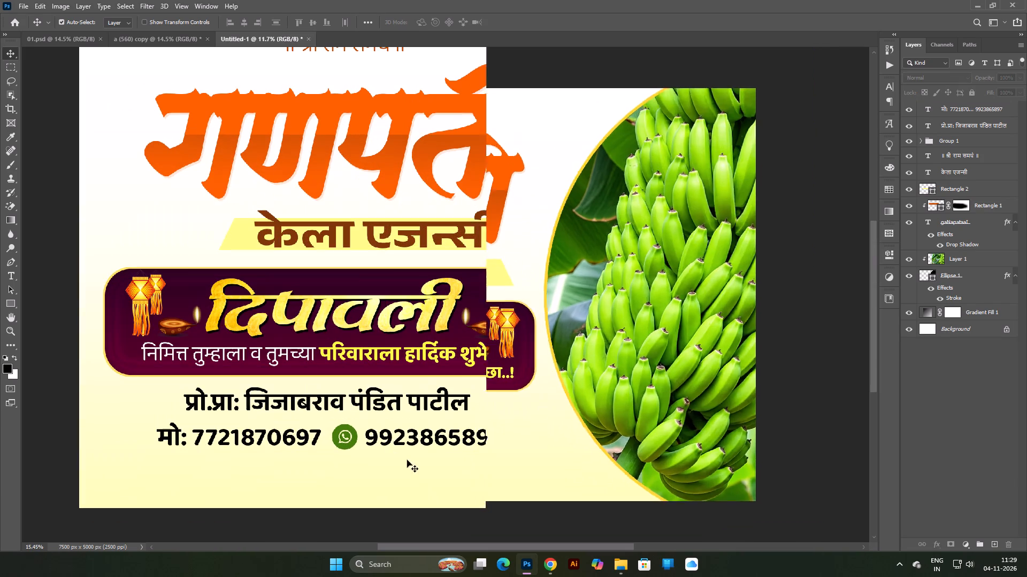
left_click(398, 434)
key("Up")
key("Up")
key("Up")
key("Up")
key("Up")
key("Up")
key("Up")
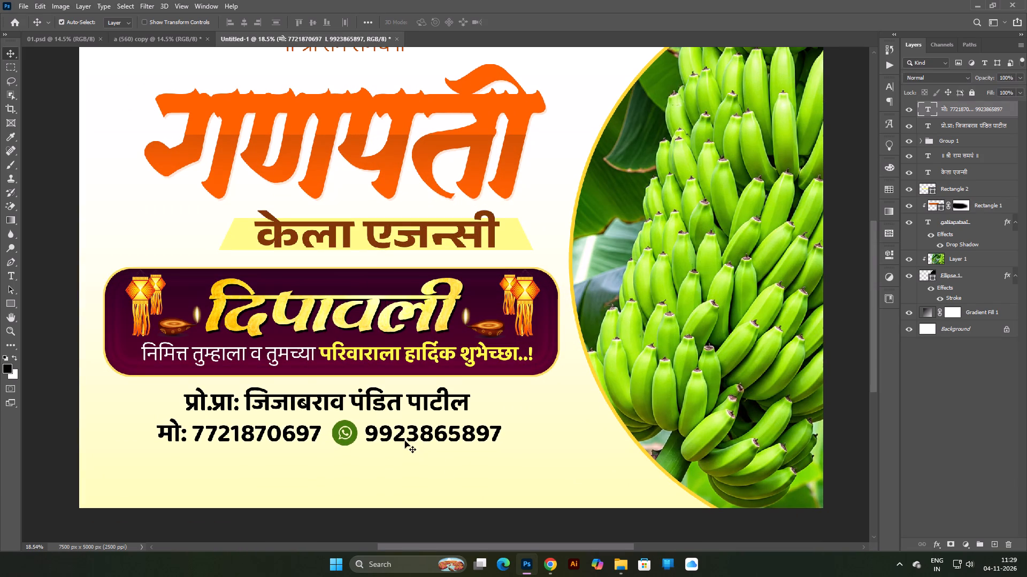
Select the proprietor line together with the contact line and nudge both slightly down from the Diwali banner.
left_click(979, 126, "shift")
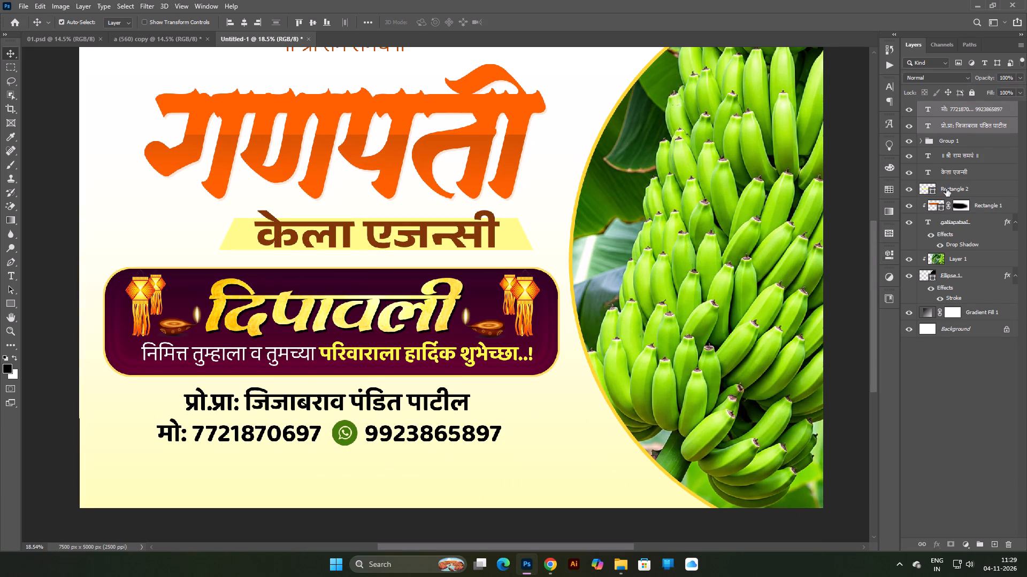
key("Down")
key("Down")
key("Down")
key("Down")
scroll(541, 354, "down", 4)
scroll(513, 375, "up", 2)
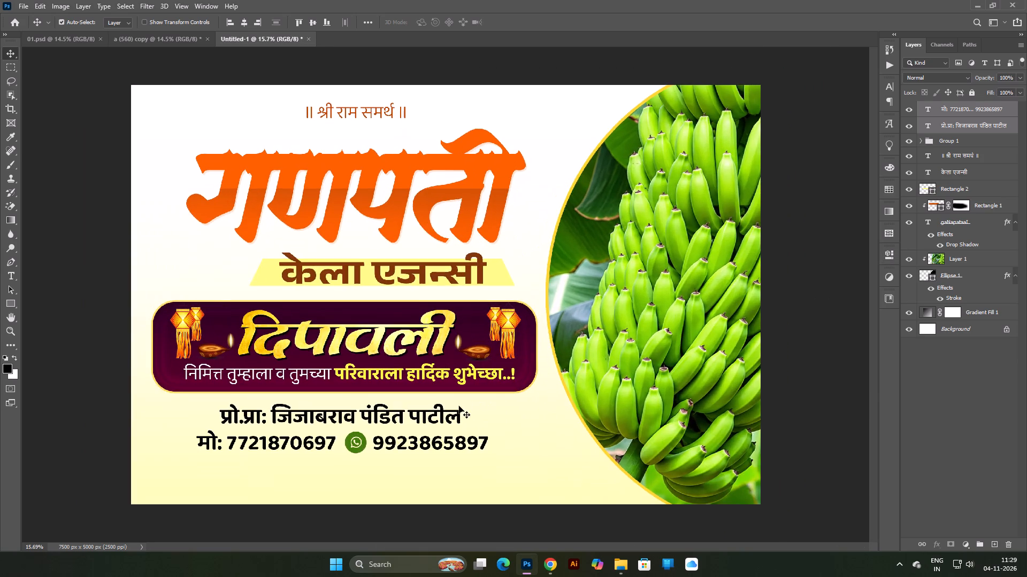
scroll(464, 411, "down", 3)
scroll(464, 411, "up", 1)
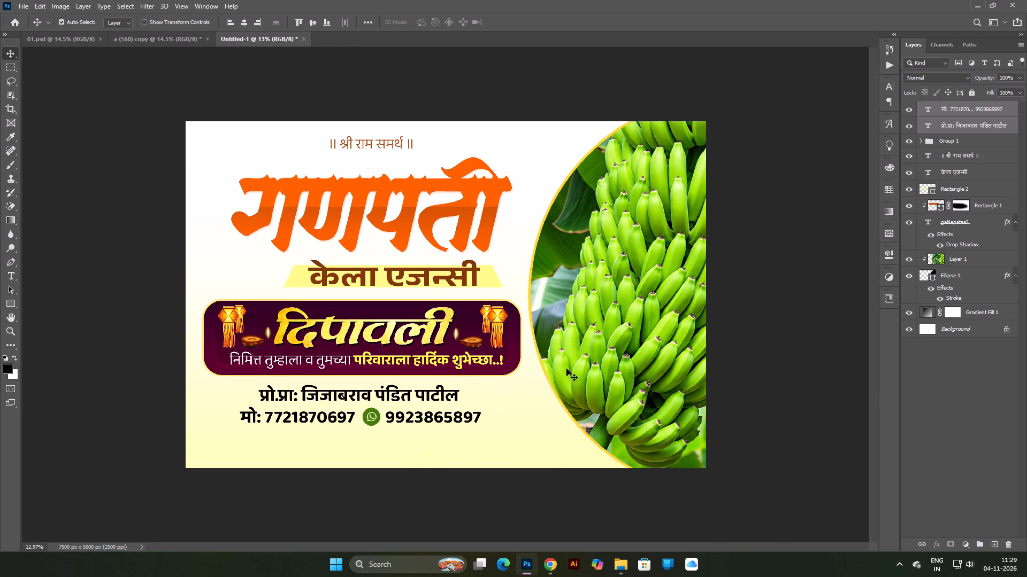
Scale the proprietor and contact lines together to 118.82% about their centre and nudge them slightly down.
key("ctrl+t")
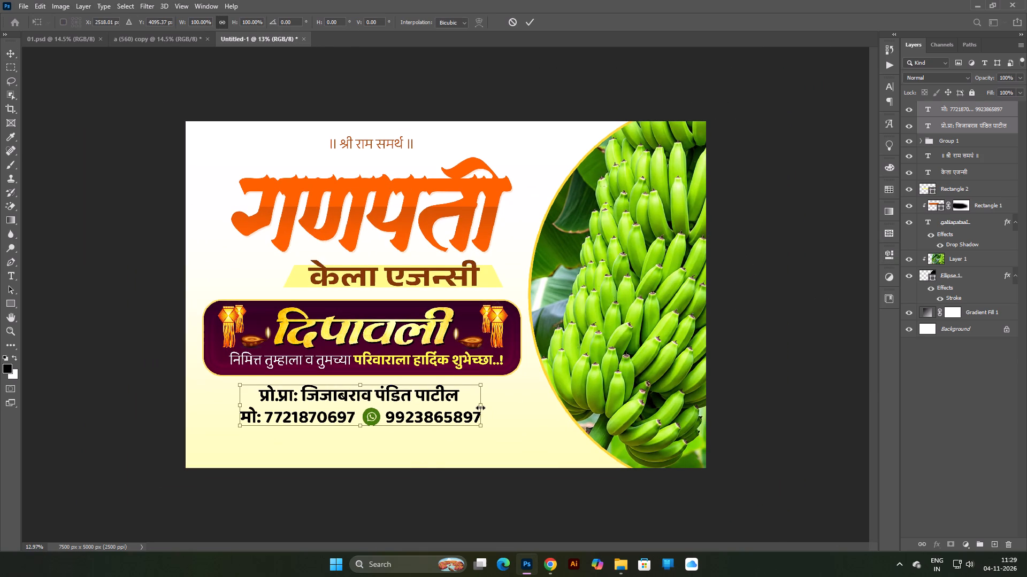
left_click_drag(480, 408, 493, 409, "alt")
scroll(382, 407, "down", 4)
scroll(381, 407, "up", 3)
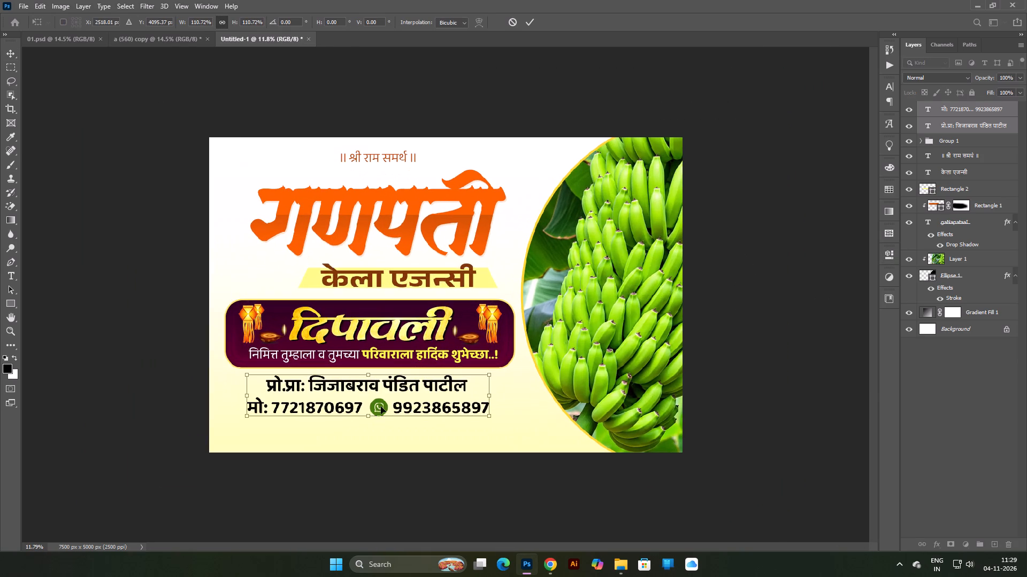
left_click_drag(490, 399, 500, 401, "alt")
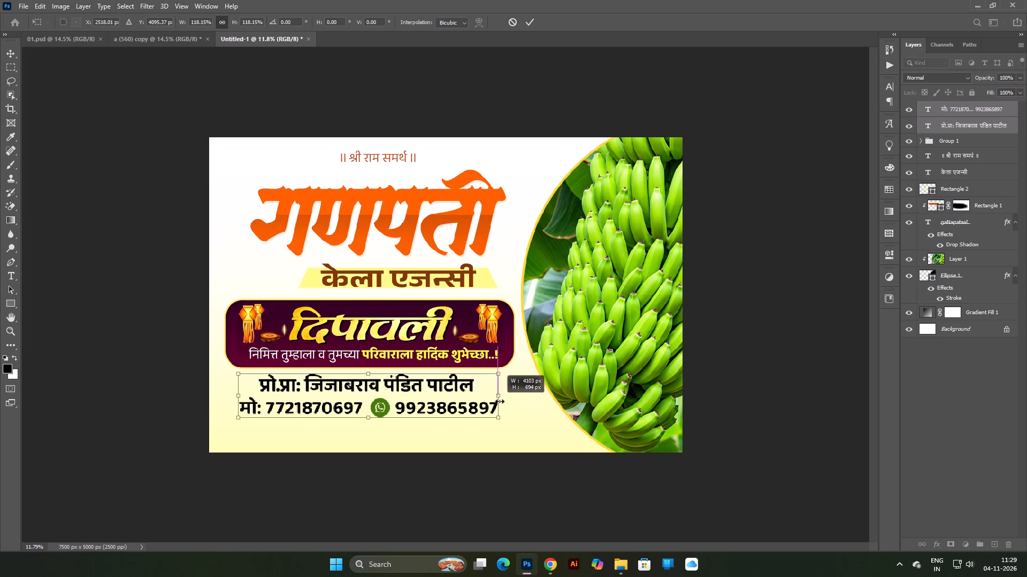
left_click_drag(500, 401, 501, 401, "alt")
key("Down")
key("Down")
key("Down")
key("Down")
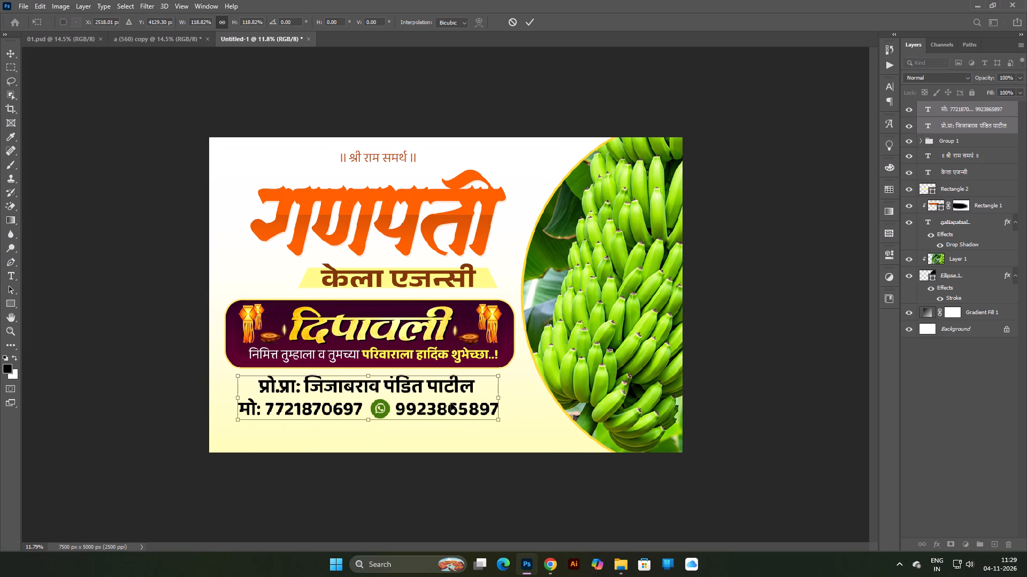
scroll(443, 396, "down", 3)
key("Return")
left_click(729, 368)
Delete the extra space before the WhatsApp icon in the contact line and commit the text edit.
scroll(438, 412, "up", 4)
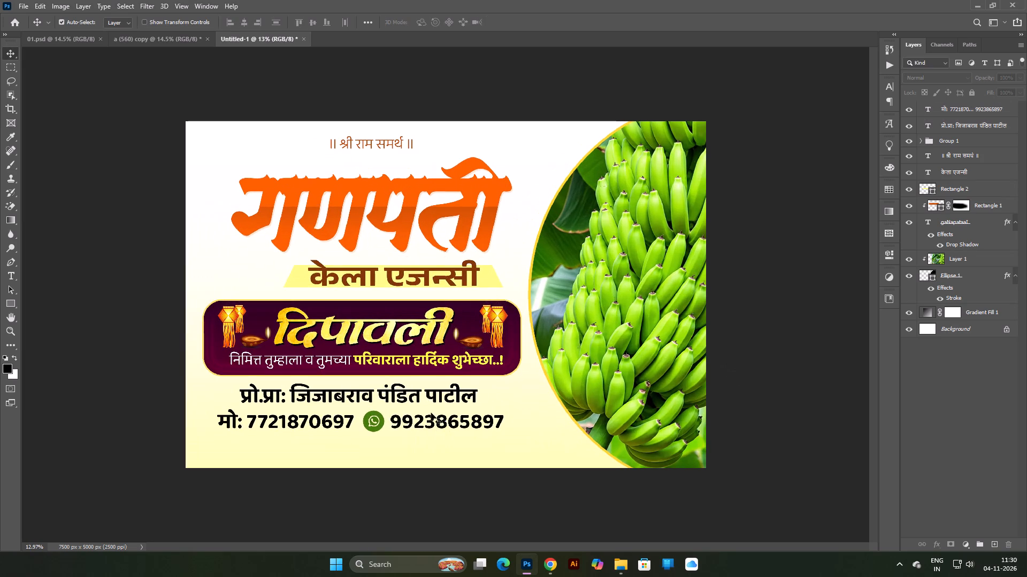
scroll(323, 430, "up", 3)
scroll(323, 428, "down", 2)
scroll(347, 426, "up", 2)
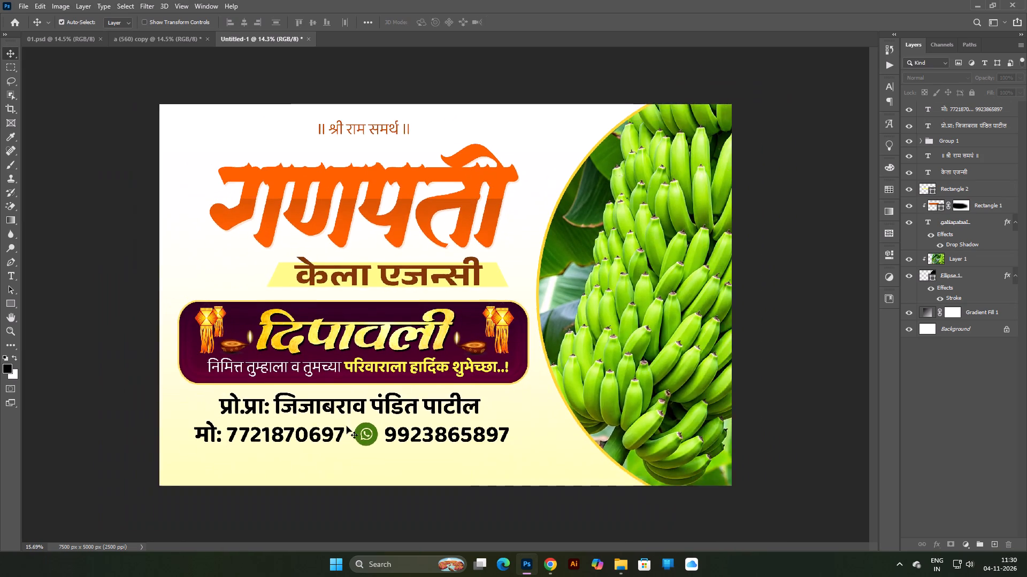
scroll(347, 426, "up", 5)
double_click(359, 457)
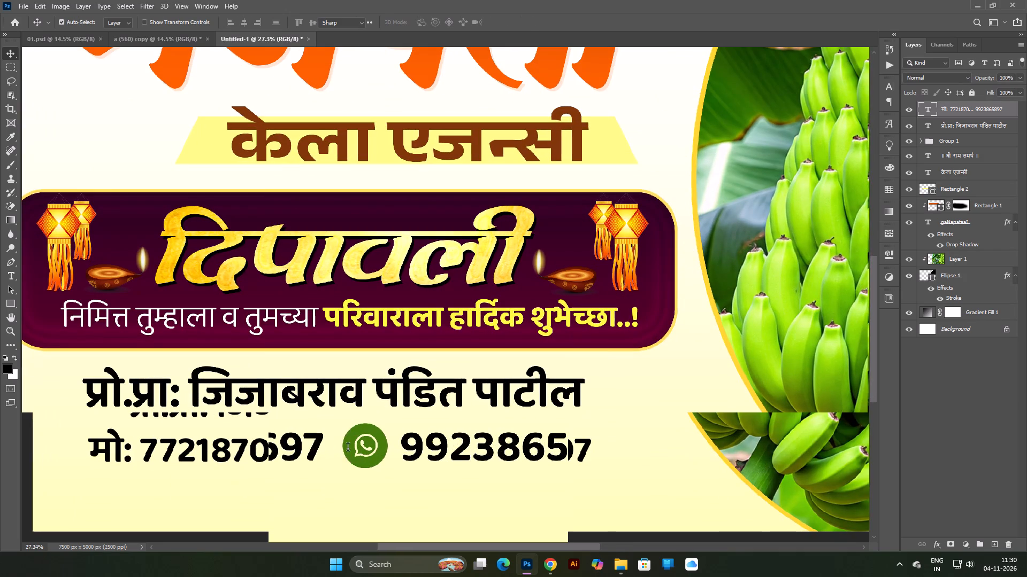
double_click(348, 449)
left_click(343, 448)
key("BackSpace")
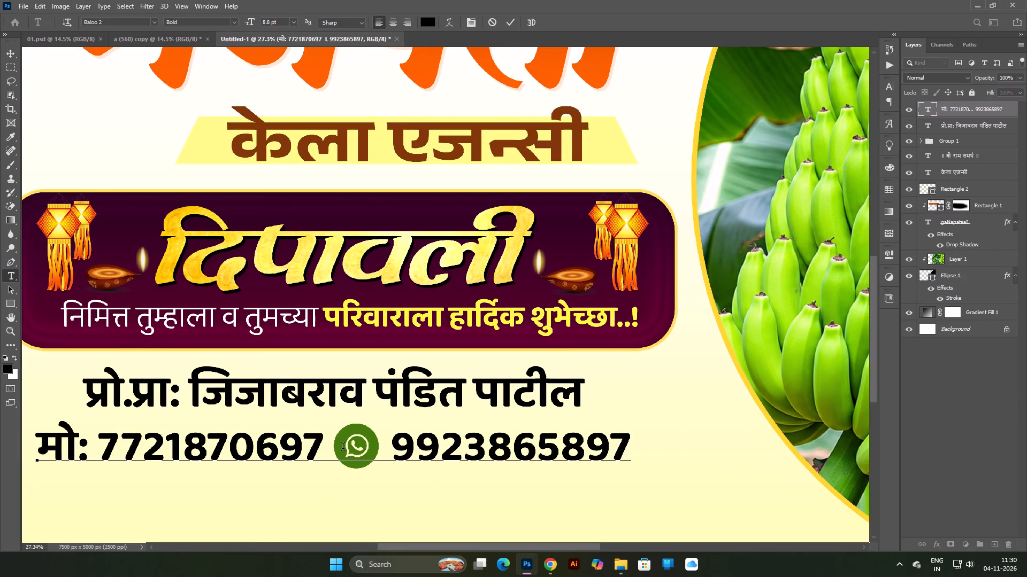
scroll(362, 430, "down", 10)
key("Return")
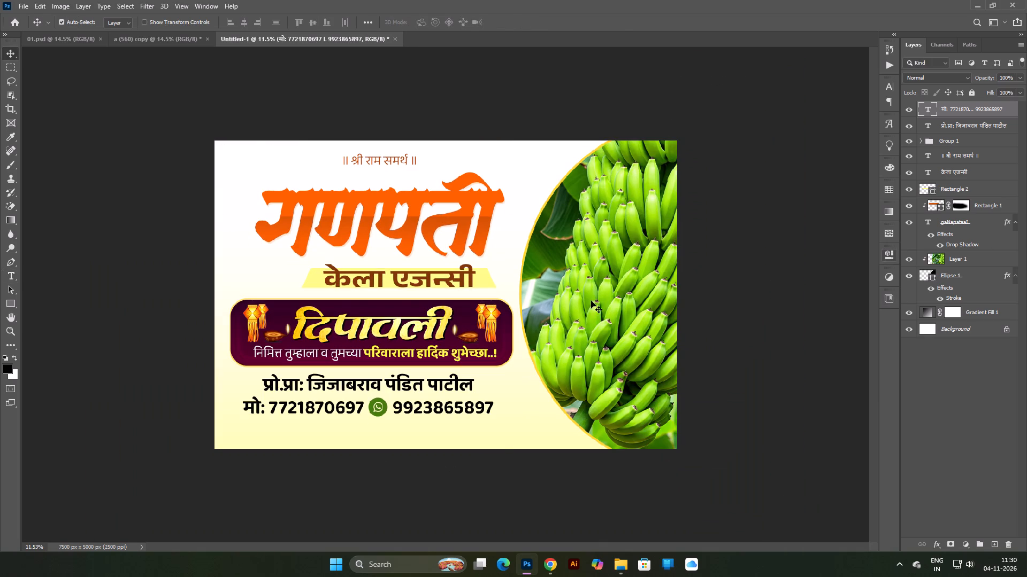
Draw a black rectangle about 5474 × 196 px near the canvas's bottom edge, beginning just outside its left edge.
left_click(6, 300)
scroll(302, 401, "up", 3)
key("space")
key("space")
key("space")
key("space")
key("space")
key("space")
key("space")
left_click_drag(250, 427, 298, 342)
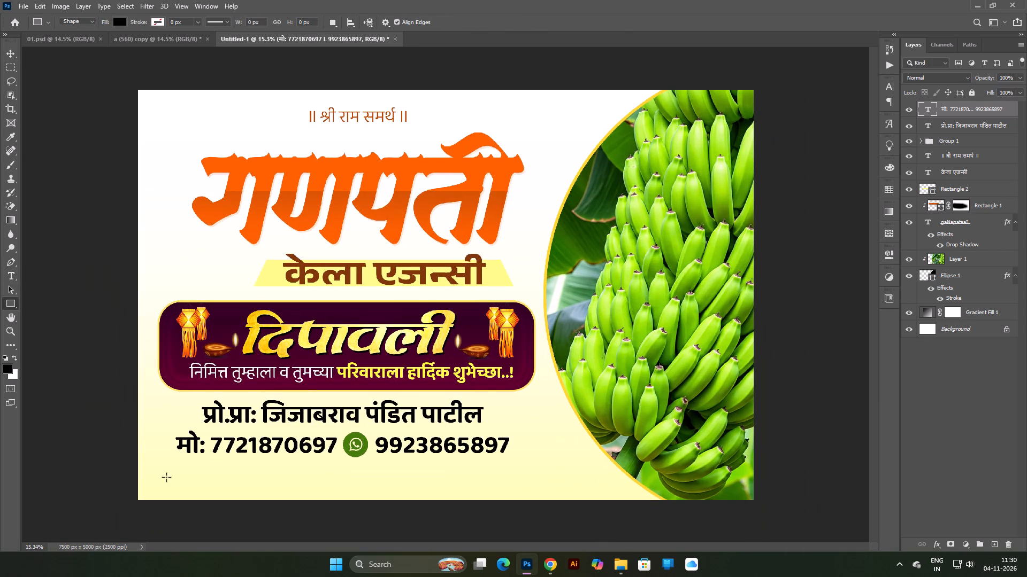
left_click_drag(130, 477, 482, 497, "shift")
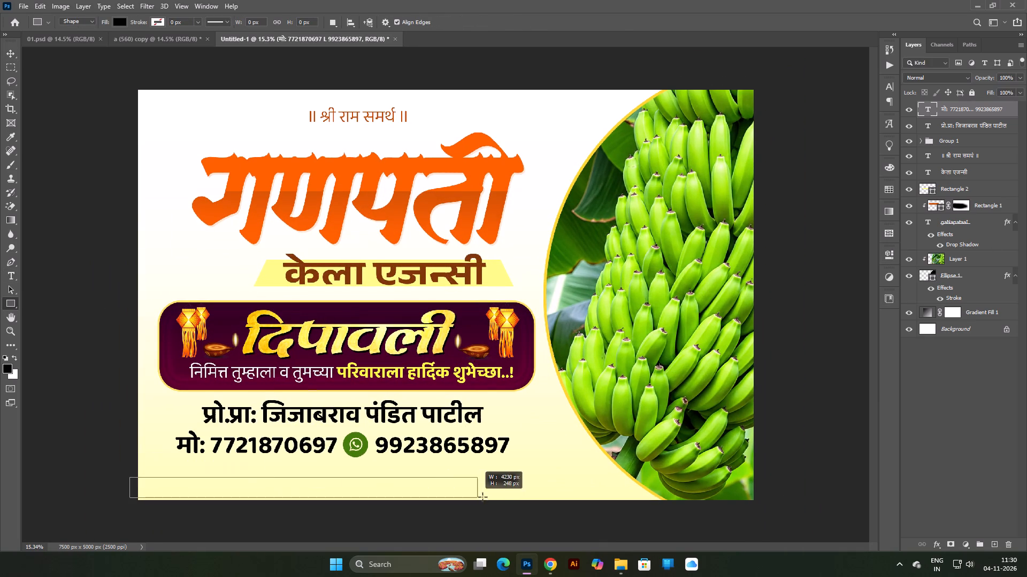
left_click_drag(482, 497, 579, 493, "shift")
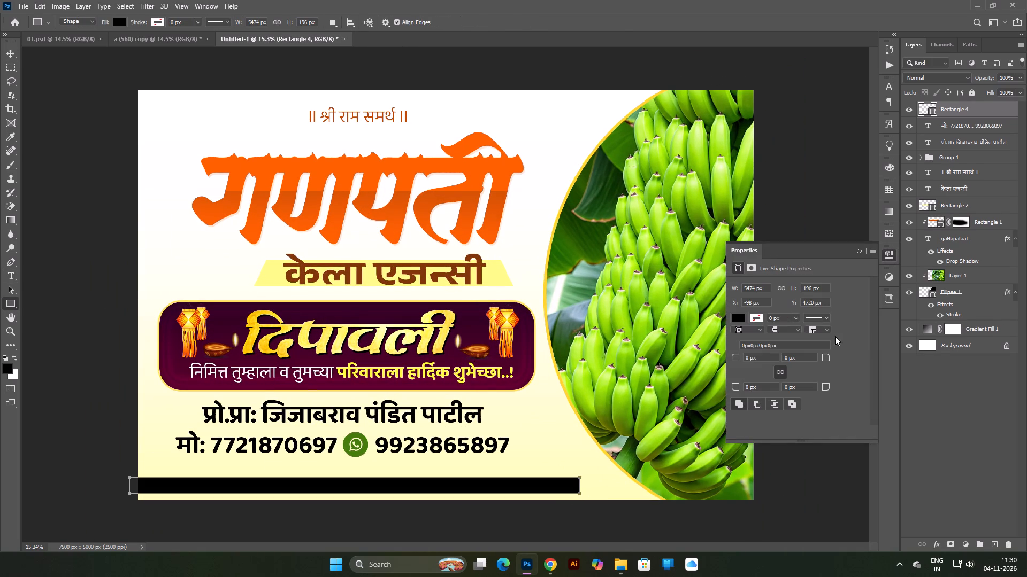
left_click(859, 252)
Stretch the black bar upward to about 166% of its height and shift it slightly to the left.
left_click(9, 52)
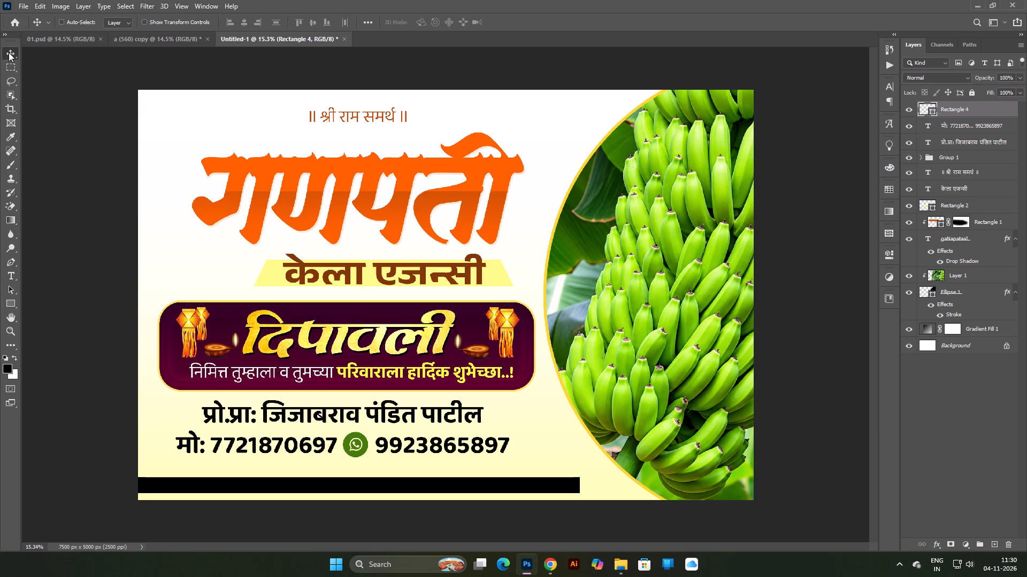
key("ctrl+t")
left_click_drag(356, 477, 357, 466, "shift")
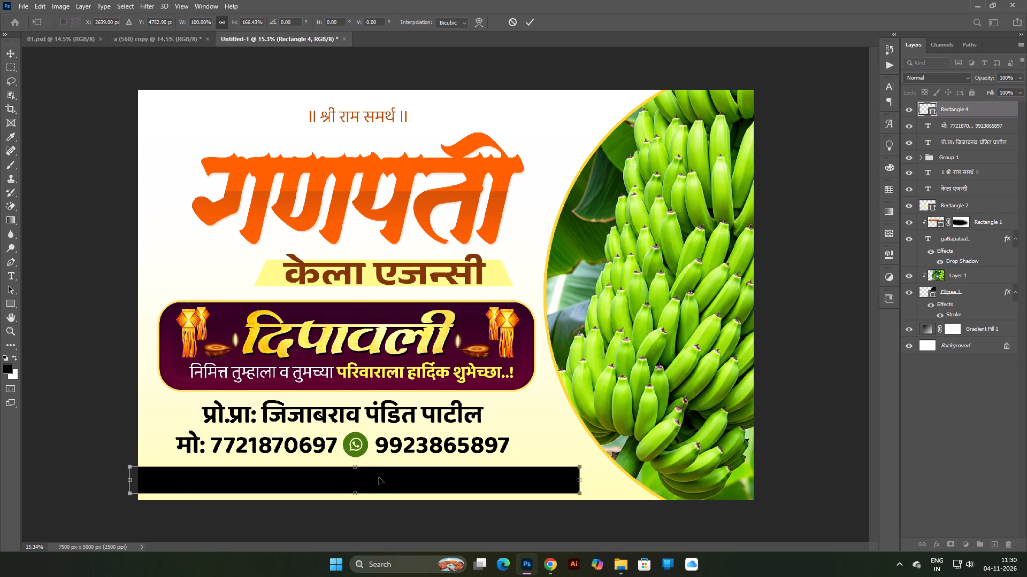
left_click(375, 478)
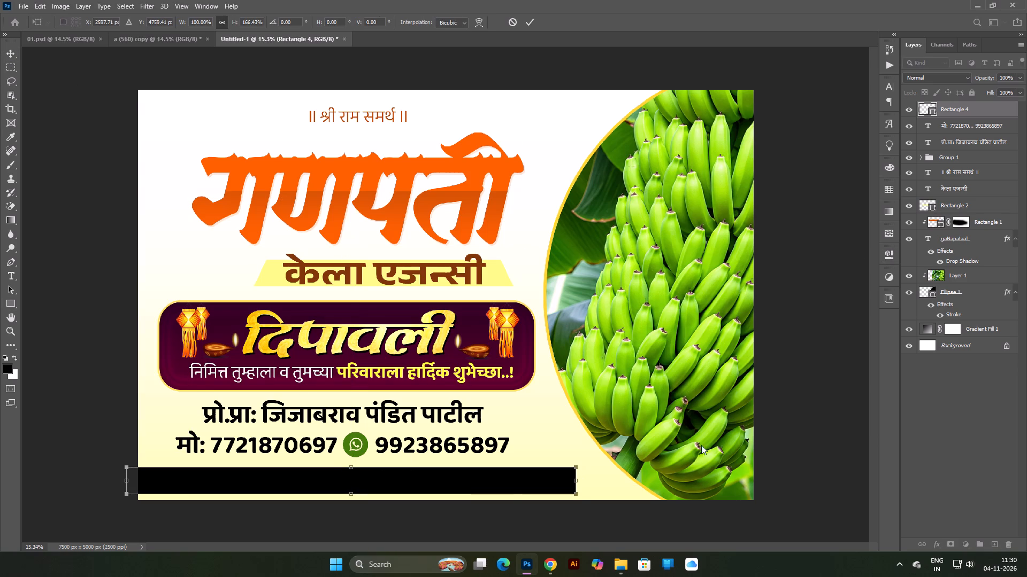
left_click(922, 112)
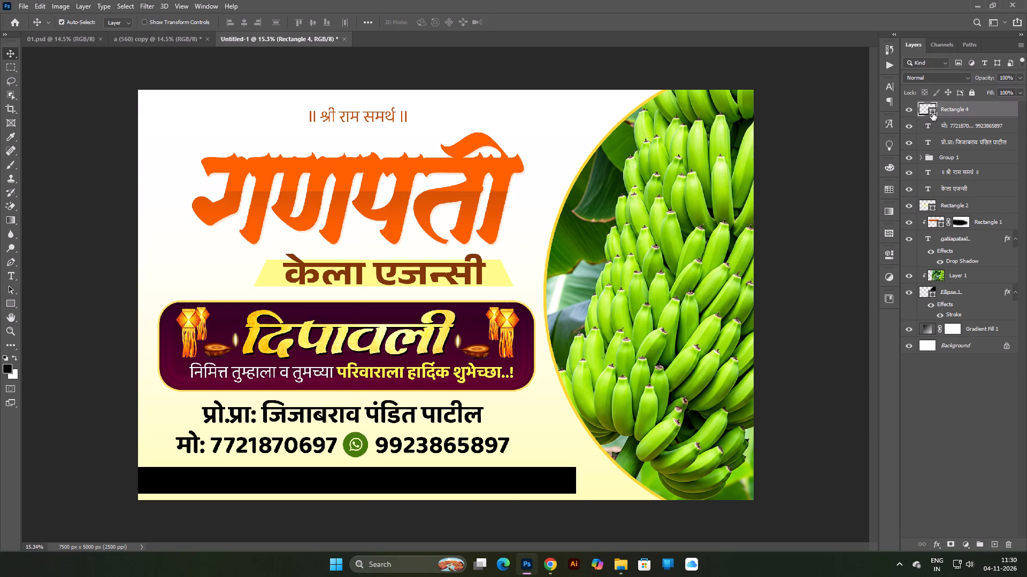
Change the bottom bar's fill colour to light yellow fffb80.
double_click(932, 113)
left_click(577, 448)
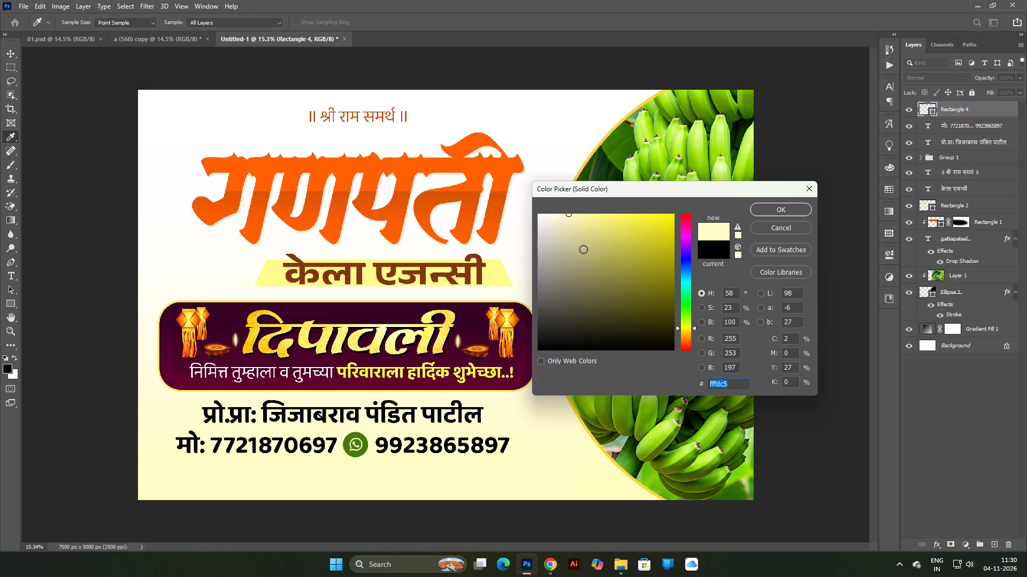
left_click_drag(573, 224, 592, 193)
triple_click(598, 188)
left_click_drag(598, 188, 612, 184)
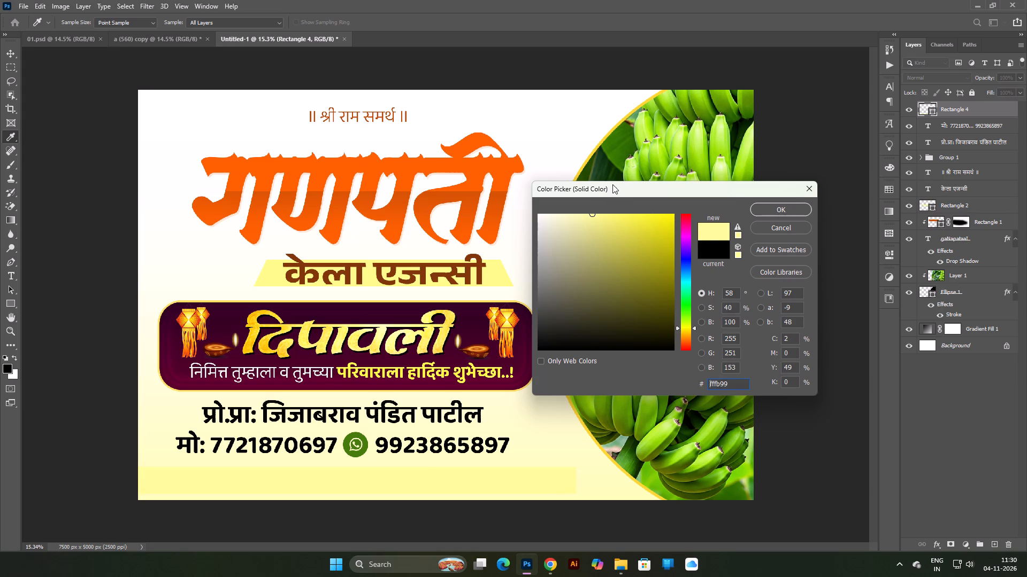
left_click_drag(613, 184, 619, 183)
left_click_drag(603, 216, 611, 207)
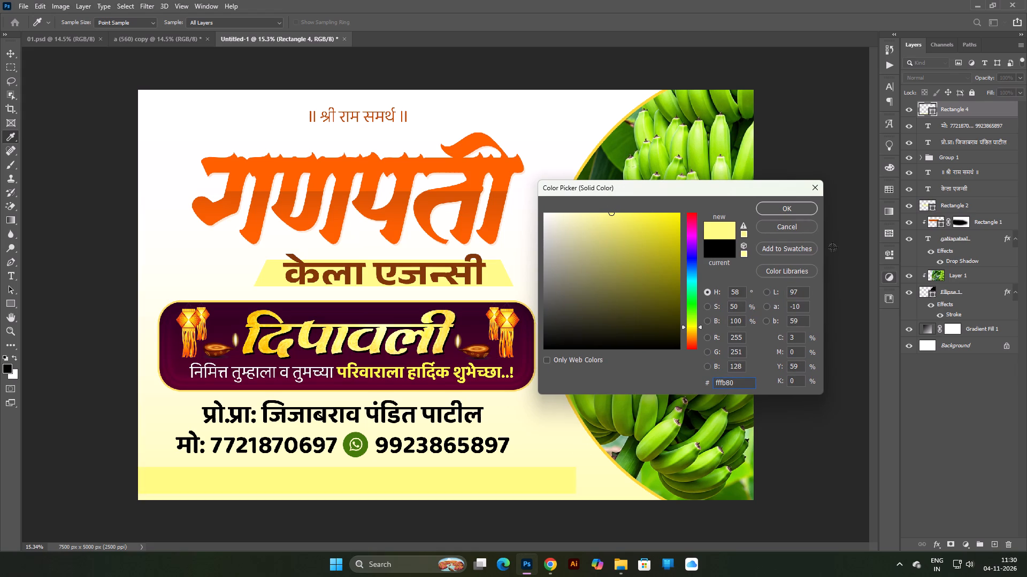
left_click(796, 213)
left_click(72, 70)
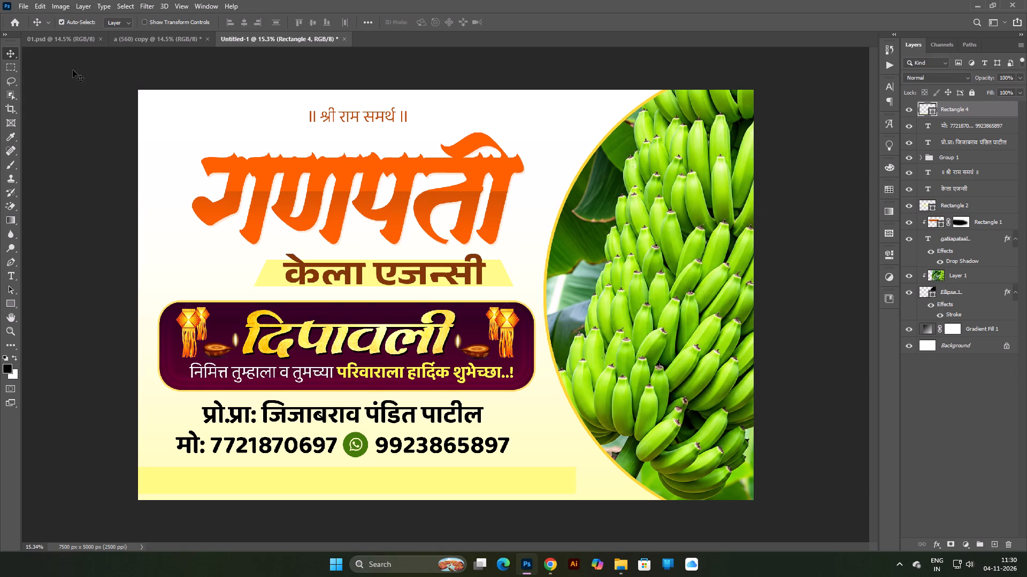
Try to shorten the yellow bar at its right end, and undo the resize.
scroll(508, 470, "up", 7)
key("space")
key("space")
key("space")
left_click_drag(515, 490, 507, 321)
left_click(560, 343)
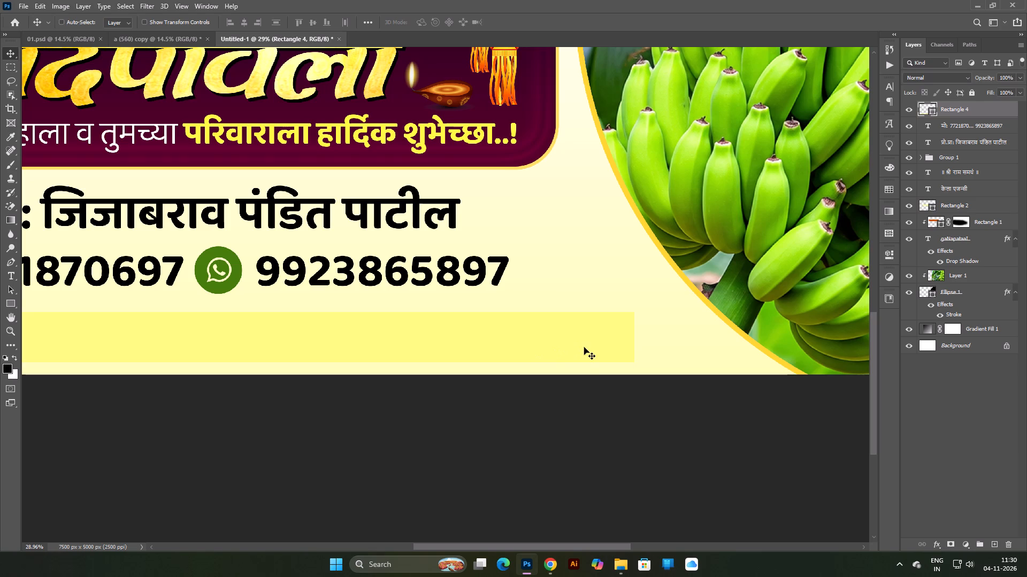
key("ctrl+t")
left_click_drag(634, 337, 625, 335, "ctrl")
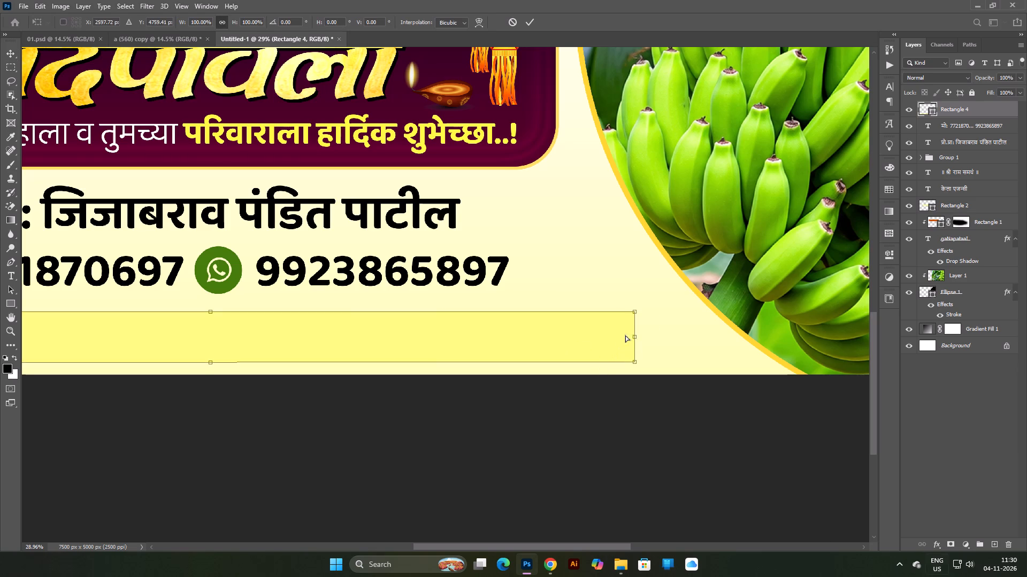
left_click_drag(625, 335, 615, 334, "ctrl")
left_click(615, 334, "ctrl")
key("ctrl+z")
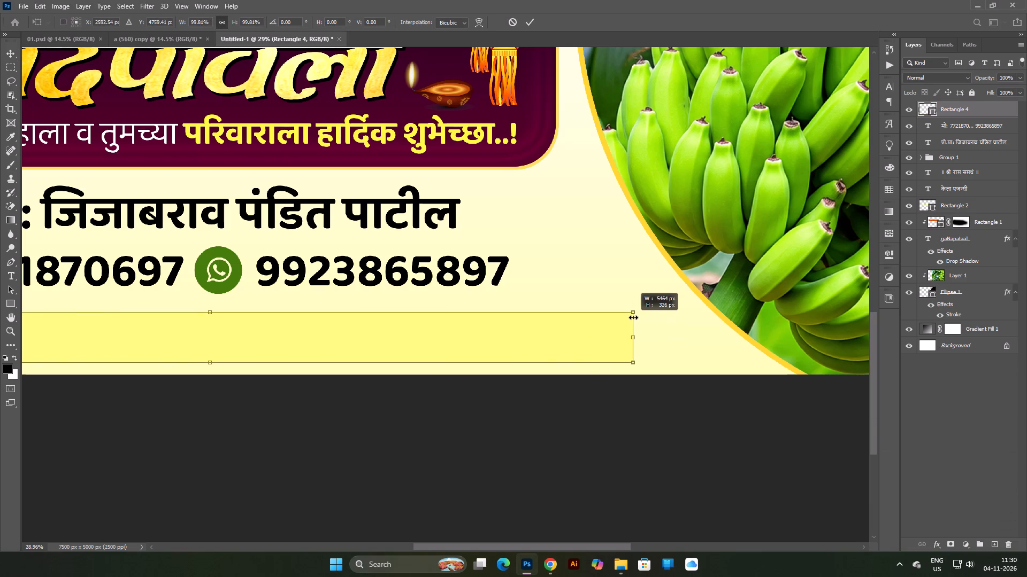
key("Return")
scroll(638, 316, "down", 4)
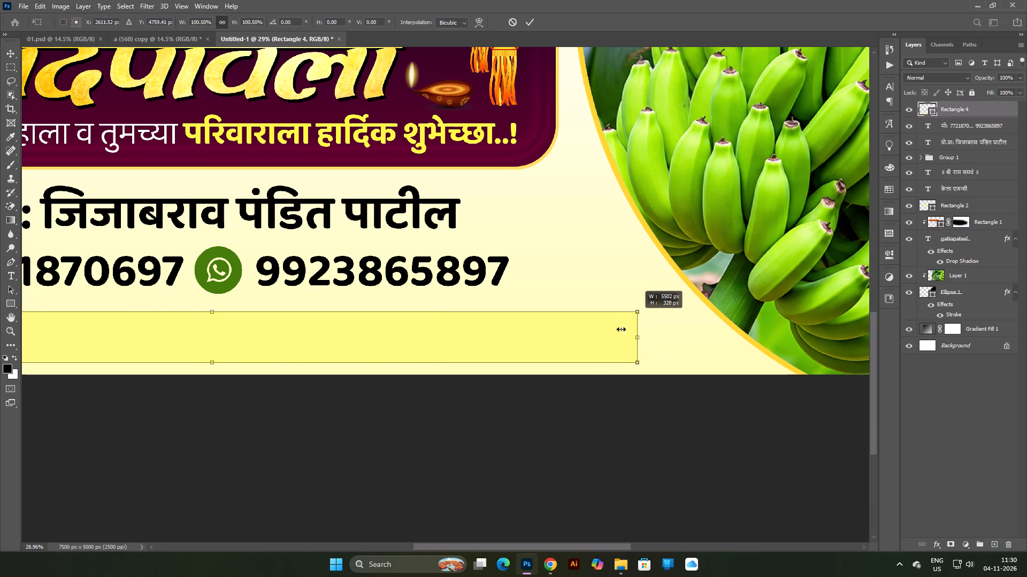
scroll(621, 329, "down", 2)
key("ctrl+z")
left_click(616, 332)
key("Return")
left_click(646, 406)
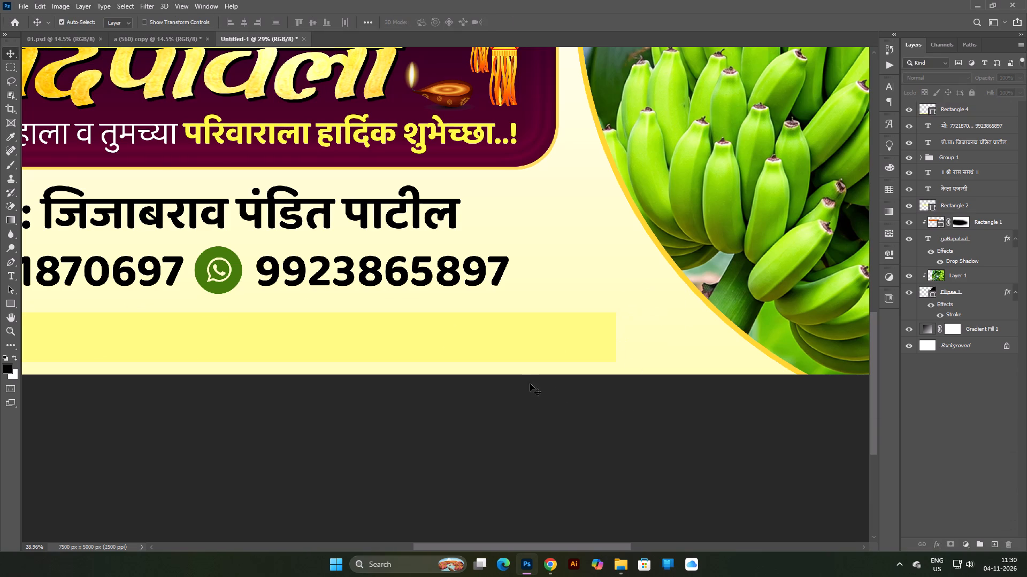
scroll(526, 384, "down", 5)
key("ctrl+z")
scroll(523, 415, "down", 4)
Reposition the yellow bar below the mobile numbers so it starts at the canvas's left edge, just above the bottom.
scroll(491, 438, "up", 3)
key("space")
key("space")
key("space")
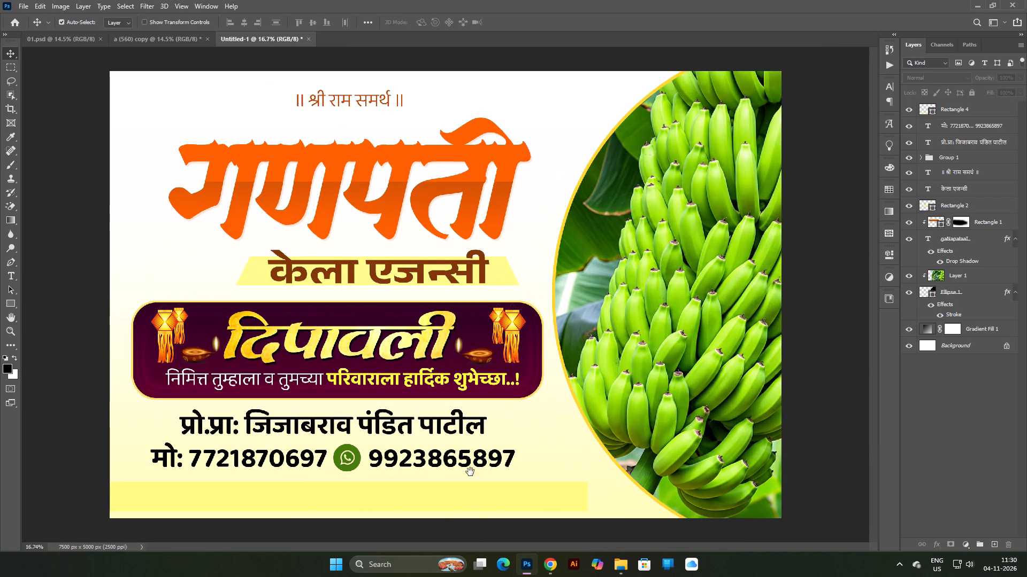
left_click_drag(470, 471, 519, 365)
scroll(463, 458, "up", 6)
key("space")
key("space")
key("space")
key("space")
key("space")
left_click_drag(463, 480, 573, 166)
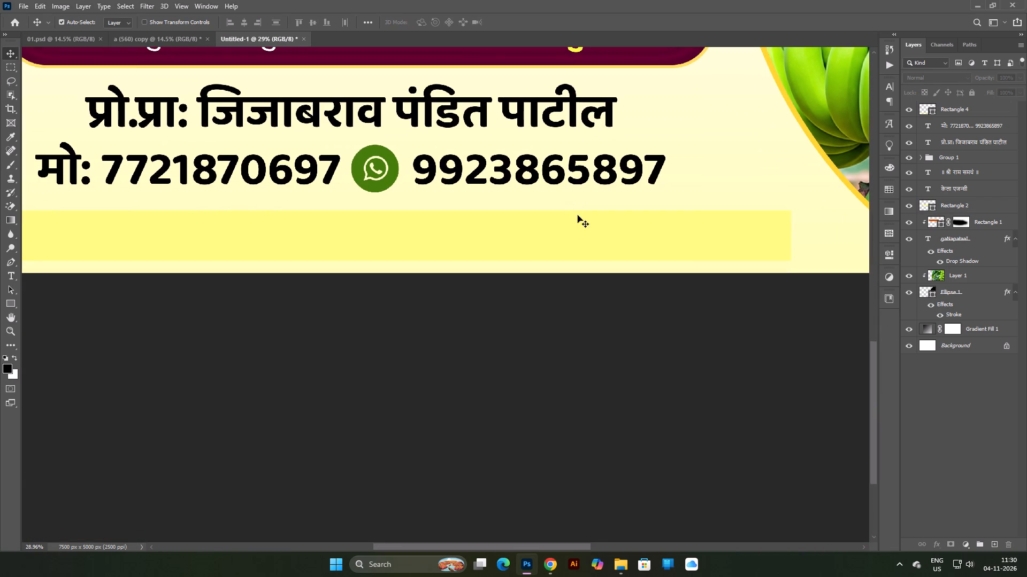
left_click_drag(578, 216, 694, 210)
scroll(630, 225, "down", 5)
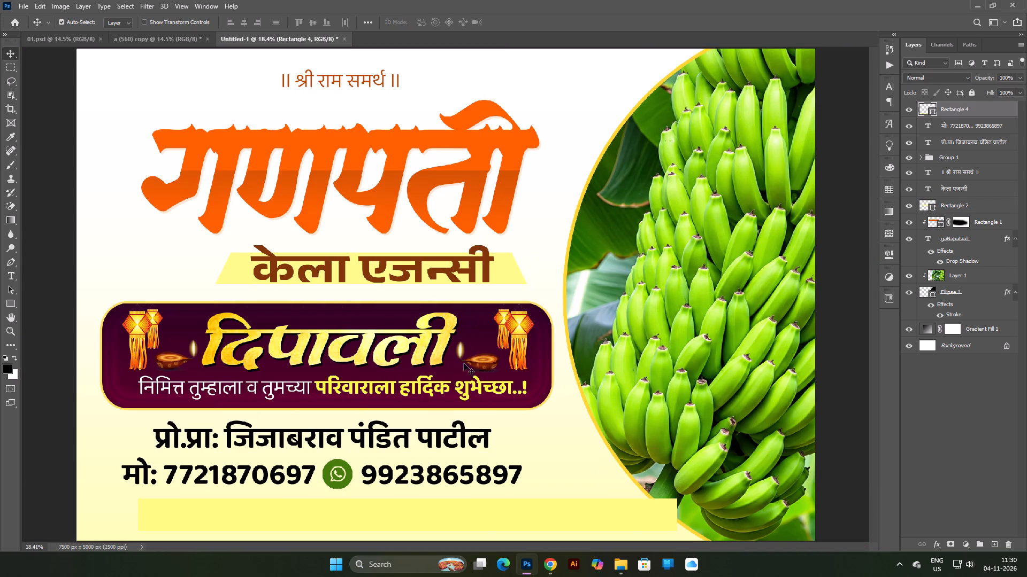
scroll(416, 471, "up", 3)
key("space")
key("space")
key("space")
key("space")
key("space")
key("space")
left_click_drag(413, 488, 544, 210)
scroll(545, 250, "down", 1)
left_click_drag(635, 249, 558, 259)
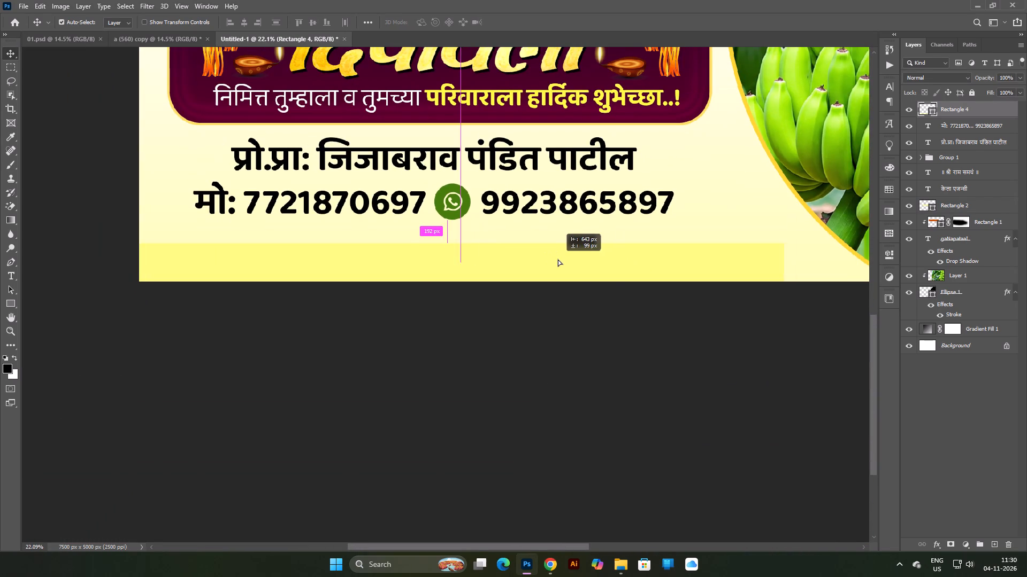
left_click_drag(558, 259, 549, 249)
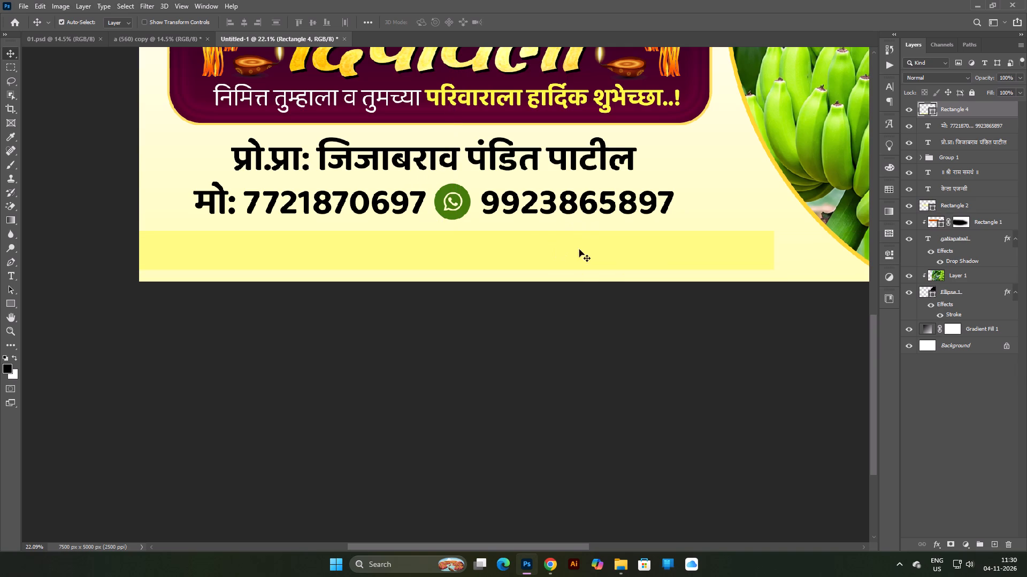
double_click(619, 250)
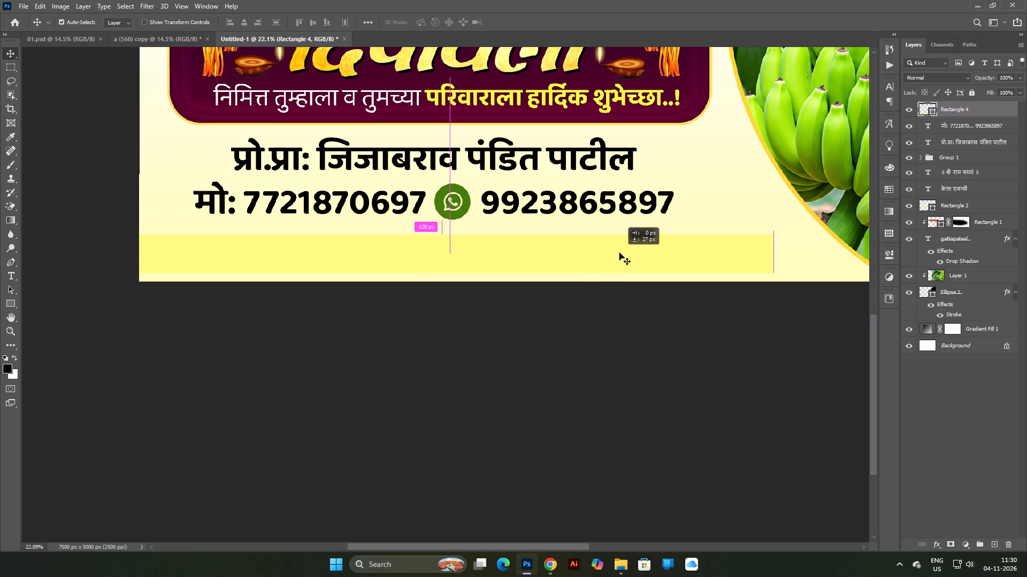
key("Up")
key("Up")
left_click(596, 385)
scroll(566, 347, "down", 5)
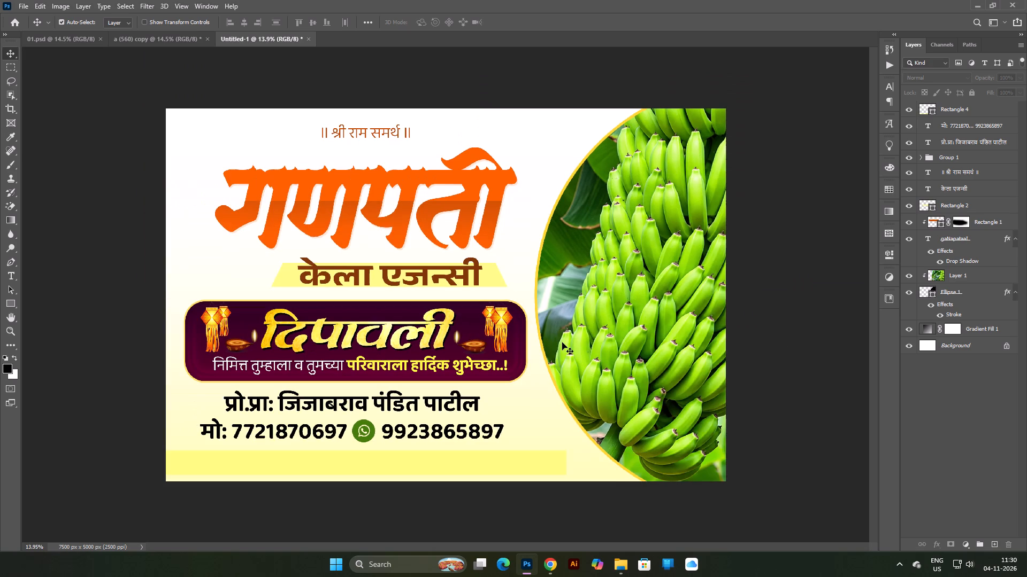
Nudge all layers from the गणपती title through the mobile number line upward together, leaving the yellow bar in place.
left_click(976, 249)
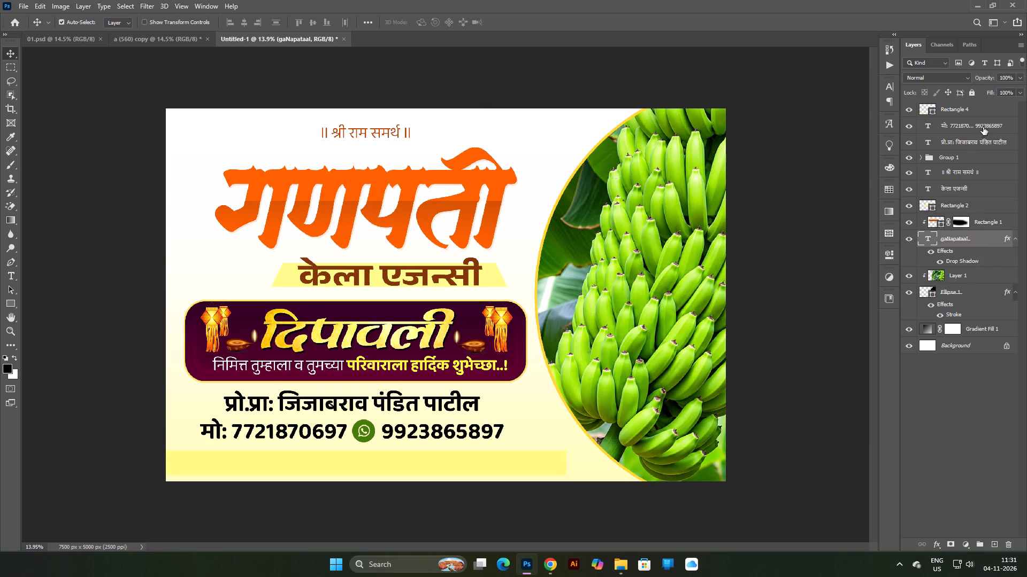
left_click(984, 127, "shift")
key("Up")
key("Up")
key("Up")
key("Up")
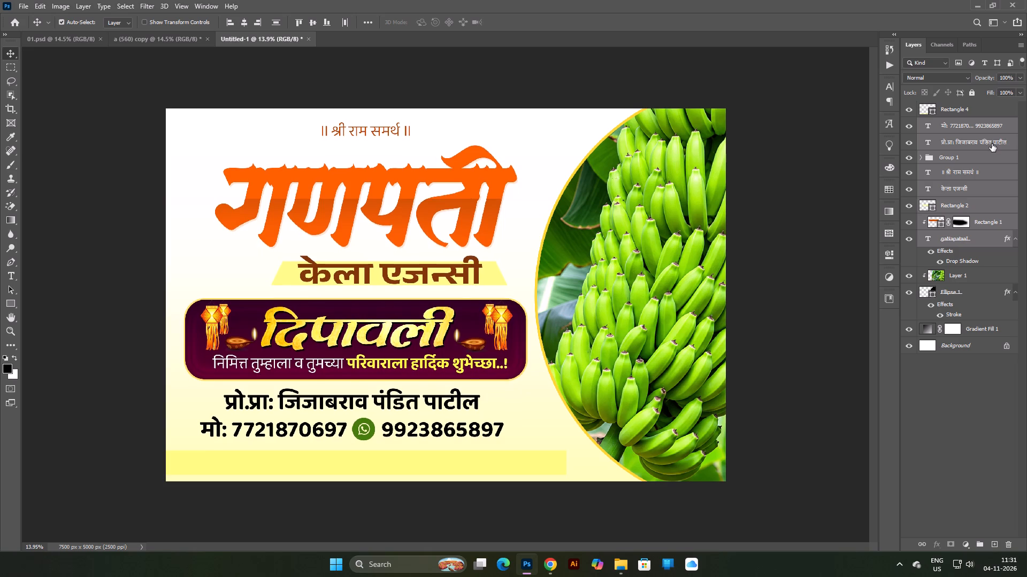
key("Up")
key("Up")
key("Up")
key("Up")
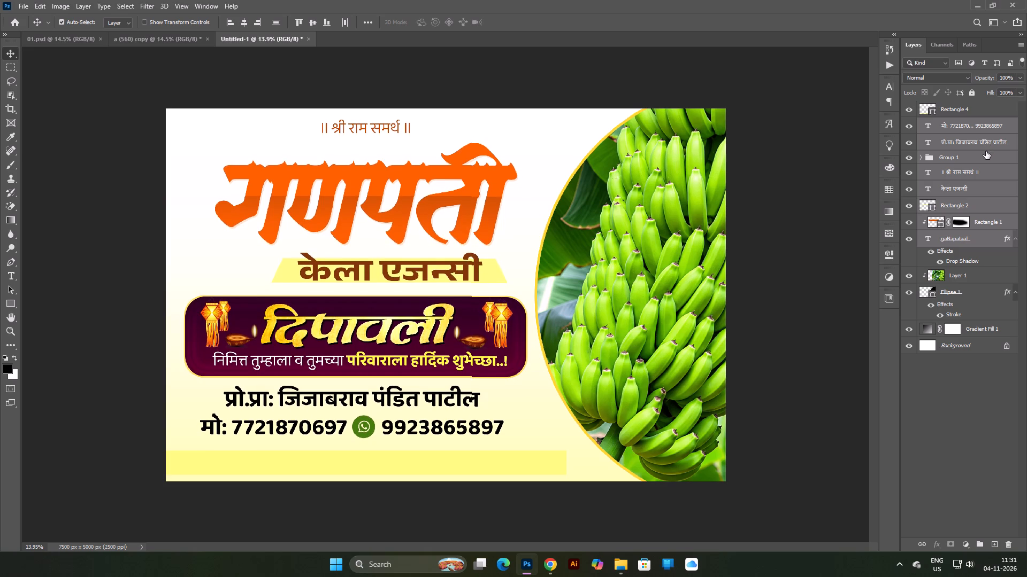
key("Up")
left_click(546, 98)
Nudge the ॥ श्री राम समर्थ ॥ line at the banner's top slightly downward, closer to the गणपती title.
left_click(385, 127)
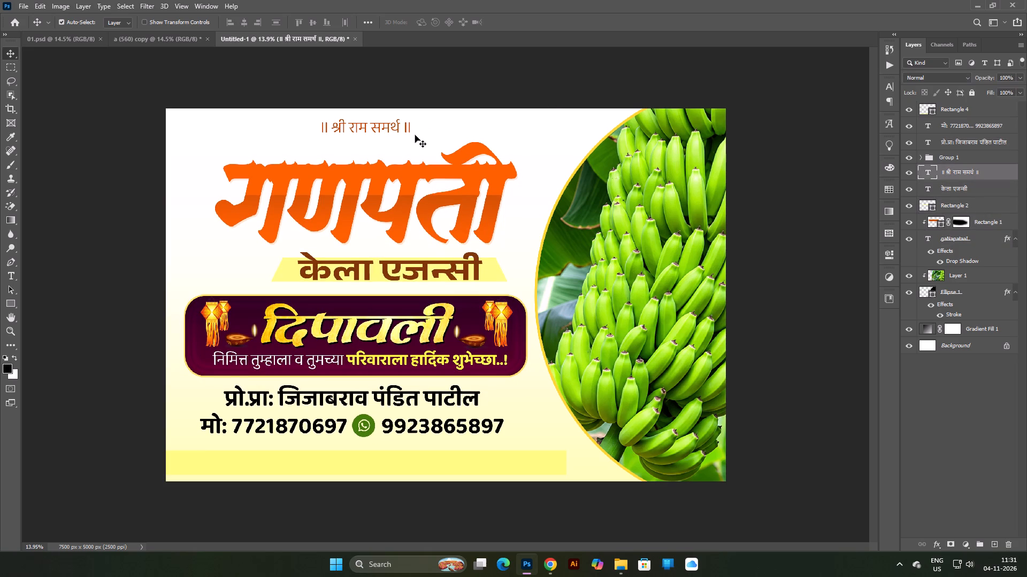
left_click(382, 128)
key("Down")
key("Down")
key("Down")
key("Down")
key("Down")
key("Down")
left_click(519, 80)
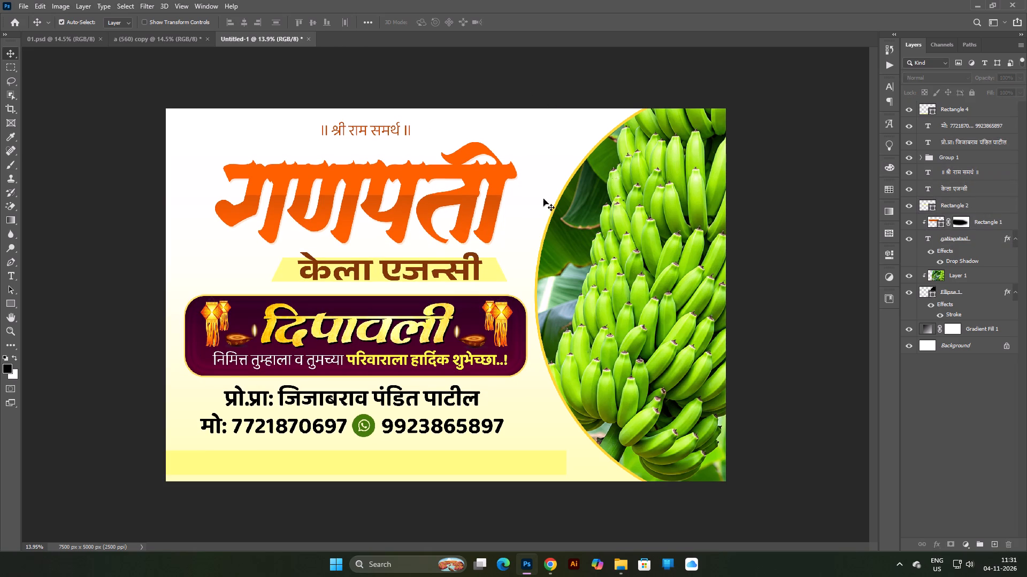
Nudge the light yellow bottom bar slightly upward toward the mobile number line.
left_click(438, 467)
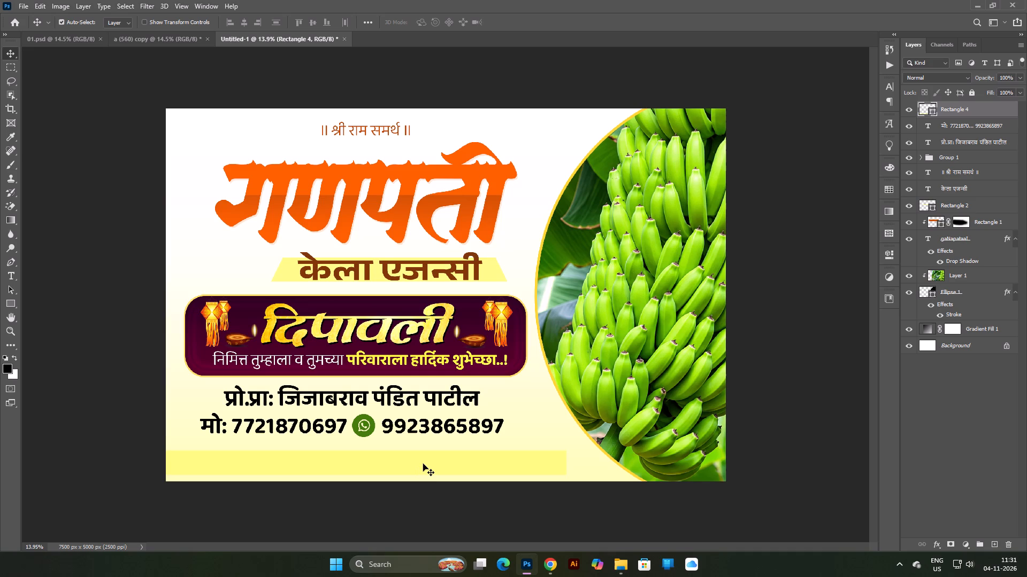
left_click(423, 464)
key("Up")
key("Up")
key("Up")
right_click(422, 463)
left_click(453, 470)
key("Up")
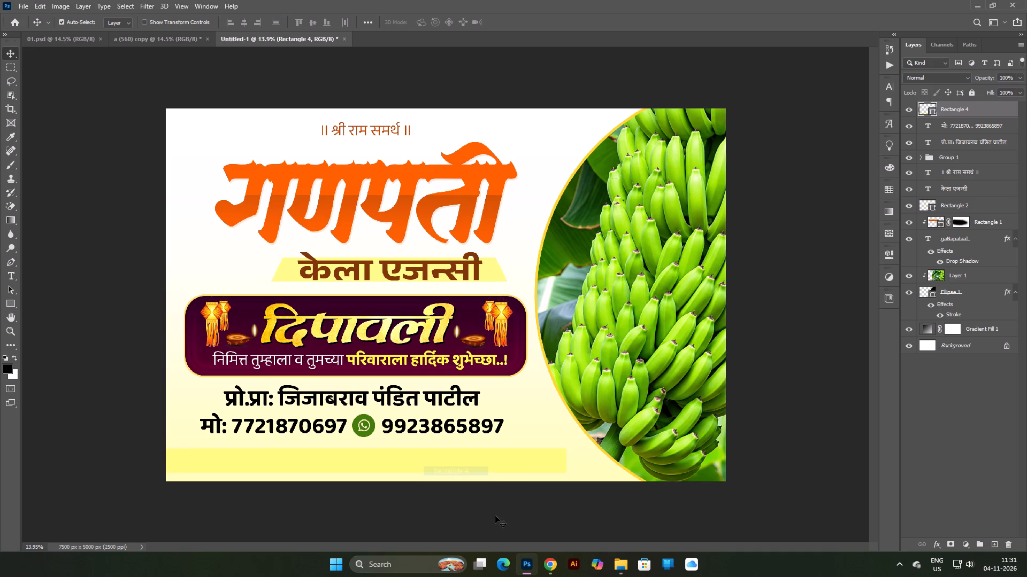
key("Up")
key("Up")
left_click(492, 512)
Duplicate the proprietor line onto the yellow bar and move the copy's layer above Rectangle 4.
scroll(323, 450, "down", 4)
scroll(317, 450, "up", 9)
key("space")
key("space")
left_click_drag(329, 490, 478, 309)
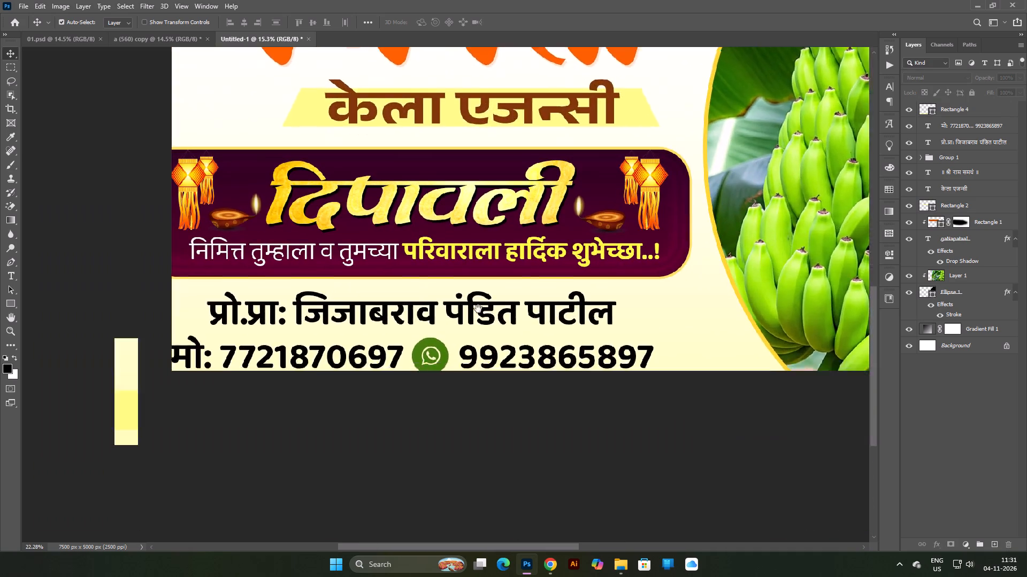
left_click_drag(478, 309, 479, 308)
scroll(479, 308, "down", 5)
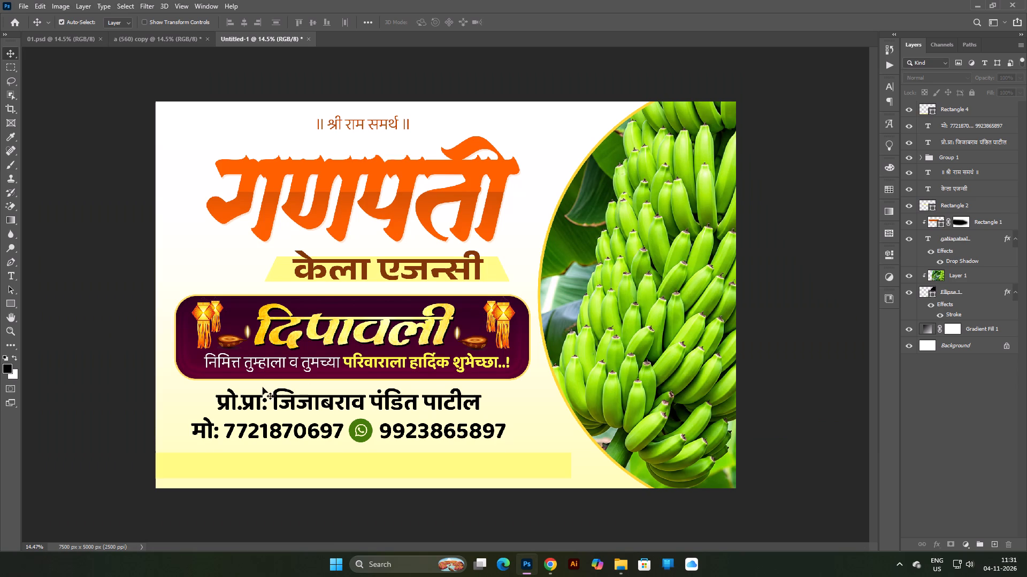
key("space")
key("space")
key("space")
key("space")
key("space")
key("space")
key("space")
left_click_drag(274, 418, 341, 365)
left_click_drag(409, 402, 416, 453, "alt")
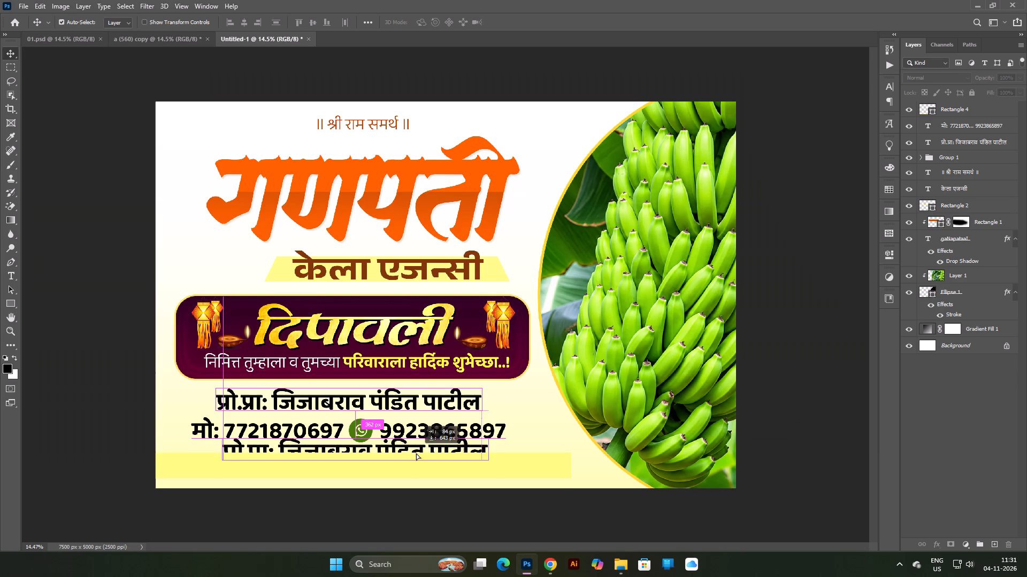
left_click_drag(416, 453, 416, 465, "alt")
left_click_drag(972, 143, 972, 111)
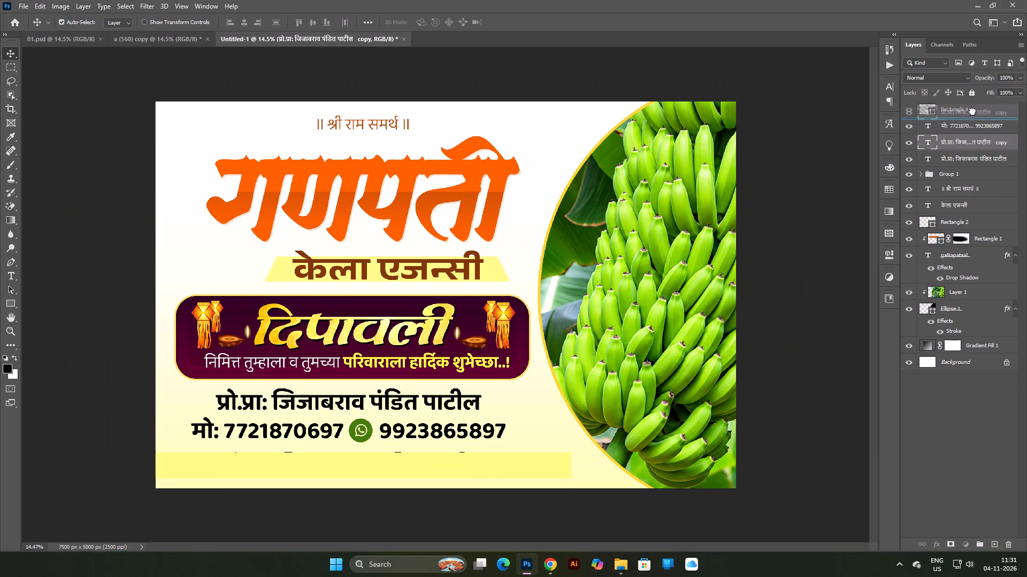
left_click_drag(972, 111, 973, 108)
Replace the copied line's text on the yellow bar with the agency's market and town names in Marathi.
scroll(416, 445, "down", 4)
scroll(420, 468, "up", 6)
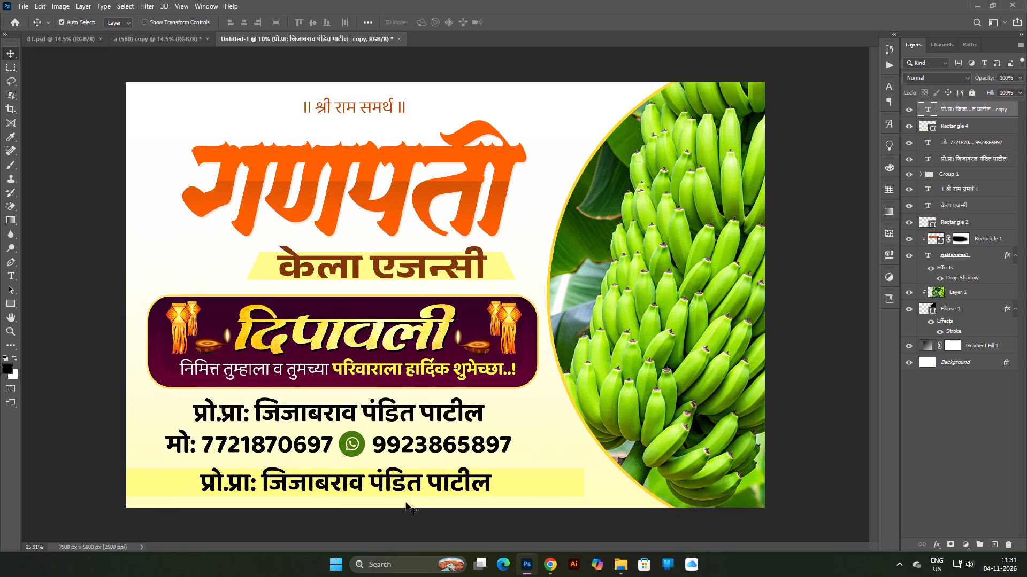
scroll(406, 503, "up", 2)
key("space")
key("space")
key("space")
key("space")
key("space")
key("space")
left_click_drag(366, 516, 585, 395)
double_click(578, 381)
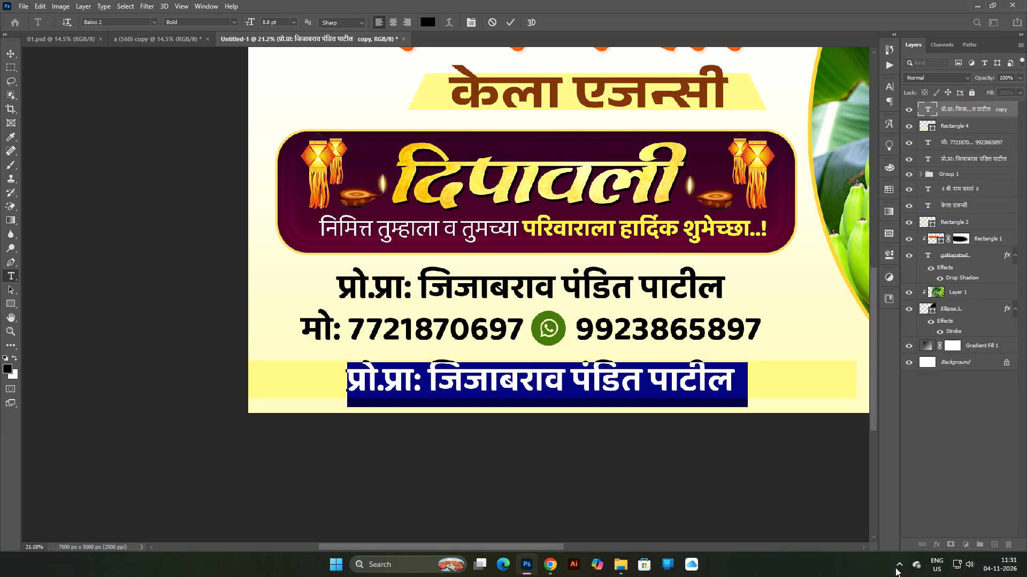
left_click(937, 564)
left_click(901, 510)
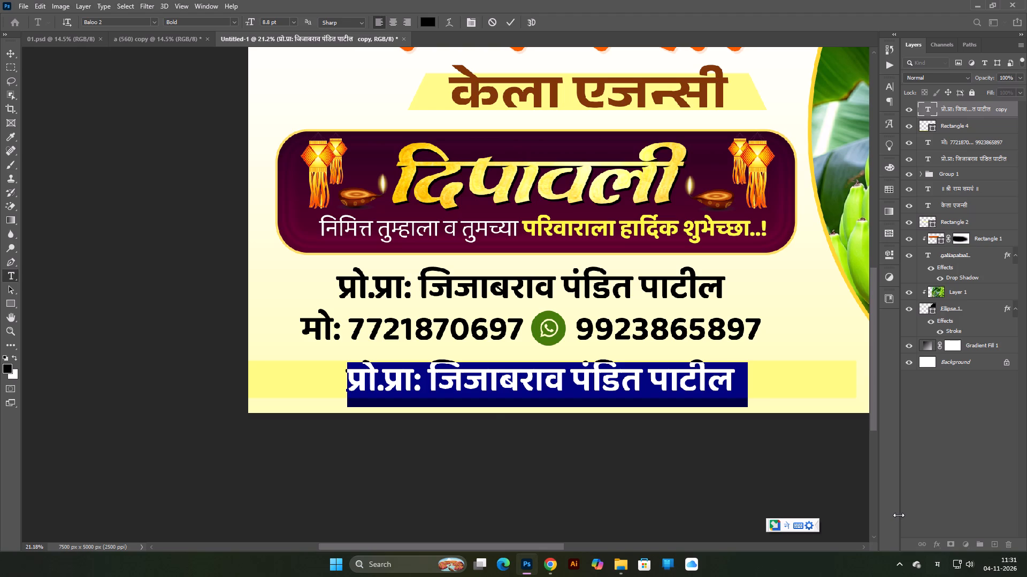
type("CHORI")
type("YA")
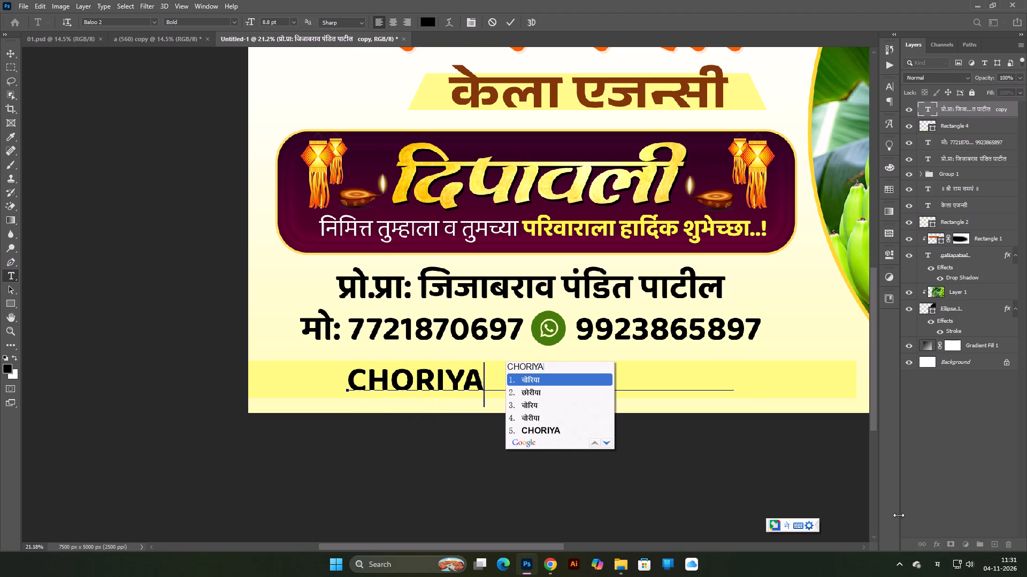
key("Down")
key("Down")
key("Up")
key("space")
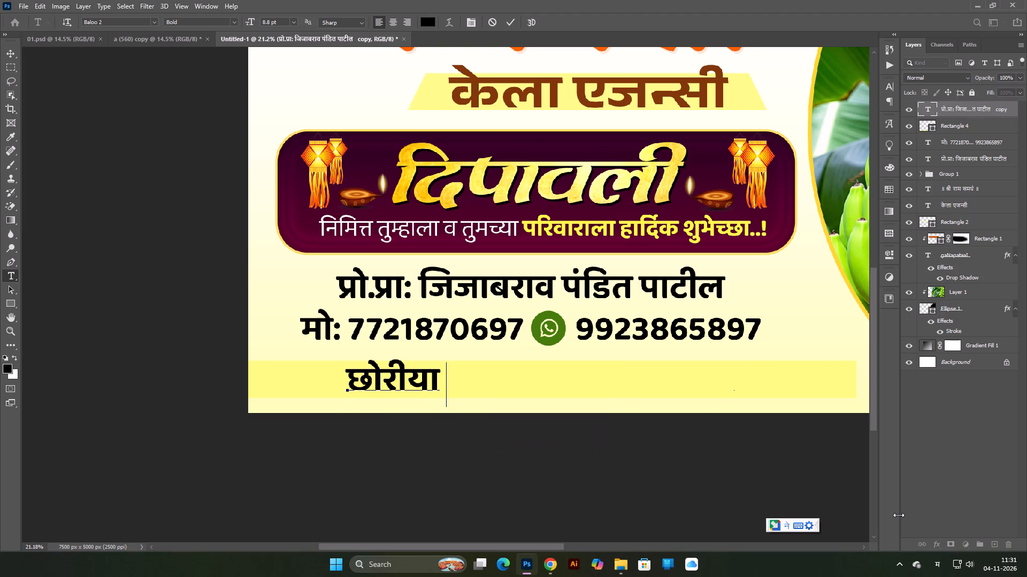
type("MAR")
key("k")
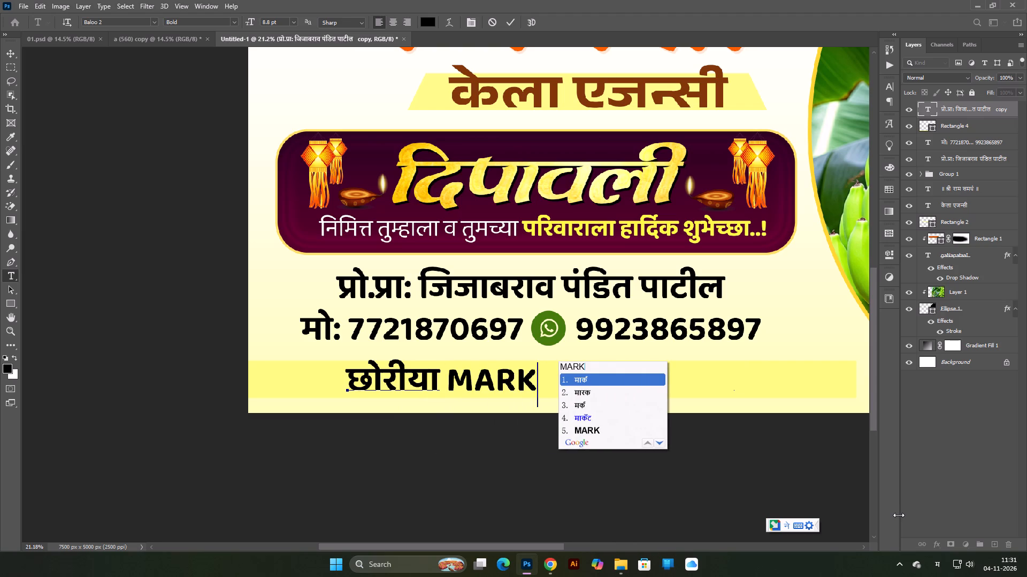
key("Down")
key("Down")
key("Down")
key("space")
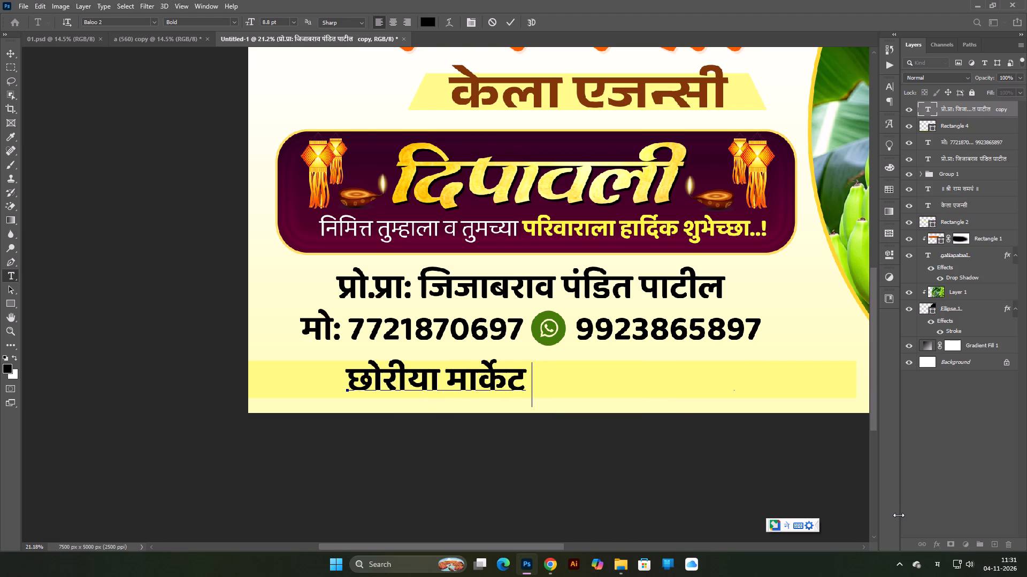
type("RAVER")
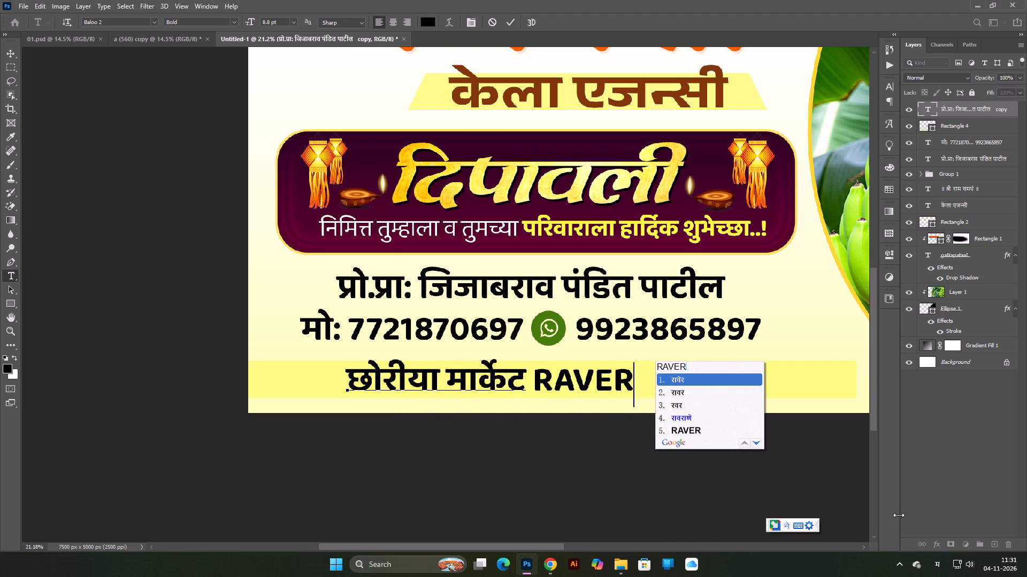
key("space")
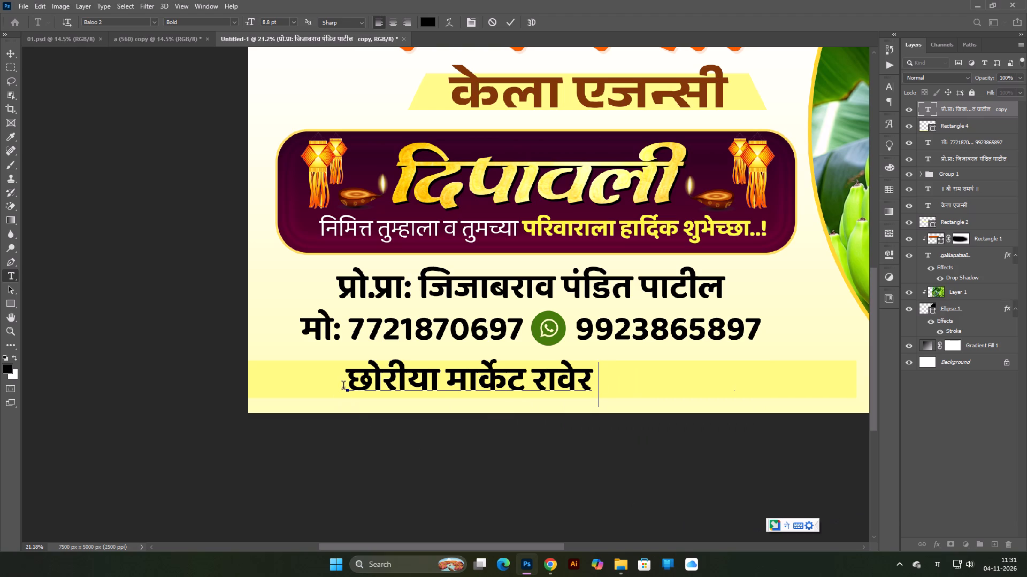
Insert the agency's road name in Marathi, followed by a comma and space, before the market name.
left_click(343, 387)
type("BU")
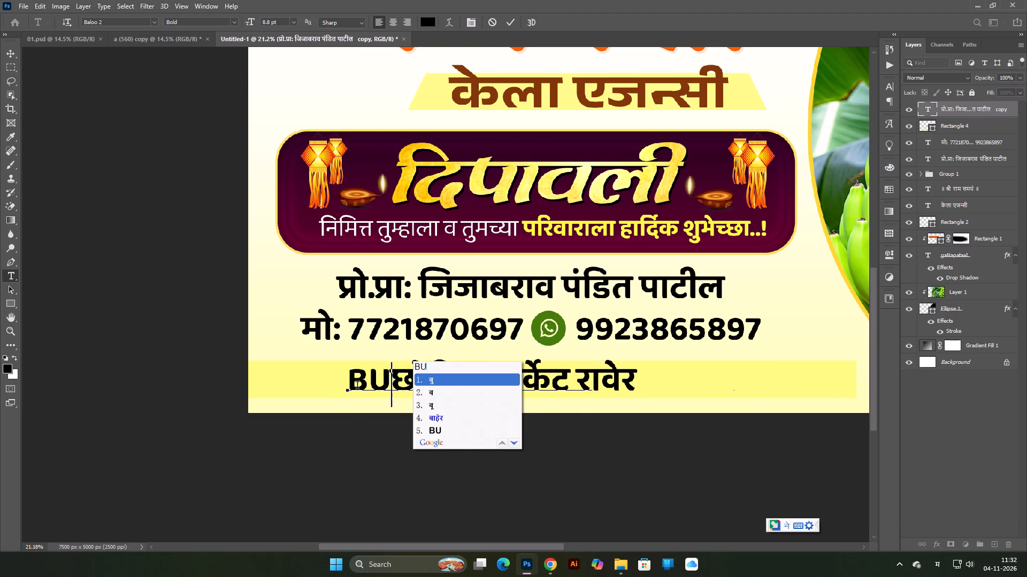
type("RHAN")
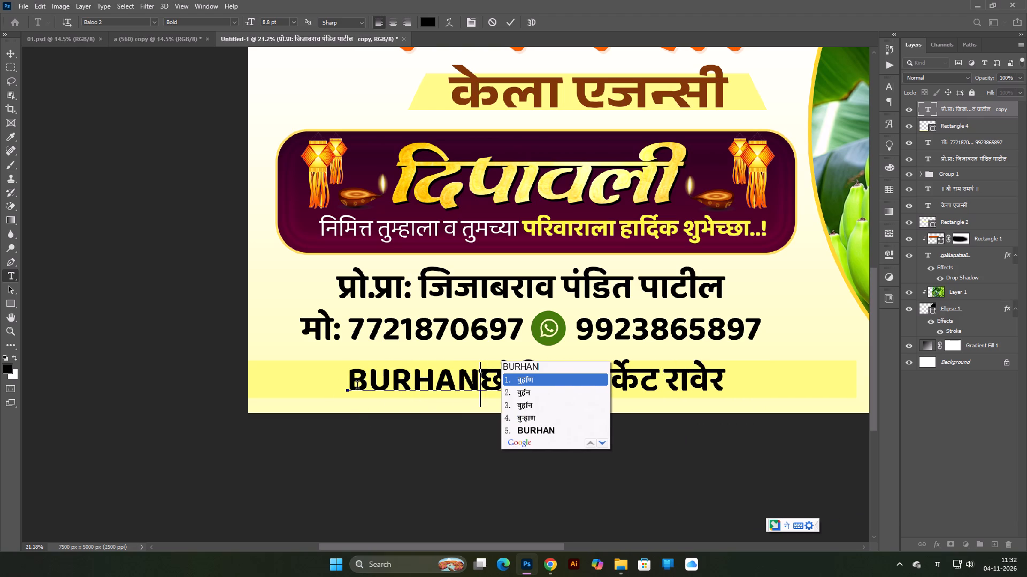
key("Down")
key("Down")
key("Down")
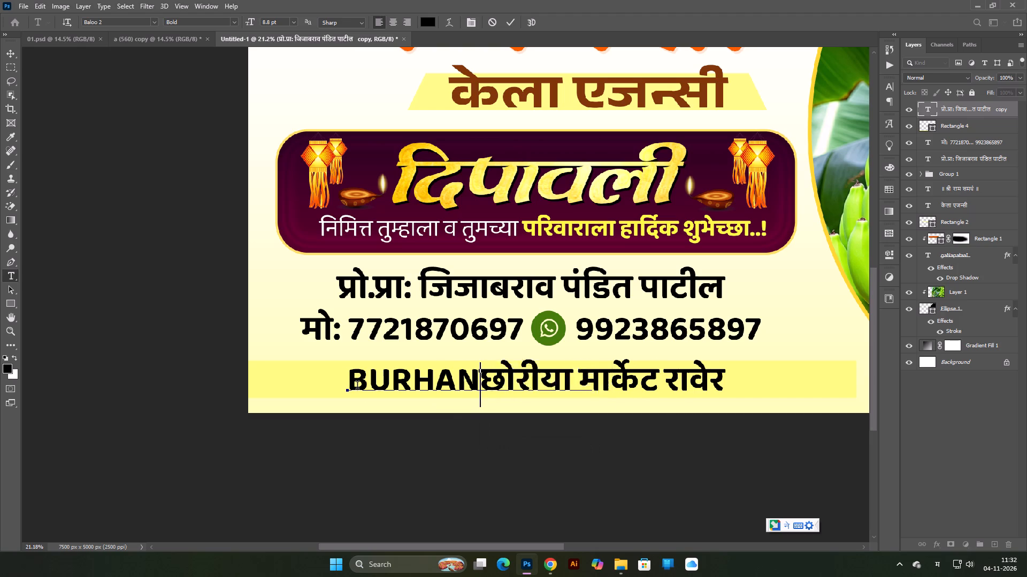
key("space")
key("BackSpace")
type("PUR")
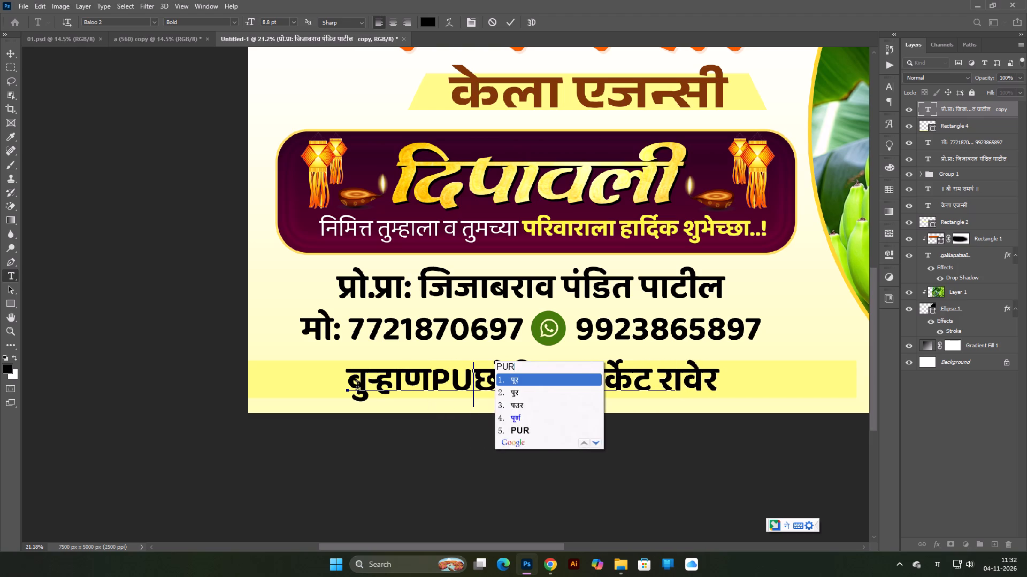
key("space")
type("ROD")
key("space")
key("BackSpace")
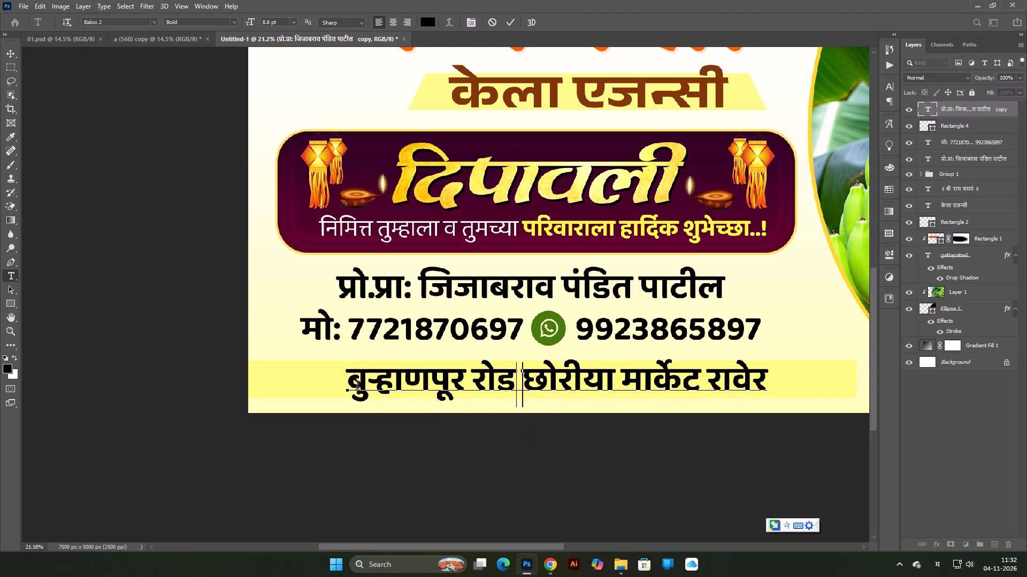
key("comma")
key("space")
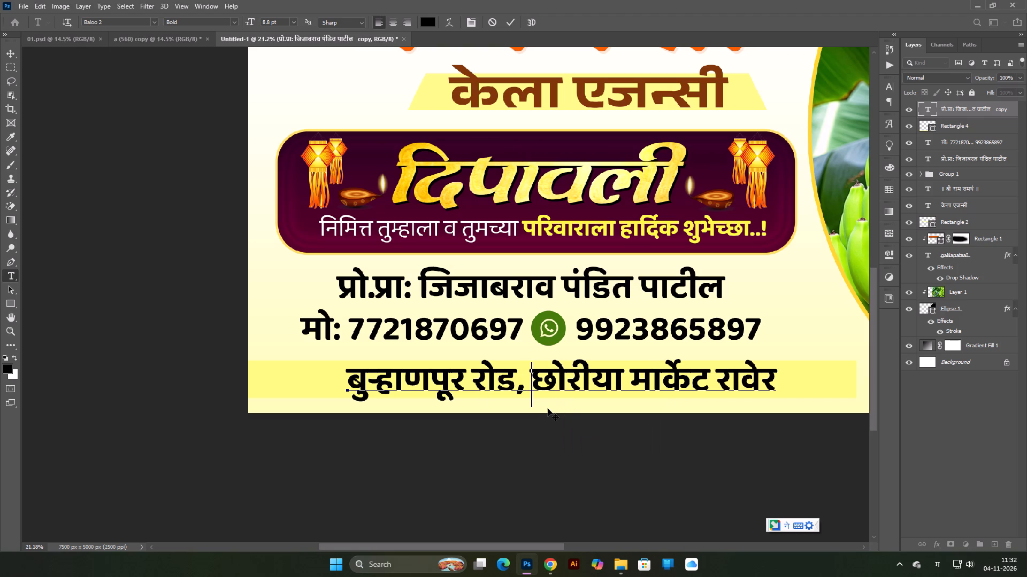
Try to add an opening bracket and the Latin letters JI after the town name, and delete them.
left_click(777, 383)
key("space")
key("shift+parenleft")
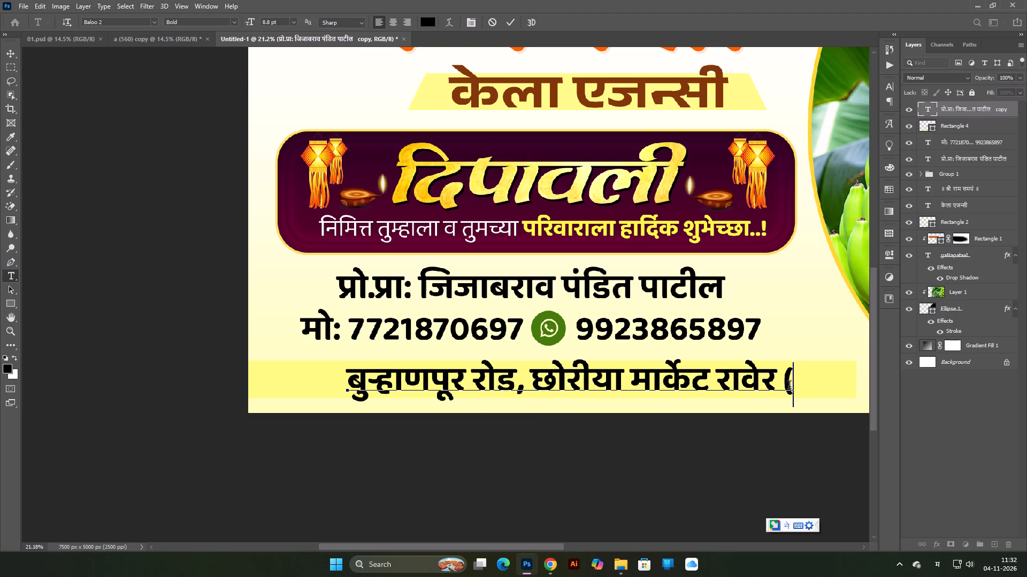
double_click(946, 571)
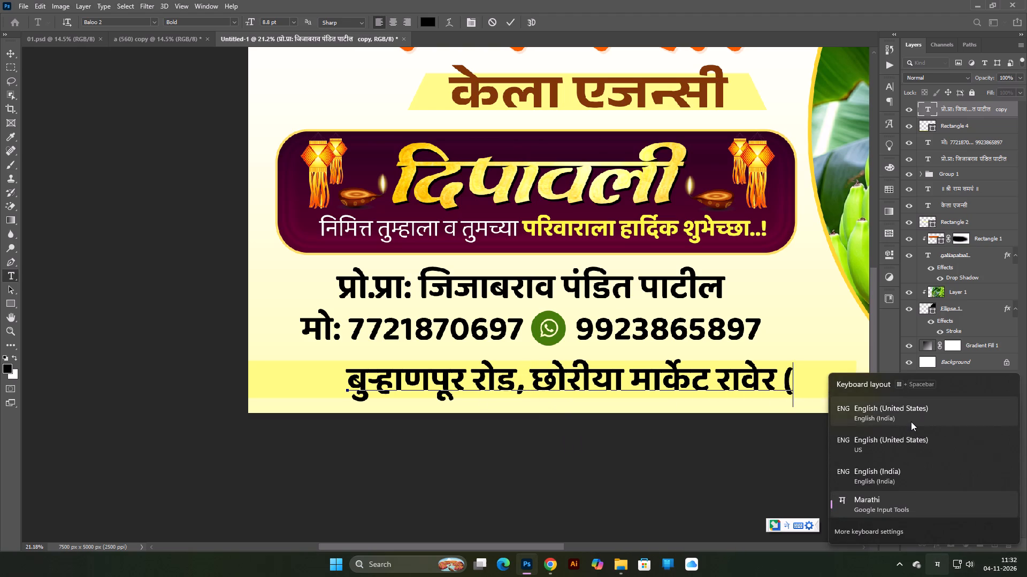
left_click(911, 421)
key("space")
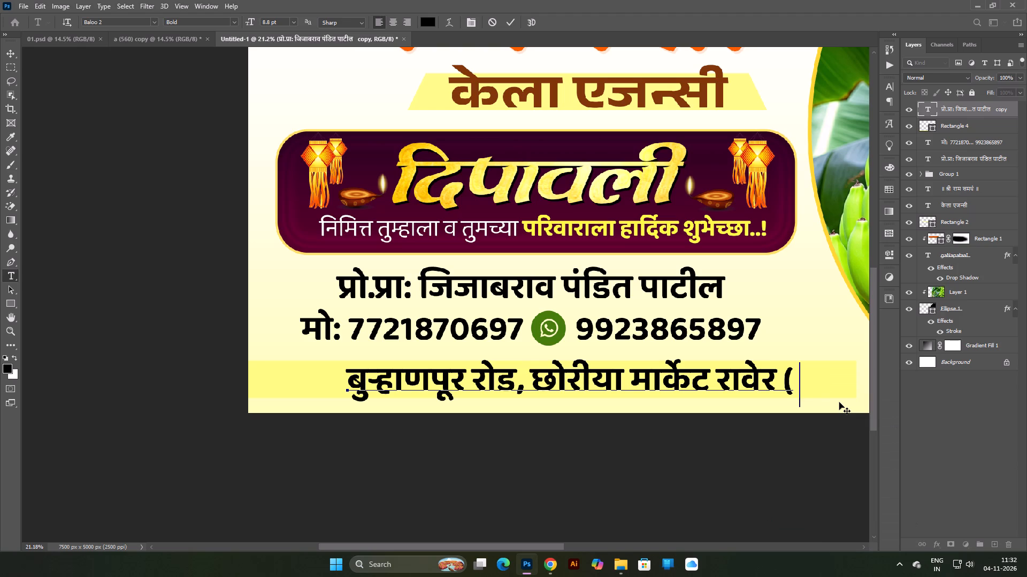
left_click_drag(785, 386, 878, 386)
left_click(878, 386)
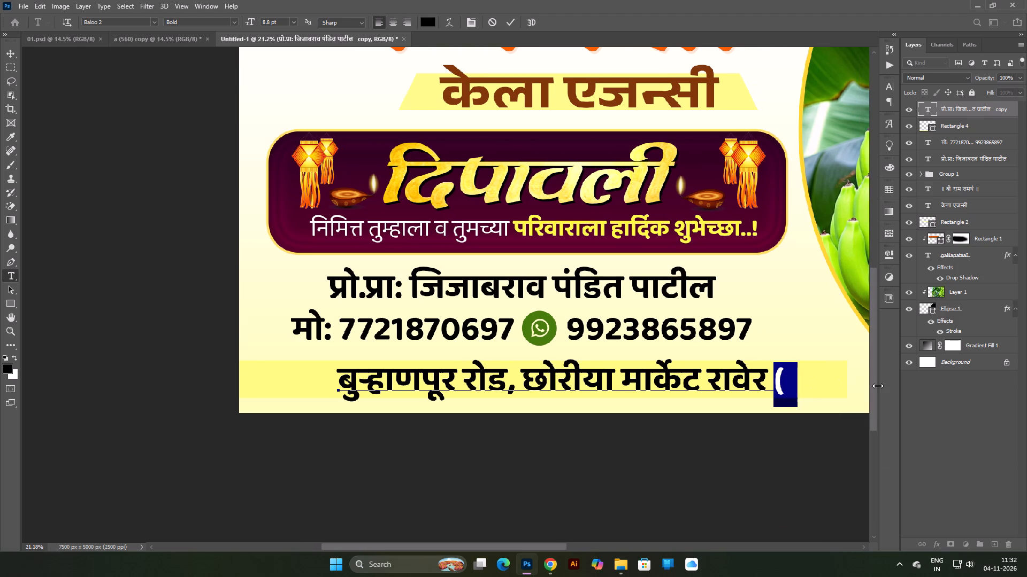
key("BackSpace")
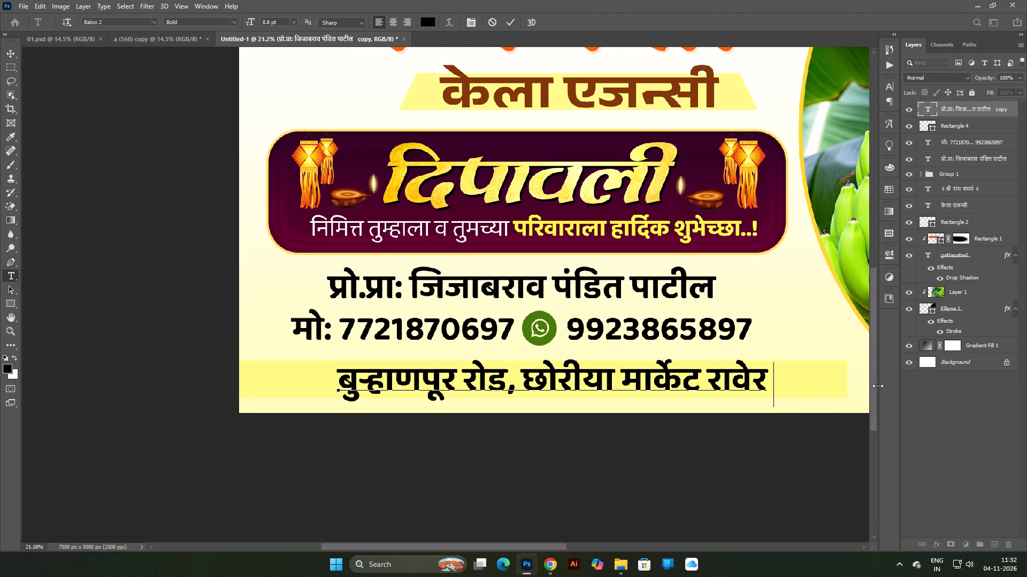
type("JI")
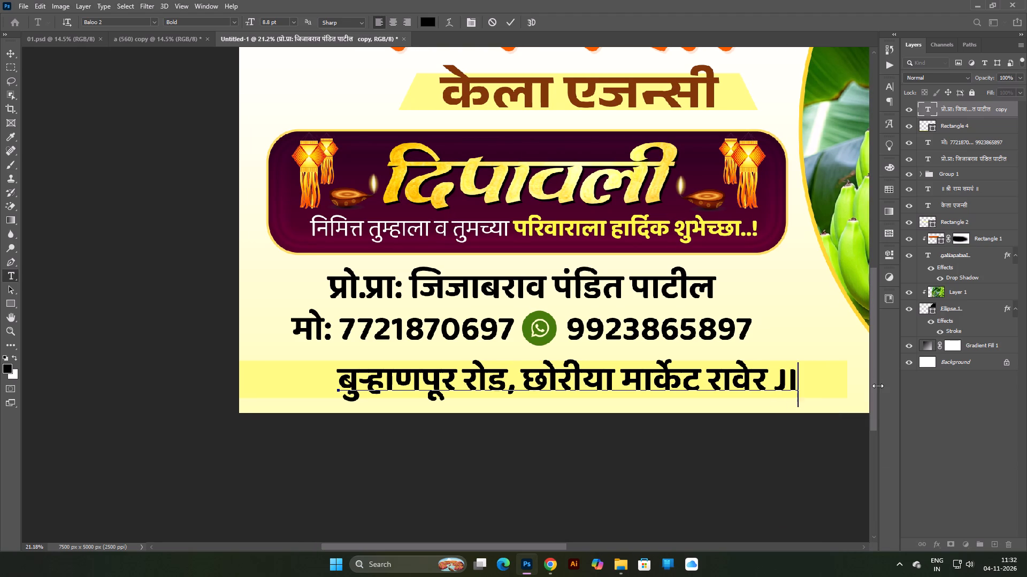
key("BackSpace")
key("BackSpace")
Append the abbreviation जि. and the district name in Marathi after the town name, using the Marathi input method.
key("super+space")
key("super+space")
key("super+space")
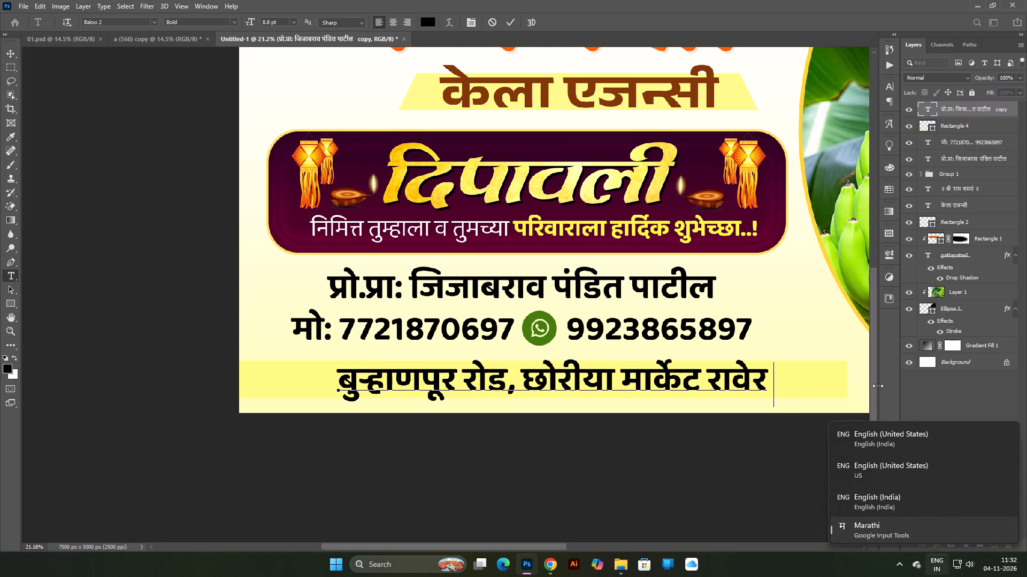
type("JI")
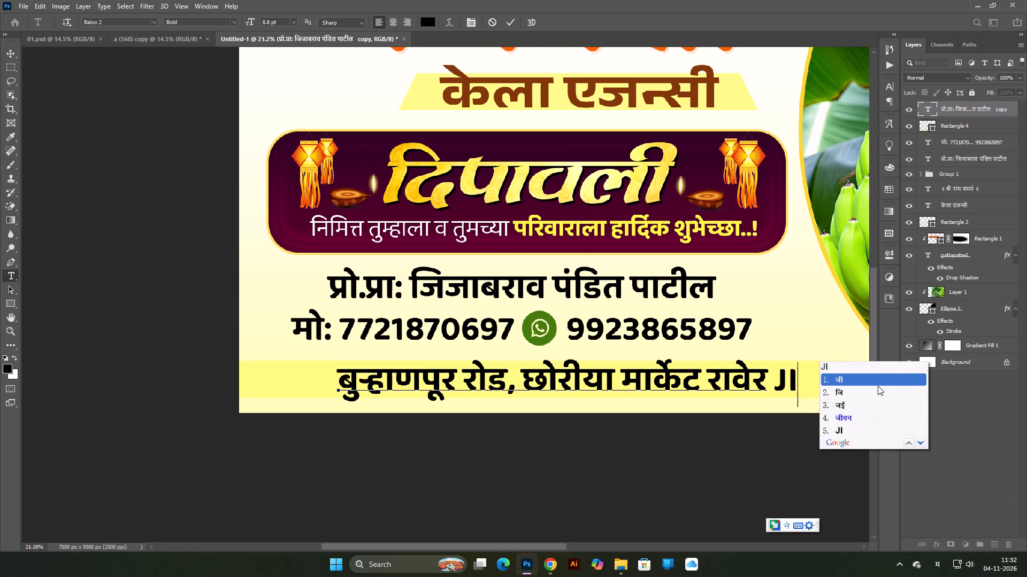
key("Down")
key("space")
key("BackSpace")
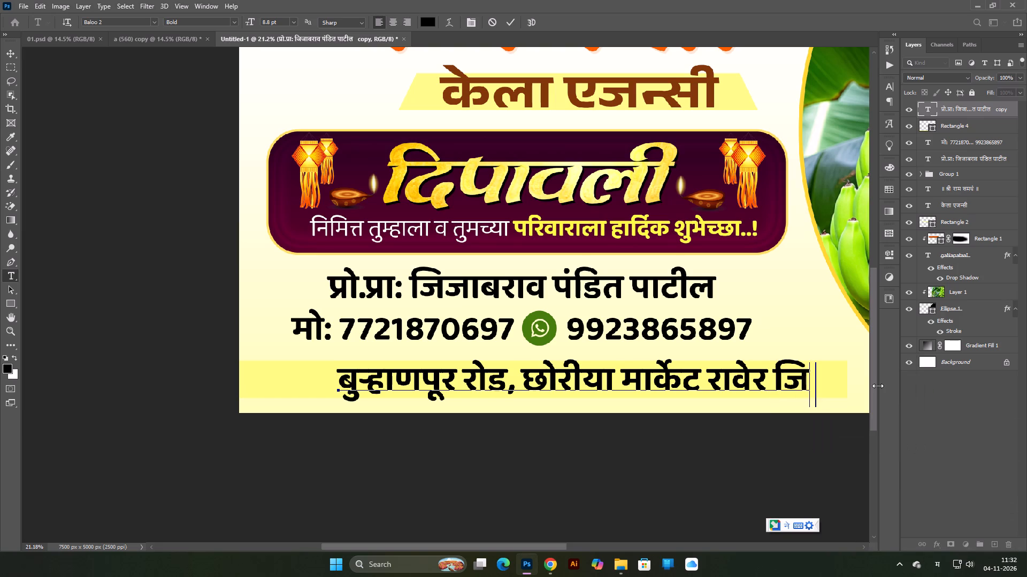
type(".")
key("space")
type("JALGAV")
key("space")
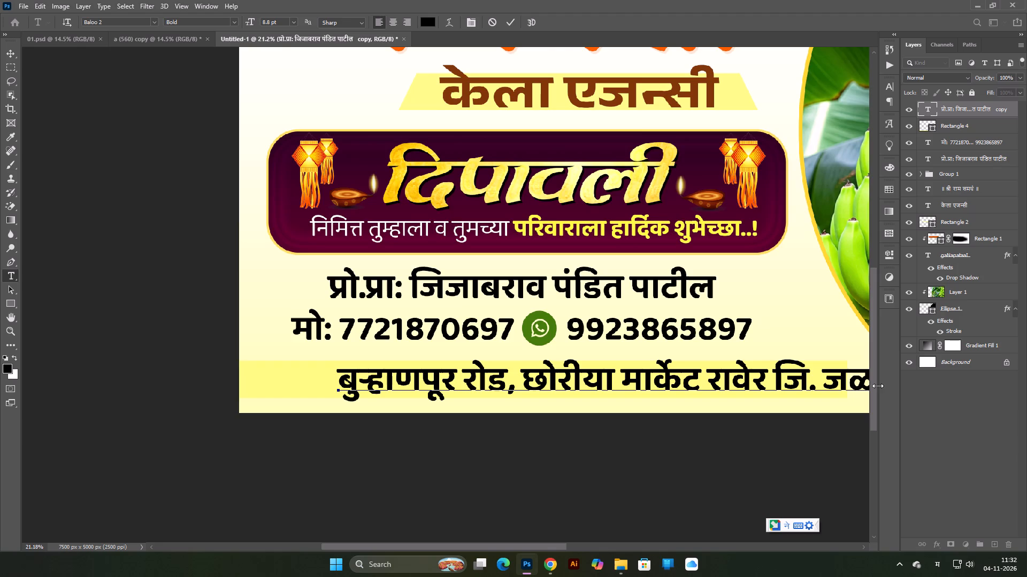
Move the completed address line to the left so that it sits within the yellow bar.
scroll(846, 383, "down", 5)
left_click(7, 50)
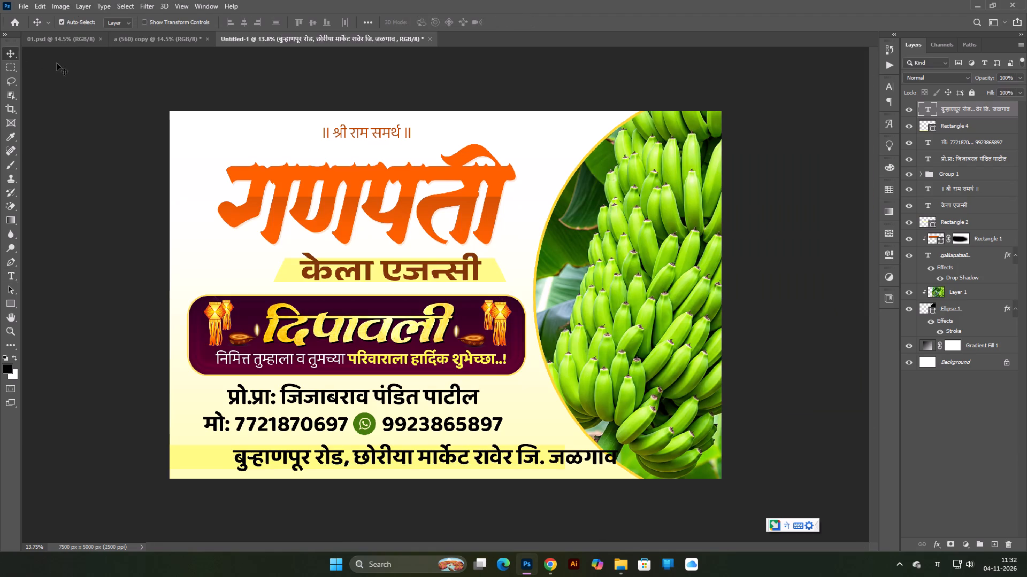
left_click(57, 63)
scroll(541, 401, "down", 5)
scroll(574, 466, "up", 8)
key("space")
key("space")
key("space")
left_click_drag(440, 488, 672, 297)
scroll(513, 493, "down", 3)
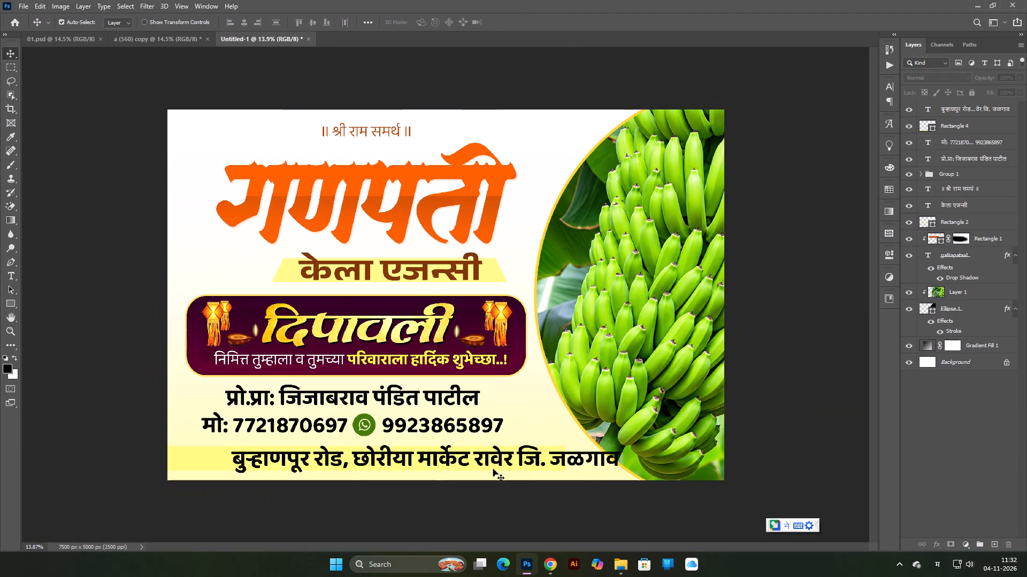
left_click_drag(498, 459, 440, 461)
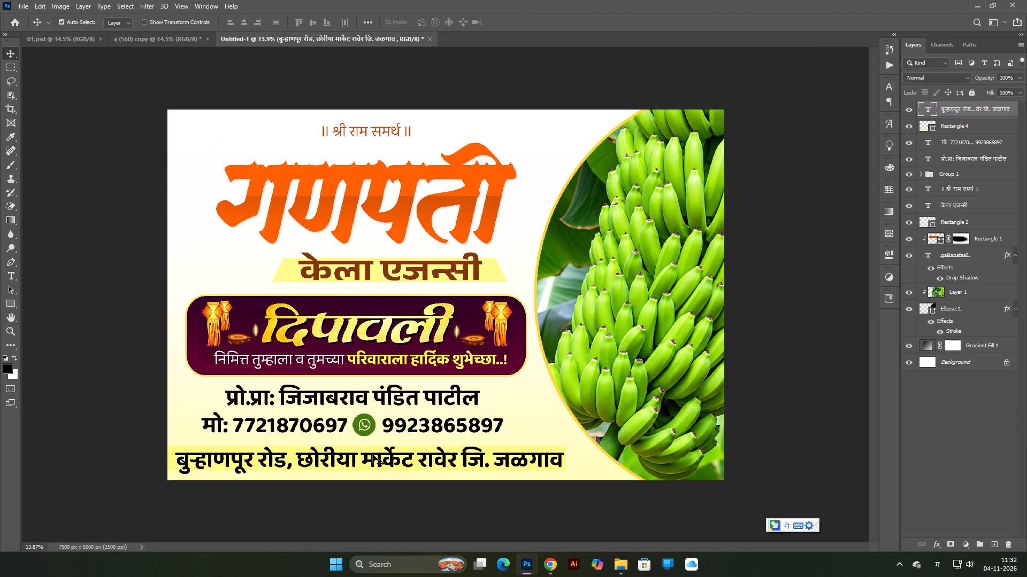
Change the font weight of the whole address line to Medium.
left_click(373, 455)
double_click(376, 457)
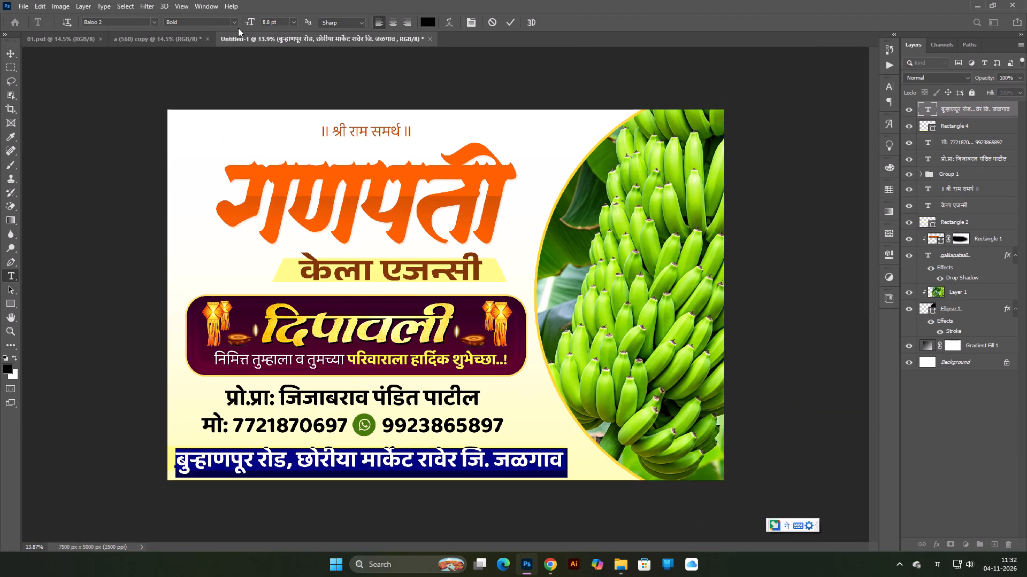
left_click(235, 21)
left_click(226, 44)
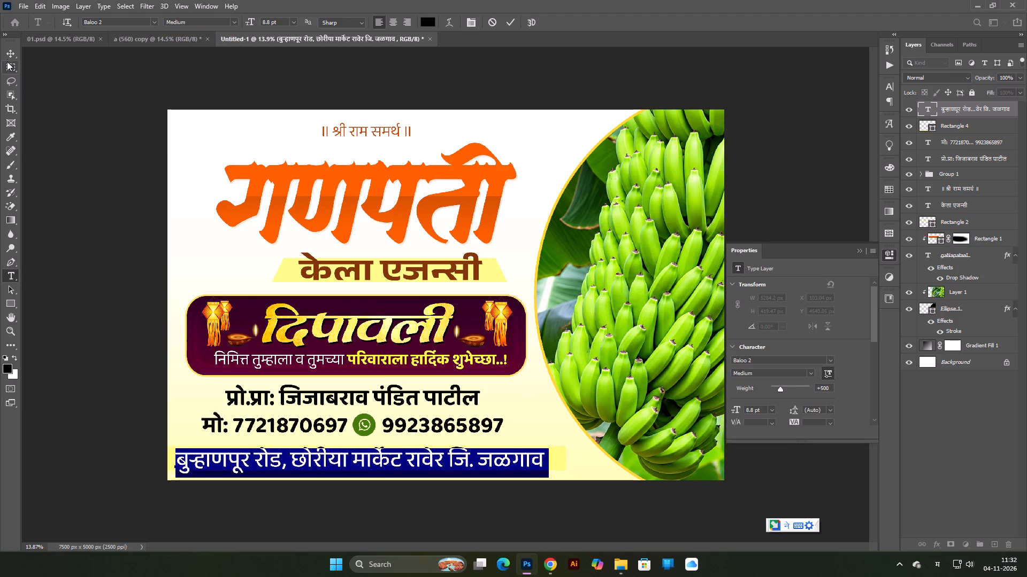
left_click(7, 58)
left_click(72, 79)
Scale the address line down to about 78% and center it on the yellow bar.
scroll(352, 410, "down", 5)
scroll(387, 454, "up", 11)
key("space")
key("space")
key("space")
left_click_drag(358, 513, 473, 312)
left_click_drag(446, 303, 466, 302)
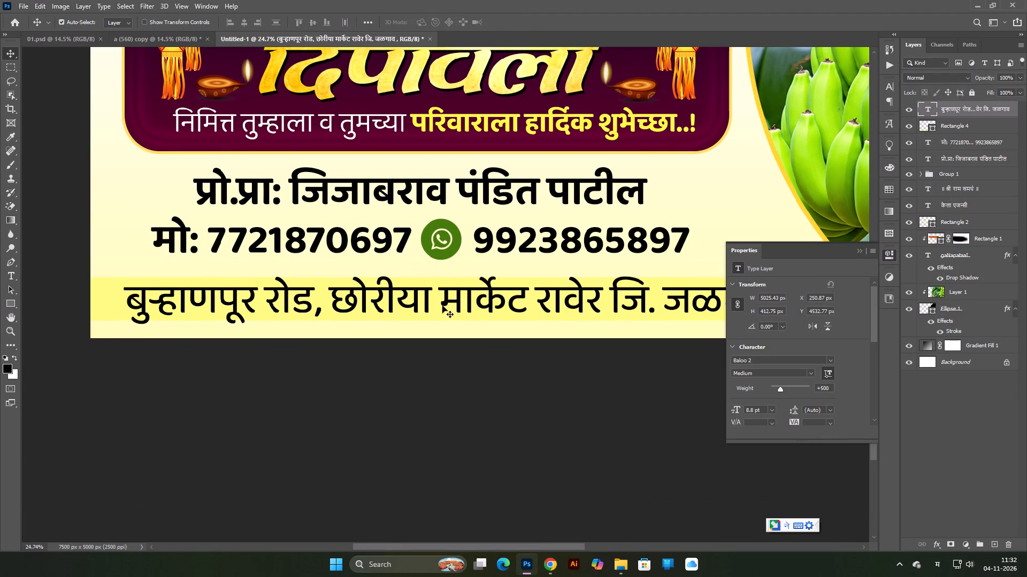
double_click(442, 306)
left_click(16, 55)
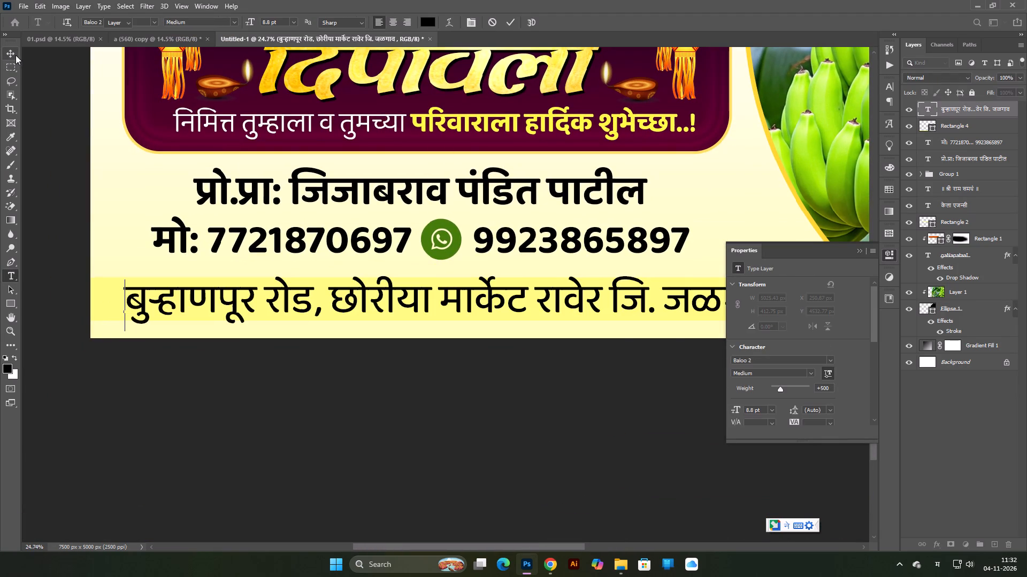
left_click(496, 306)
key("ctrl+t")
left_click_drag(454, 276, 455, 287)
left_click_drag(489, 315, 460, 306)
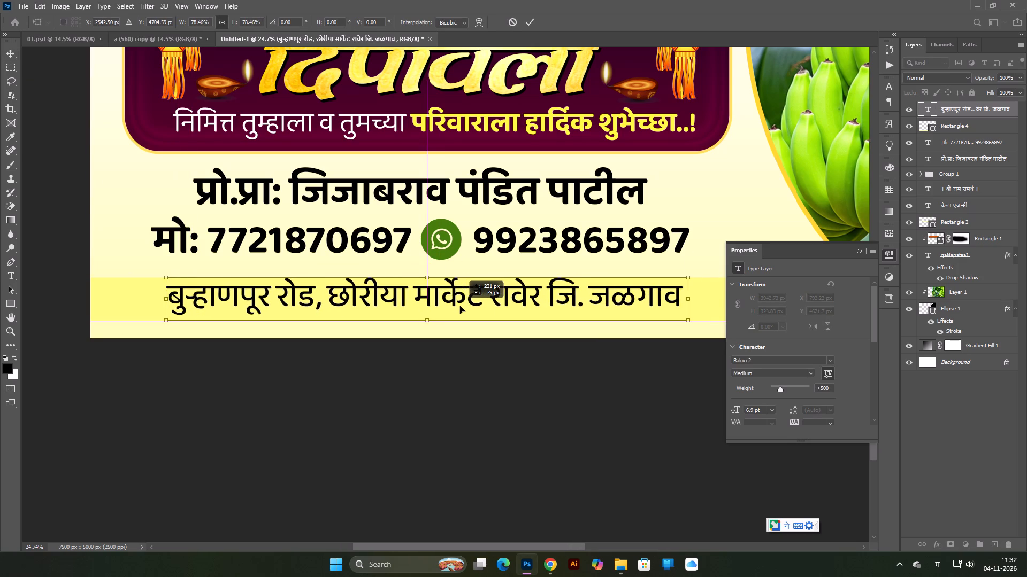
left_click_drag(460, 306, 459, 306)
key("Return")
left_click(584, 418)
Nudge the address line about 25 px to the right along the yellow bar.
scroll(450, 368, "down", 4)
scroll(424, 384, "up", 3)
key("space")
key("space")
key("space")
left_click_drag(375, 494, 547, 242)
left_click(506, 276)
scroll(517, 373, "down", 1)
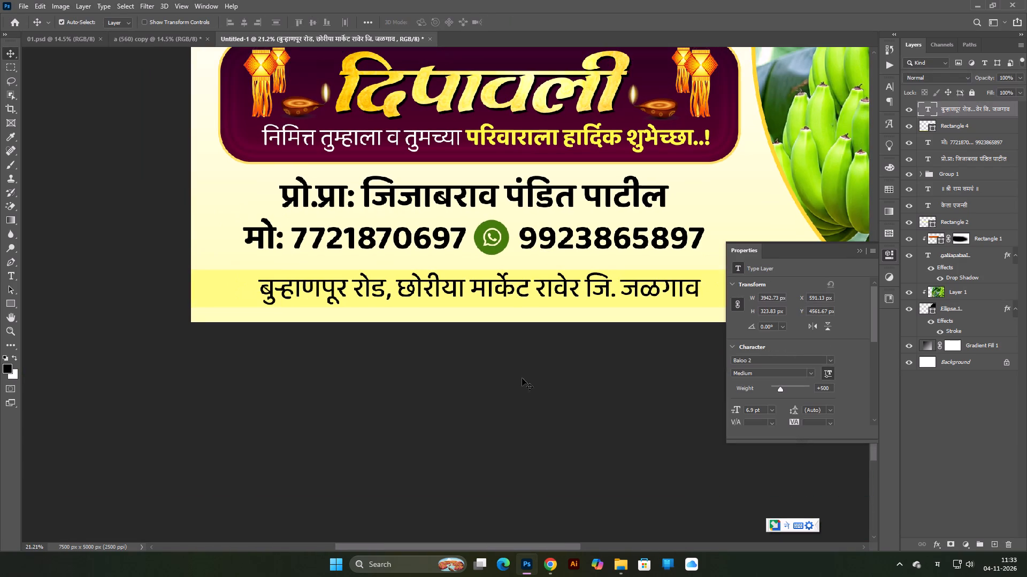
left_click(523, 386)
left_click(490, 288)
left_click(517, 350)
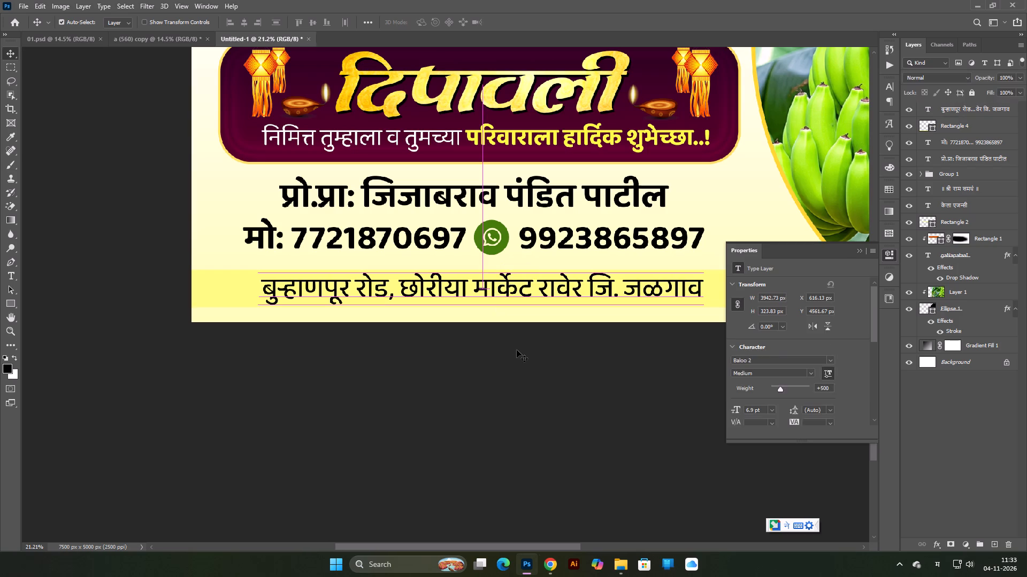
Insert the placeholder letter अ and a space before the road name in the address line.
scroll(517, 345, "down", 5)
scroll(481, 530, "up", 6)
key("space")
key("space")
key("space")
left_click_drag(438, 512, 595, 313)
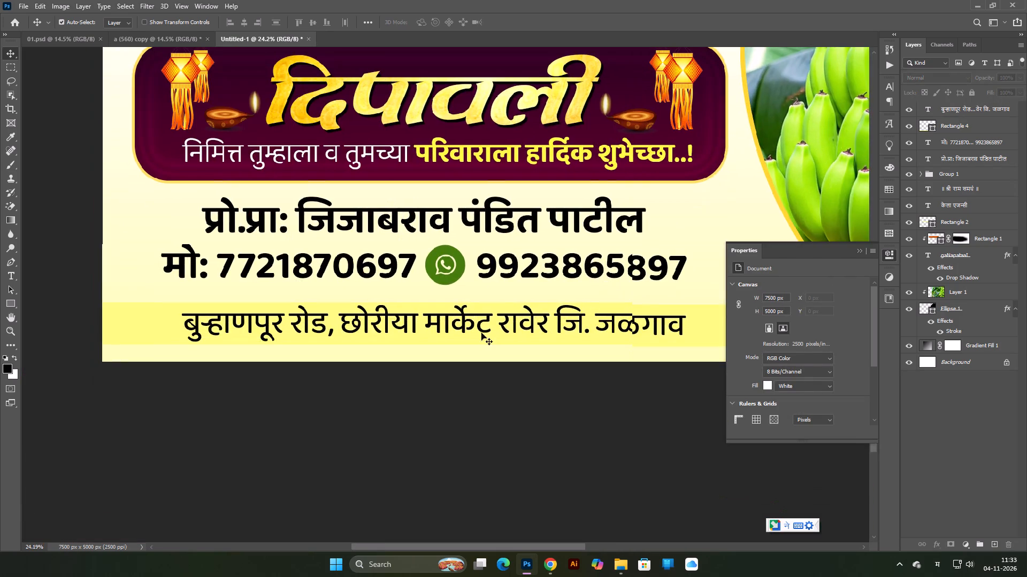
left_click(496, 317)
left_click(507, 429)
scroll(492, 418, "down", 3)
scroll(447, 433, "up", 5)
key("space")
key("space")
key("space")
key("space")
key("space")
key("space")
key("space")
key("space")
left_click_drag(352, 496, 597, 281)
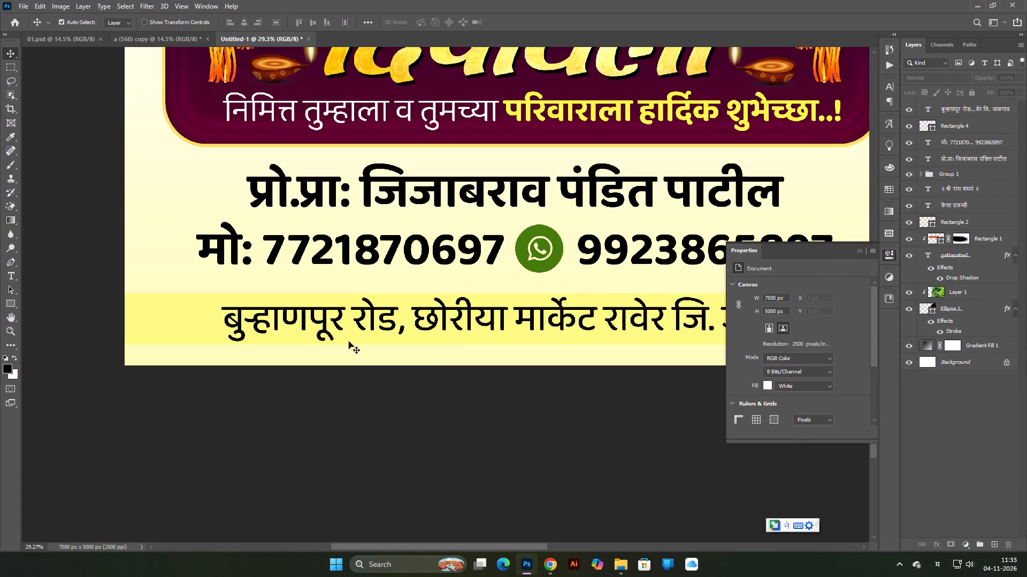
double_click(321, 309)
left_click(231, 316)
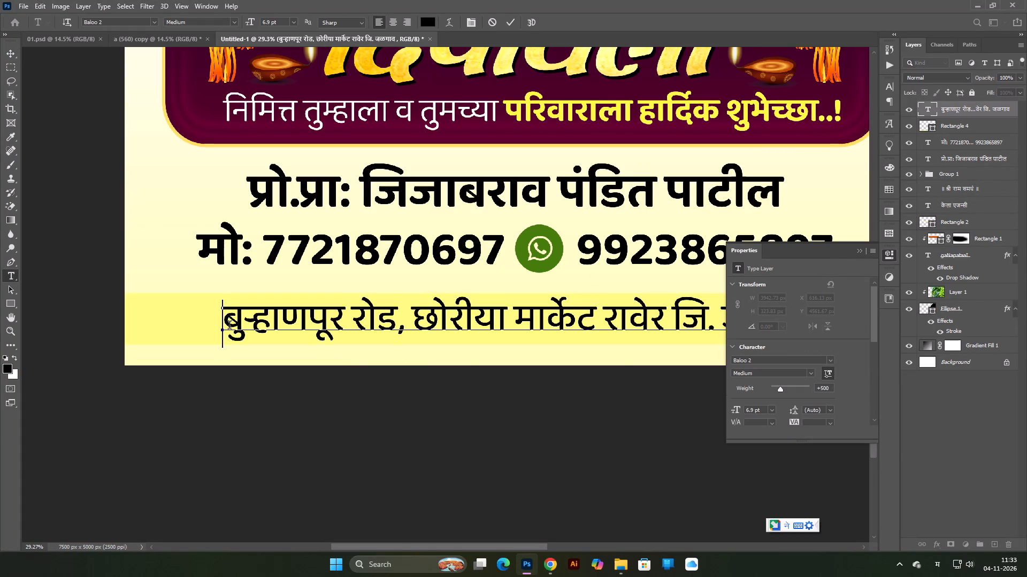
key("shift+a")
key("space")
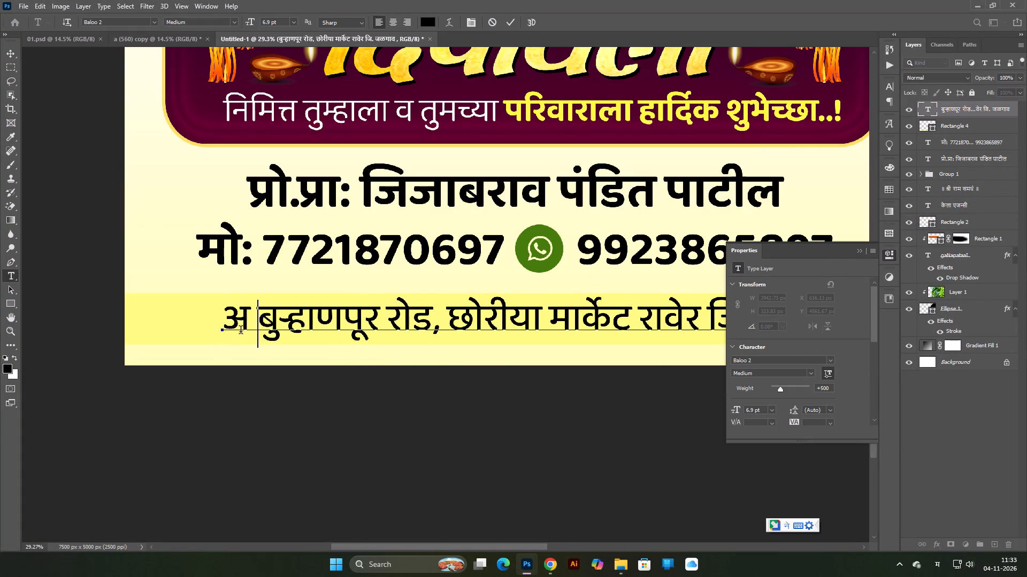
Replace the placeholder letter with the circled location pin glyph from the Social Media Circled font.
left_click_drag(244, 324, 197, 322)
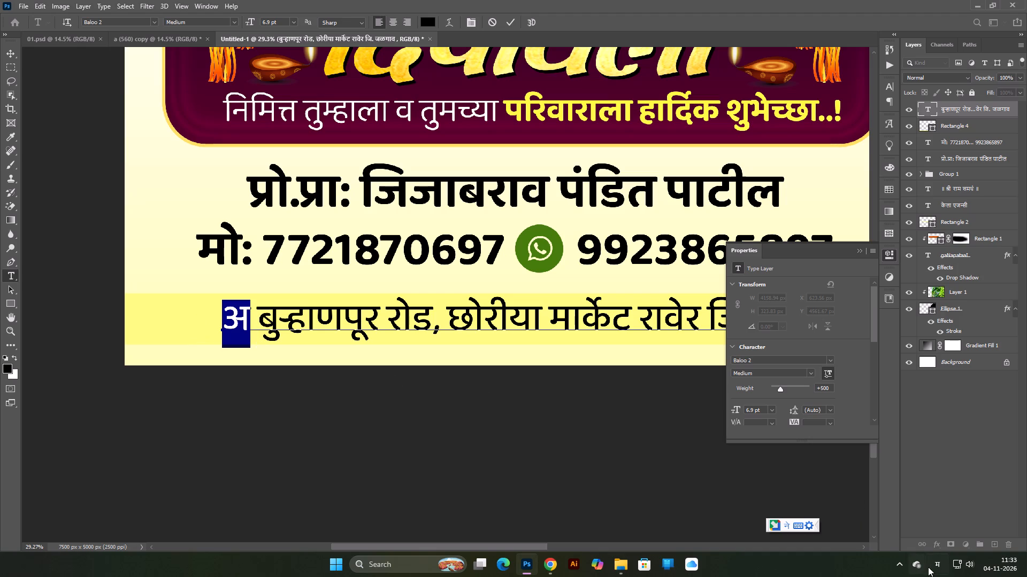
left_click(932, 567)
left_click(902, 408)
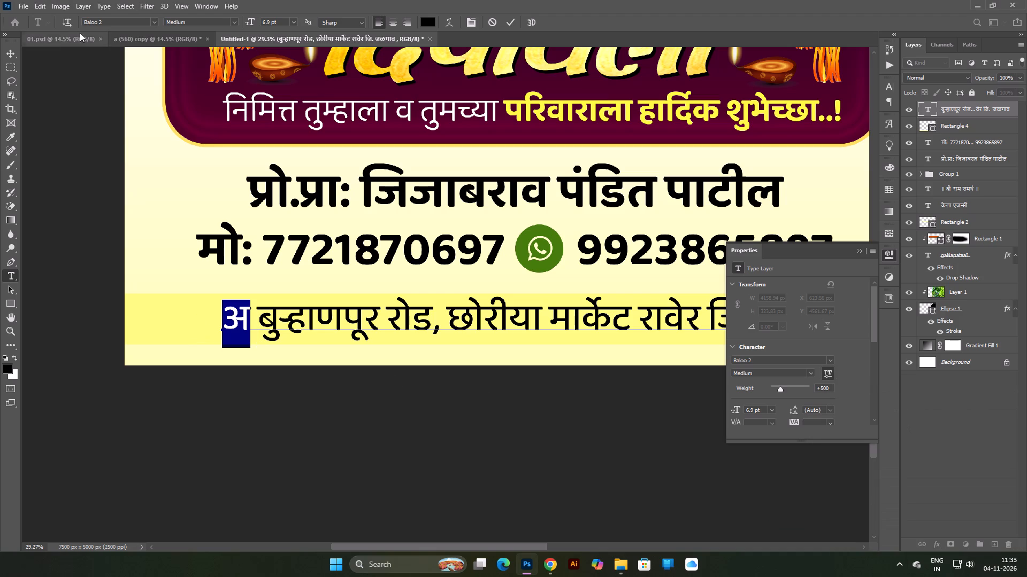
left_click(119, 23)
type("SO")
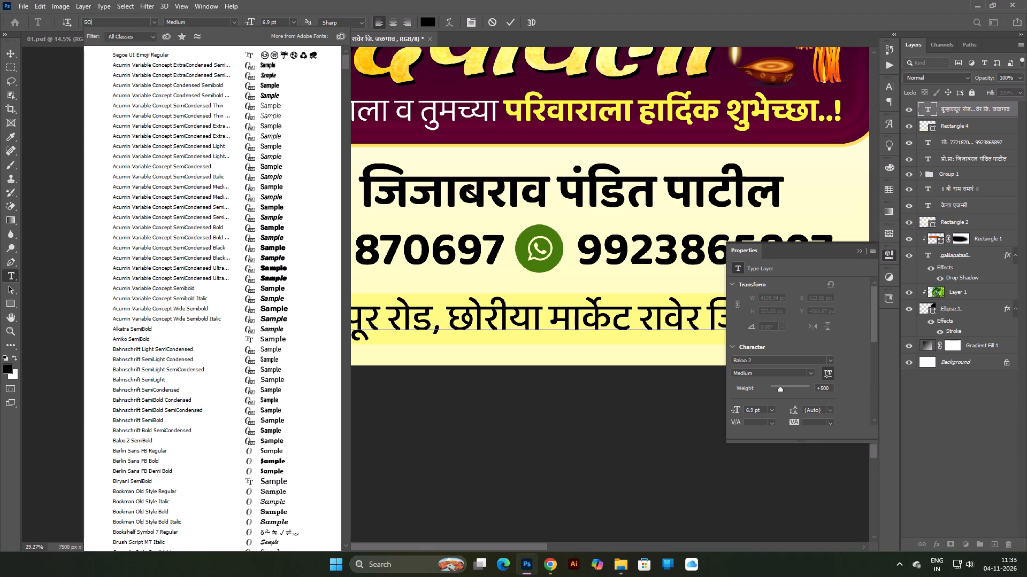
left_click(277, 85)
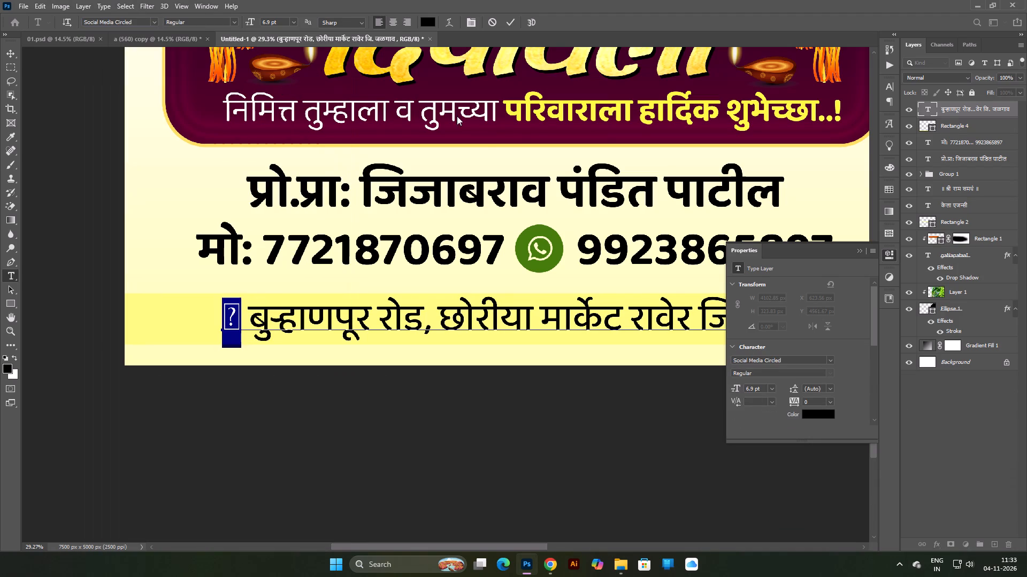
left_click(893, 122)
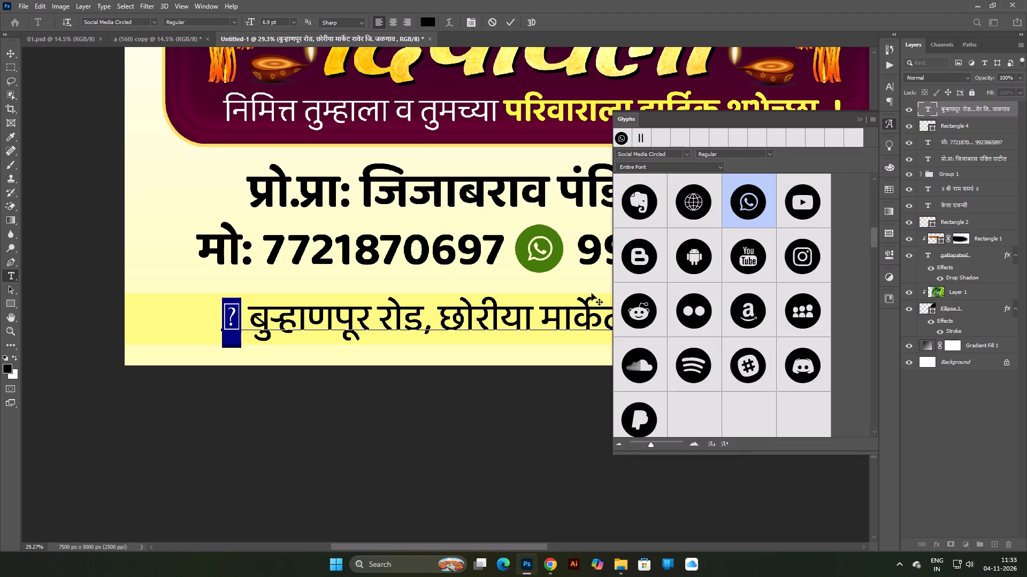
scroll(763, 303, "up", 3)
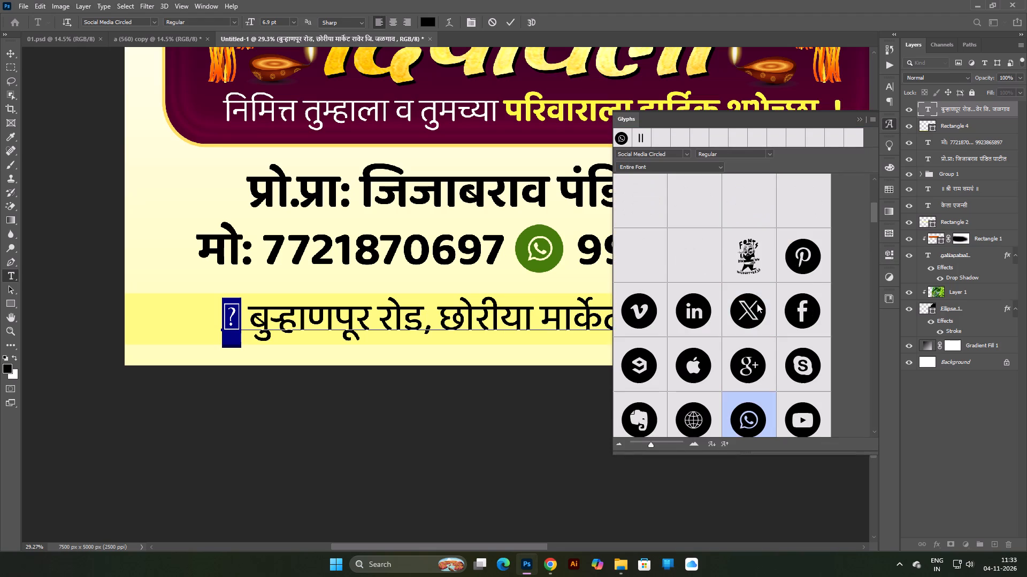
double_click(806, 260)
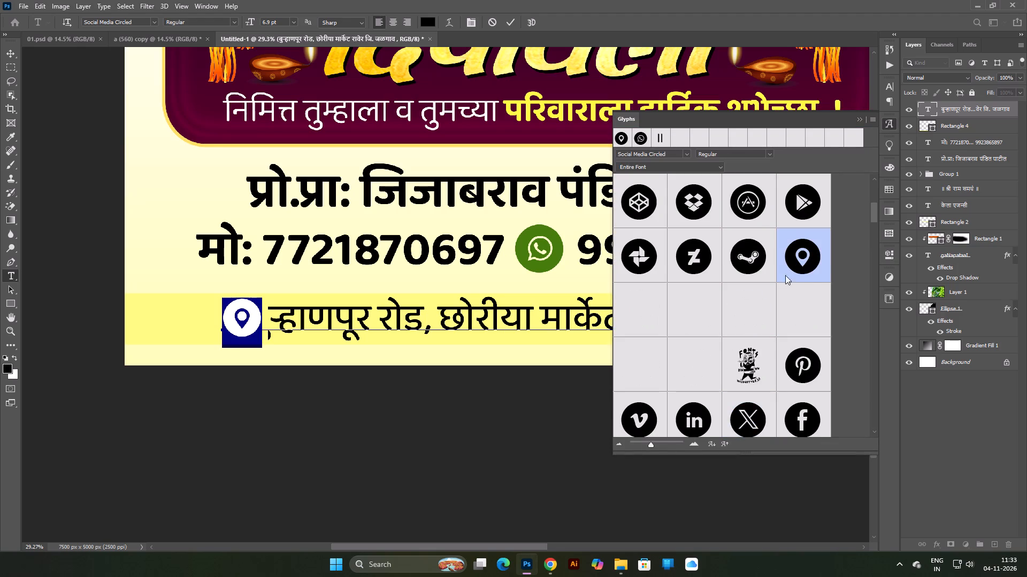
Color only the location pin glyph red, ef0606, and finish editing the address text.
left_click(258, 324)
left_click_drag(263, 322, 121, 303)
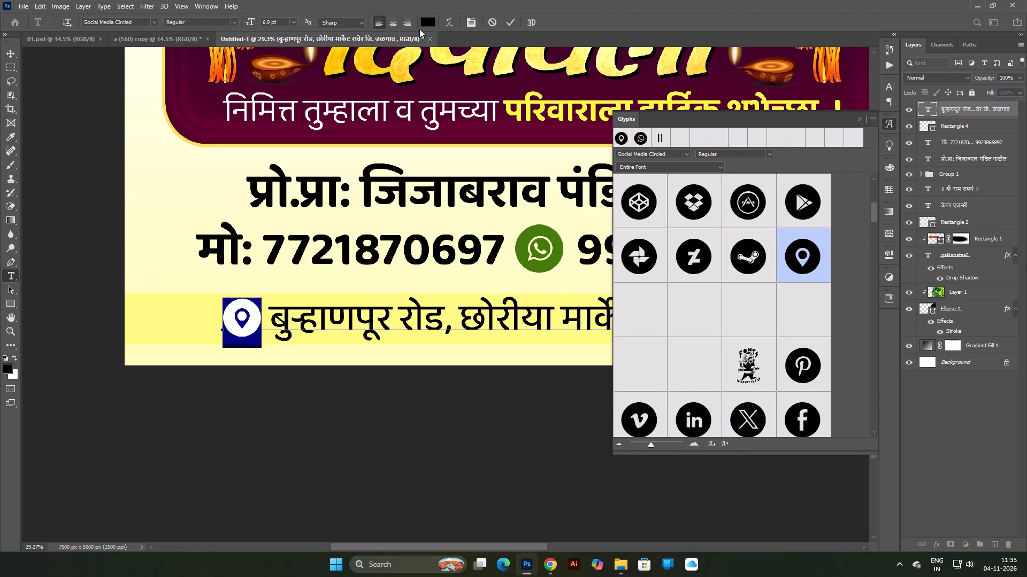
left_click(428, 25)
left_click_drag(652, 261, 790, 155)
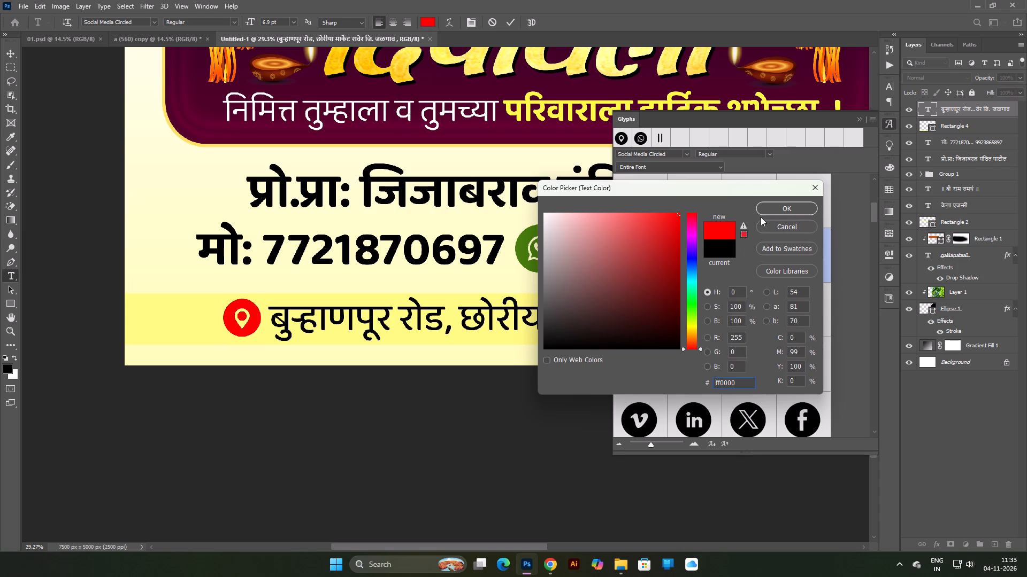
left_click(676, 222)
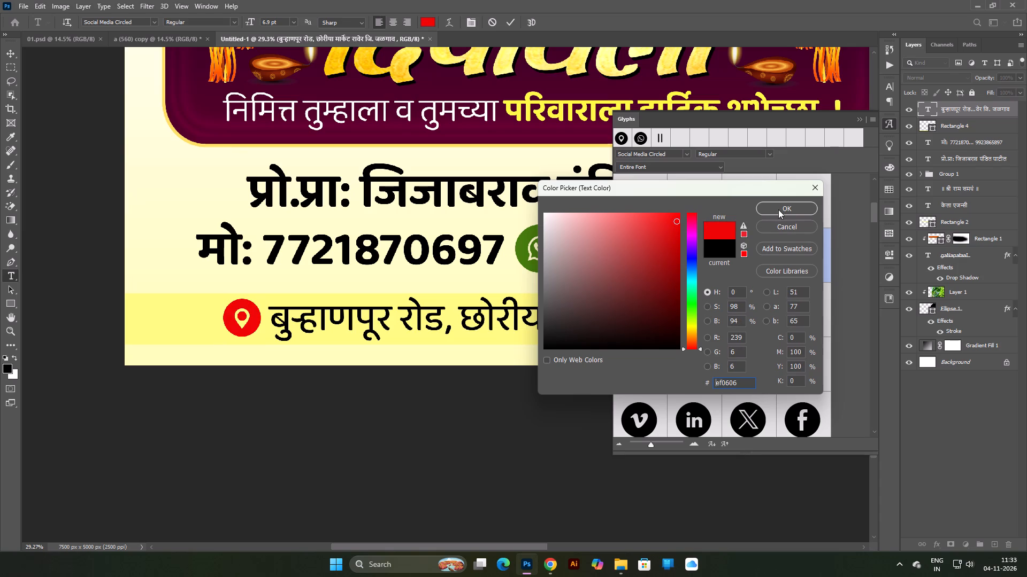
left_click(787, 209)
left_click(856, 118)
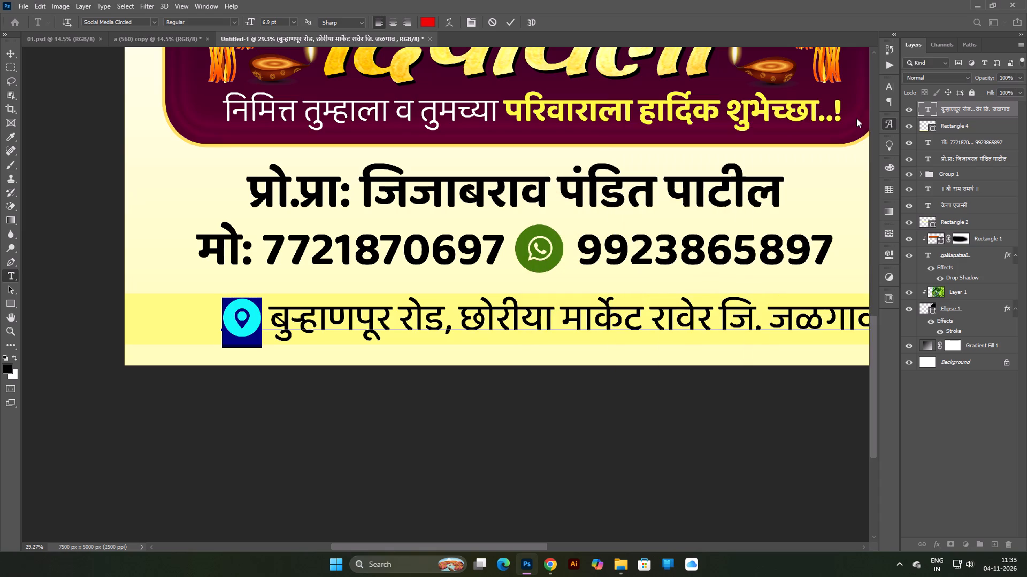
key("Return")
left_click(36, 140)
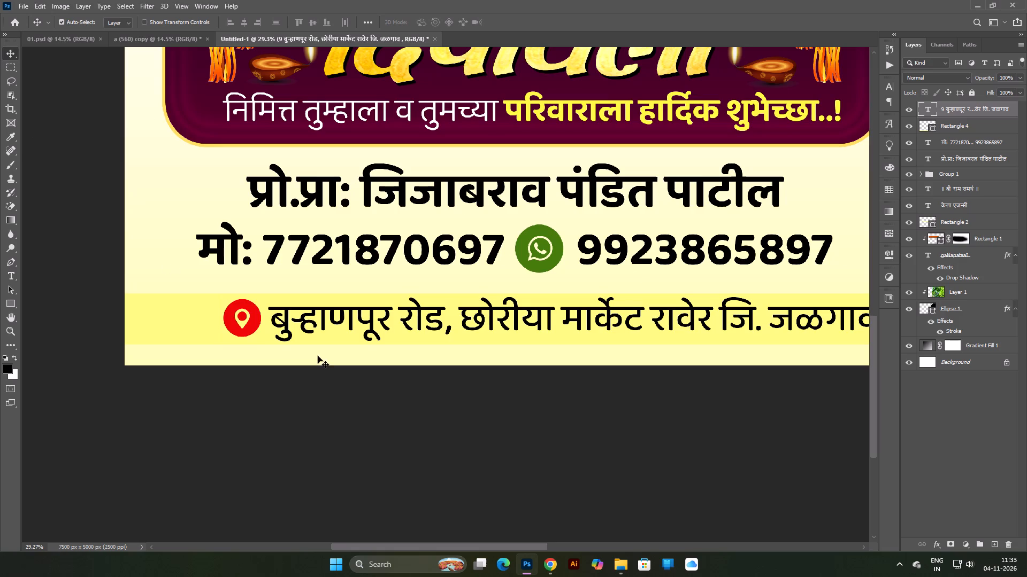
Shift the address line with its pin slightly left to rebalance it on the yellow bar.
scroll(390, 378, "down", 6)
scroll(423, 434, "down", 4)
scroll(400, 497, "up", 6)
key("space")
key("space")
key("space")
key("space")
left_click_drag(314, 506, 469, 392)
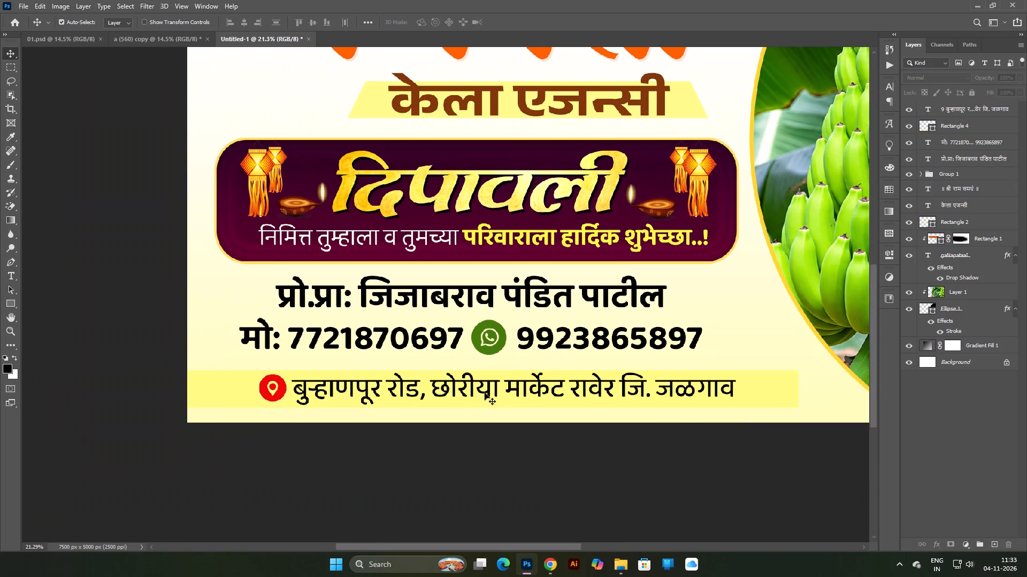
left_click_drag(506, 387, 495, 387)
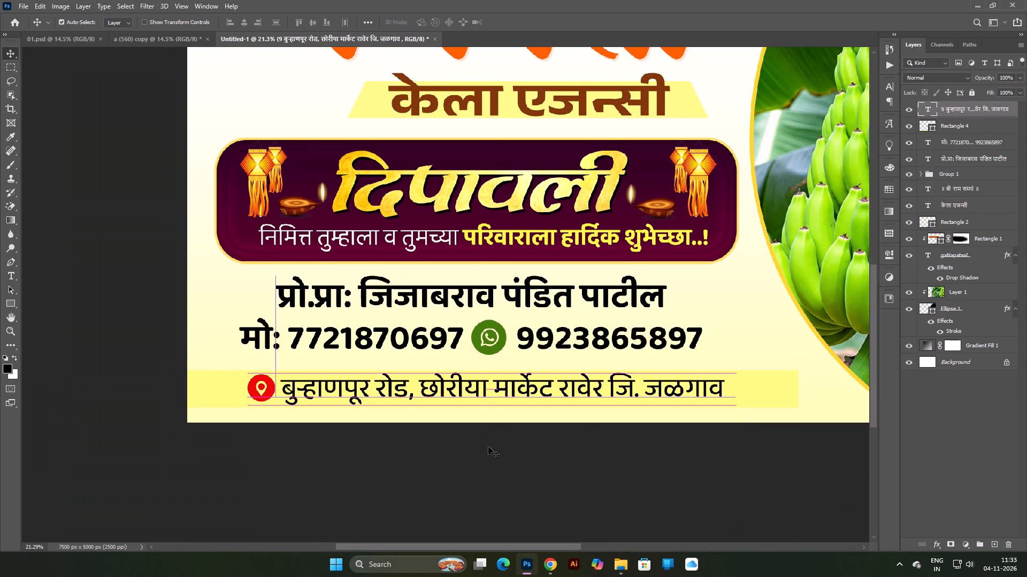
Examine the whole banner layout and the address line's placement on the yellow bar.
scroll(489, 450, "down", 6)
key("ctrl+0")
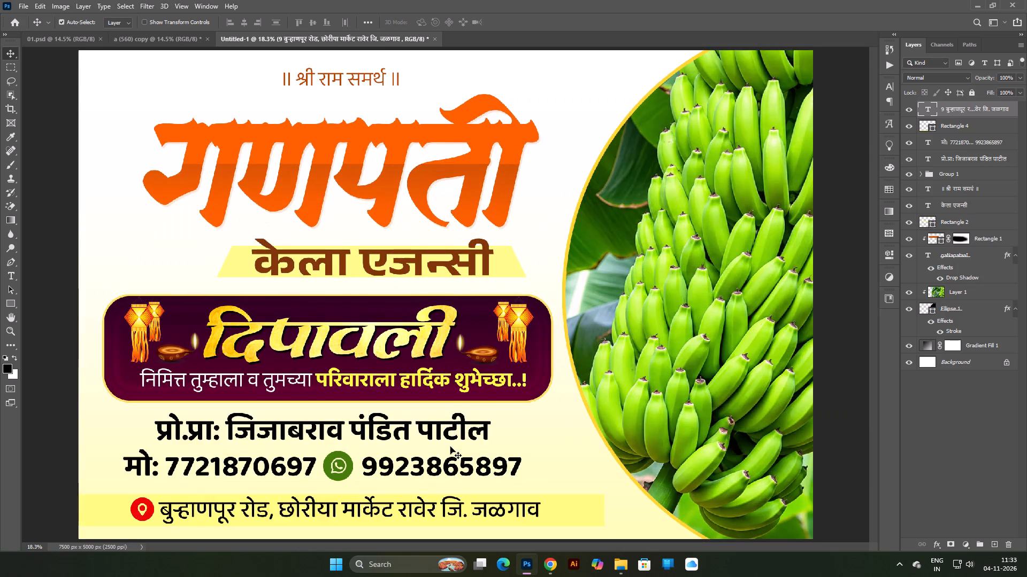
scroll(451, 440, "down", 5)
scroll(453, 448, "up", 7)
key("space")
key("space")
key("space")
key("space")
key("space")
key("space")
key("space")
left_click_drag(369, 474, 488, 305)
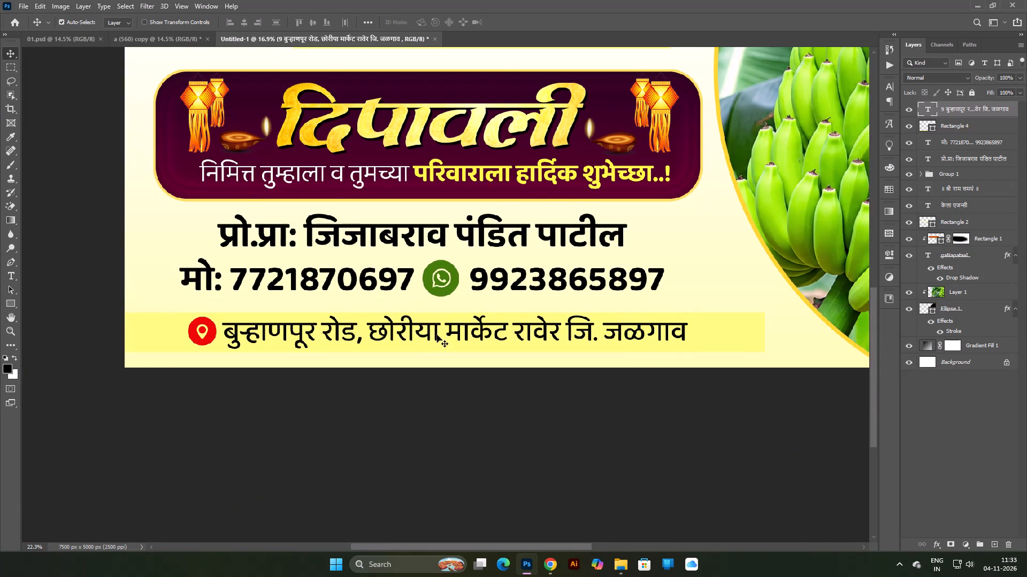
double_click(435, 335)
left_click(489, 338)
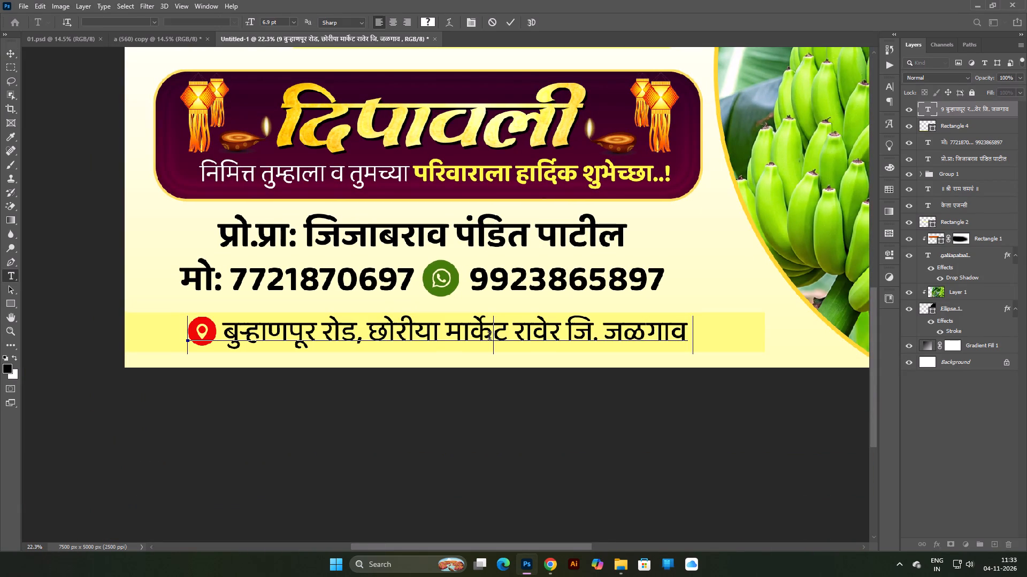
key("Return")
left_click(526, 389)
Skew the yellow address bar's outer end into a downward-outward diagonal and scale the bar to about 95.7%.
left_click(722, 321)
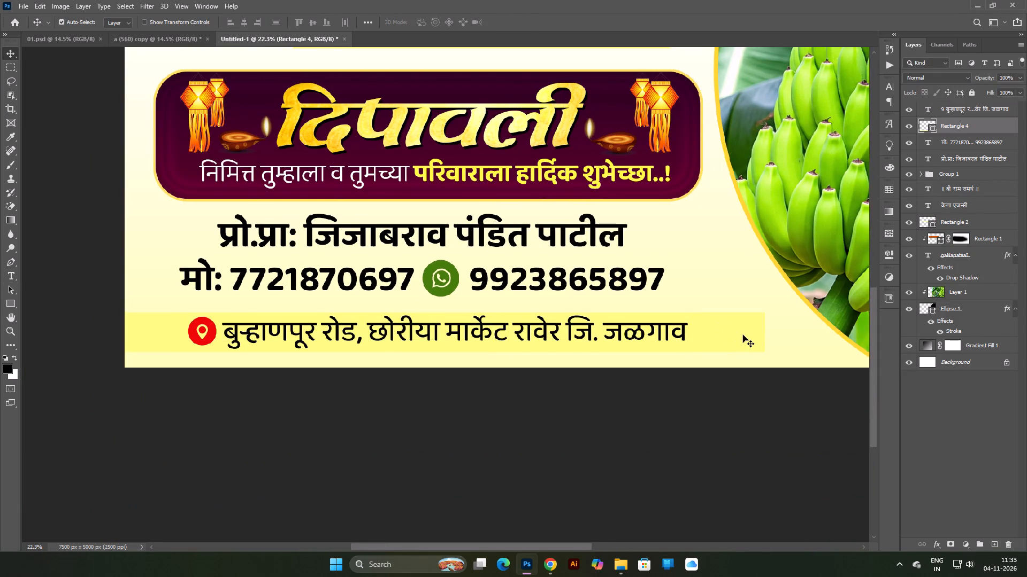
left_click(743, 335)
key("ctrl+t")
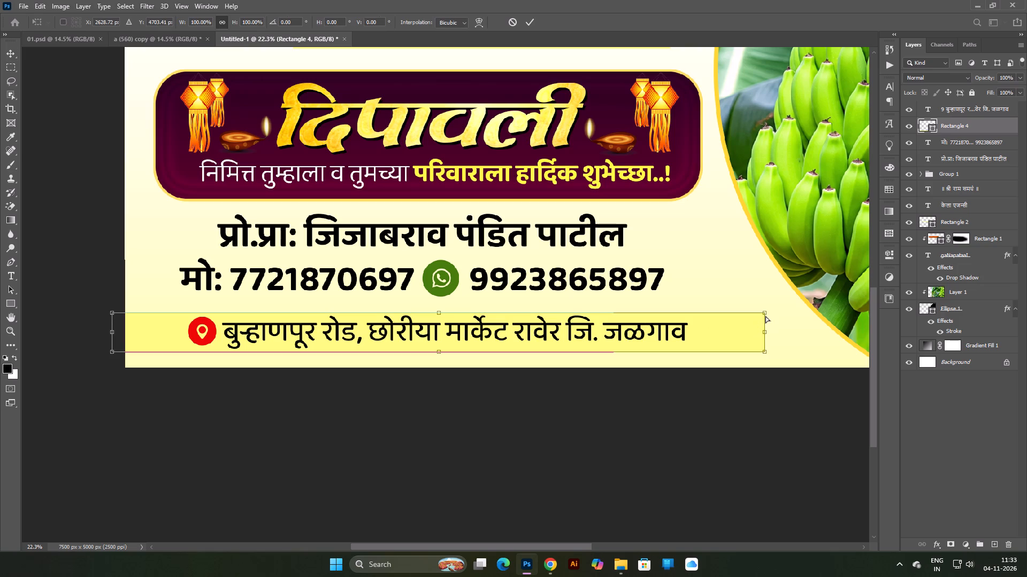
left_click_drag(765, 313, 717, 318, "ctrl+shift")
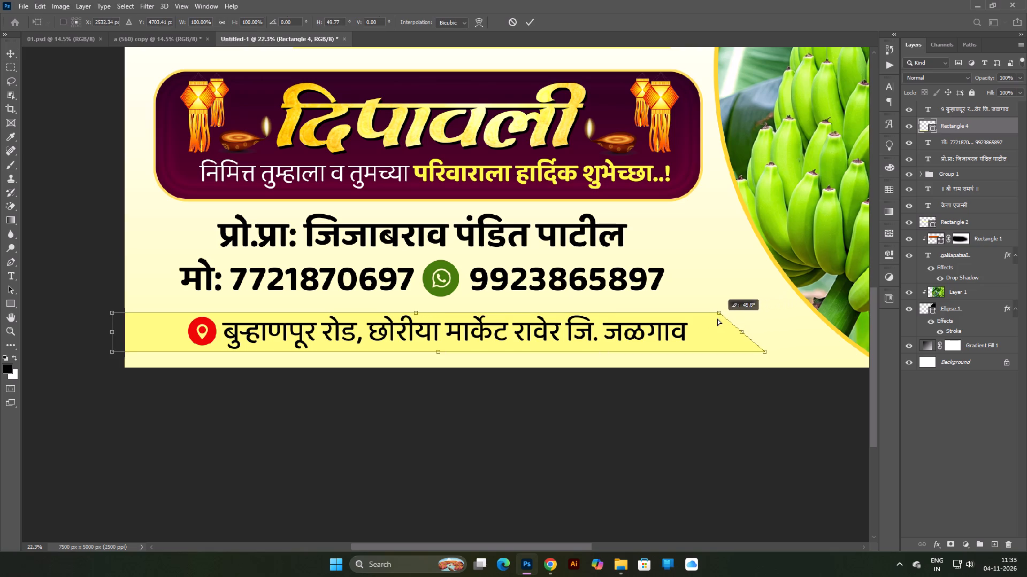
left_click_drag(717, 318, 714, 318, "ctrl+shift")
left_click_drag(763, 353, 744, 353)
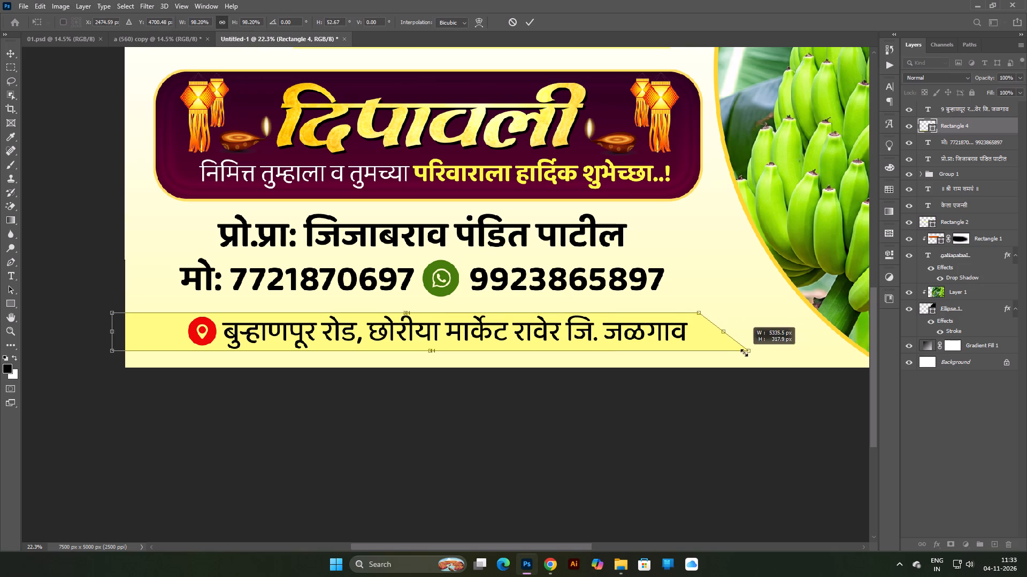
left_click_drag(744, 353, 735, 350)
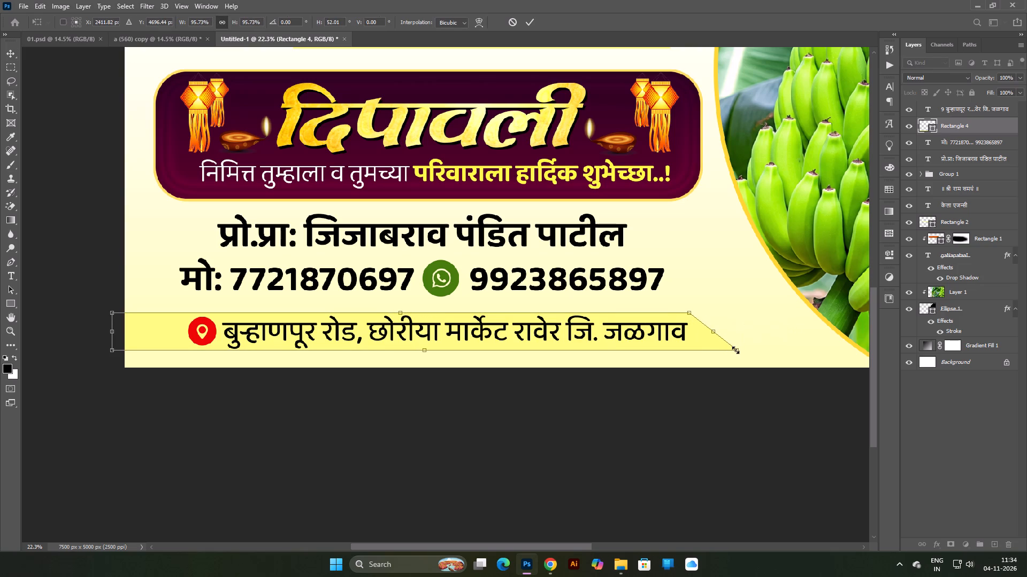
scroll(696, 408, "down", 3)
key("Return")
Shift the slanted yellow bar slightly right so it sits balanced behind the address line.
scroll(583, 416, "down", 4)
scroll(519, 443, "up", 8)
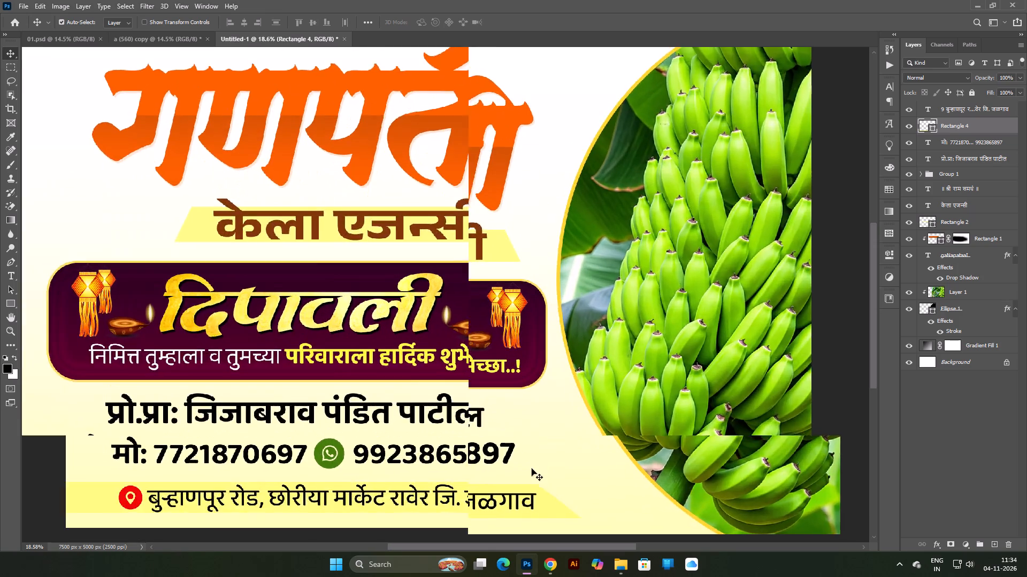
key("space")
key("space")
left_click_drag(522, 490, 630, 299)
left_click(655, 321)
left_click_drag(663, 324, 675, 326)
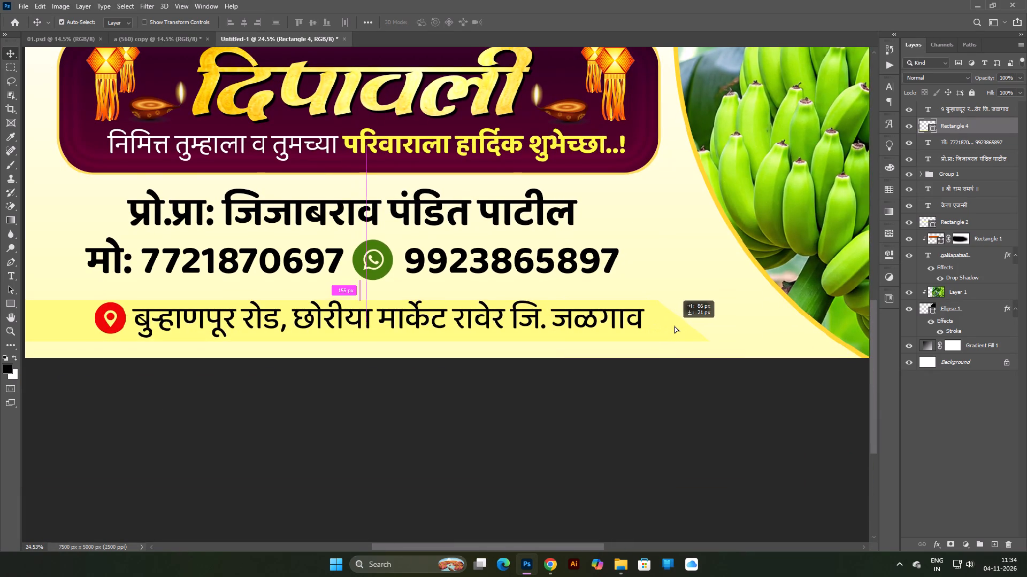
left_click_drag(675, 326, 671, 325)
key("Up")
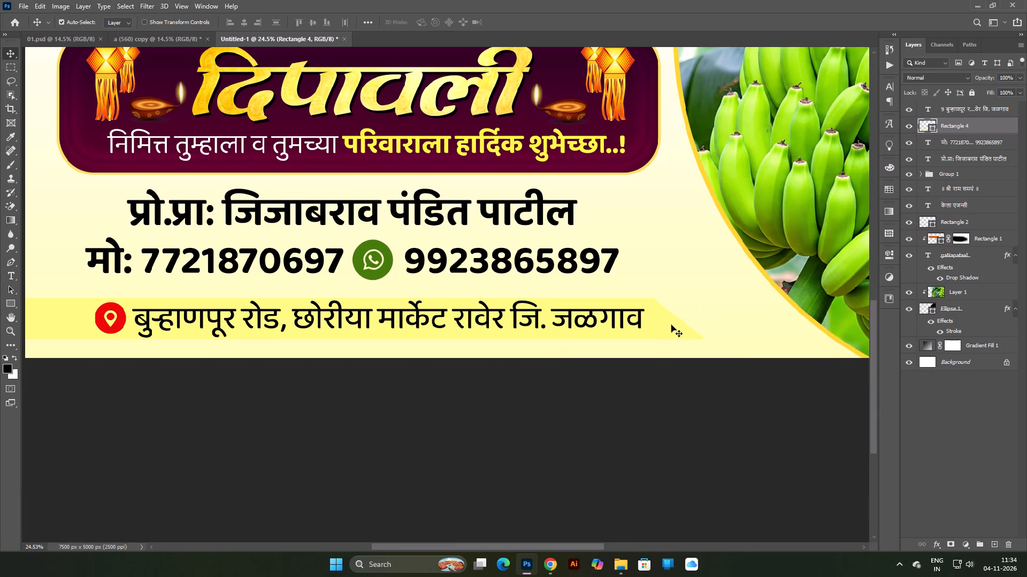
Duplicate the slanted address bar and recolor the lower copy a stronger, more saturated yellow.
key("ctrl+j")
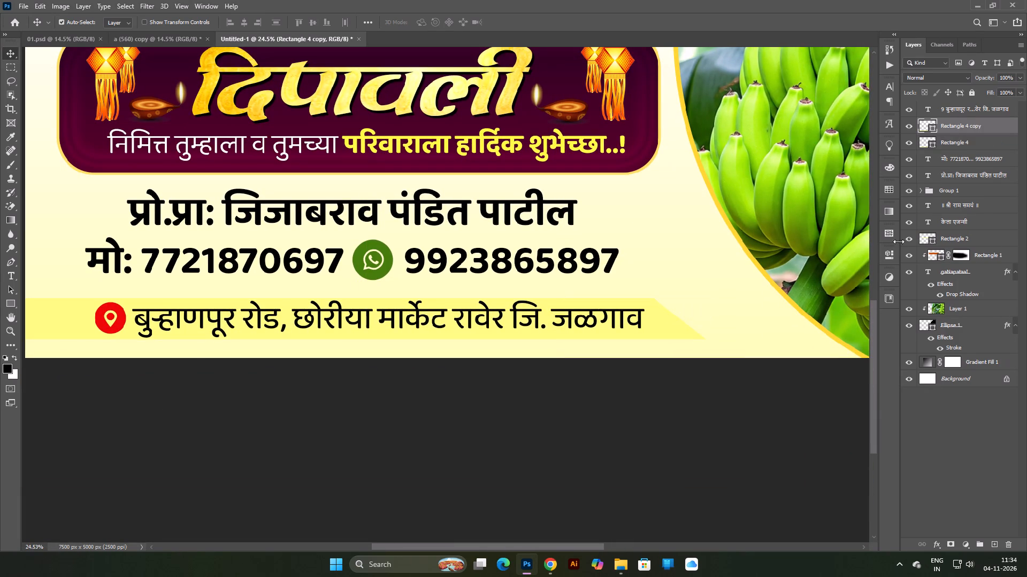
left_click(964, 146)
left_click(936, 146)
double_click(933, 146)
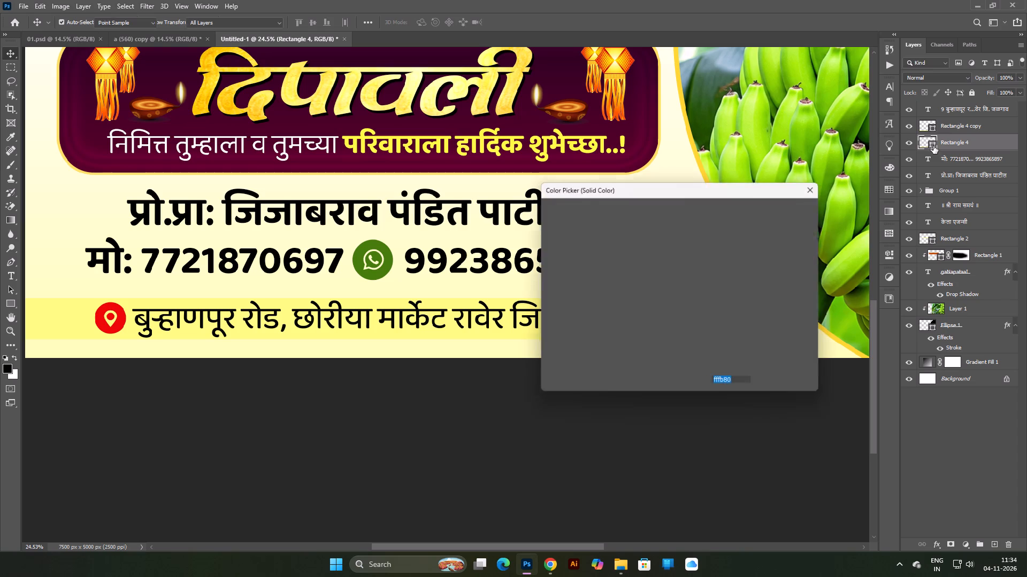
left_click_drag(617, 258, 681, 193)
left_click(764, 204)
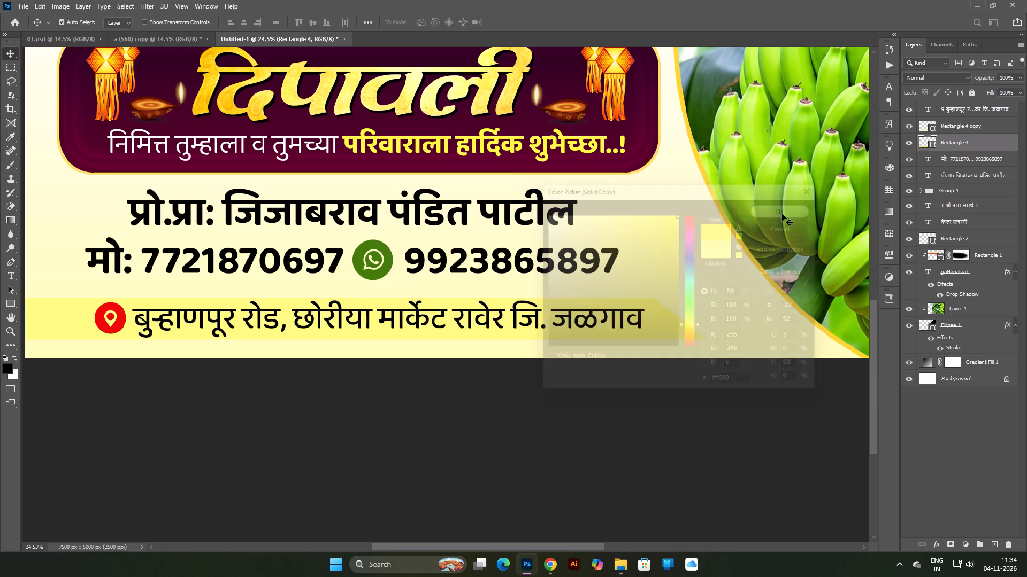
Offset the brighter bar slightly right and down so it forms a thin accent edge along the pale bar.
key("Right")
key("Right")
key("Right")
key("Right")
key("Right")
key("Right")
key("Right")
key("Right")
key("Right")
key("Right")
key("Right")
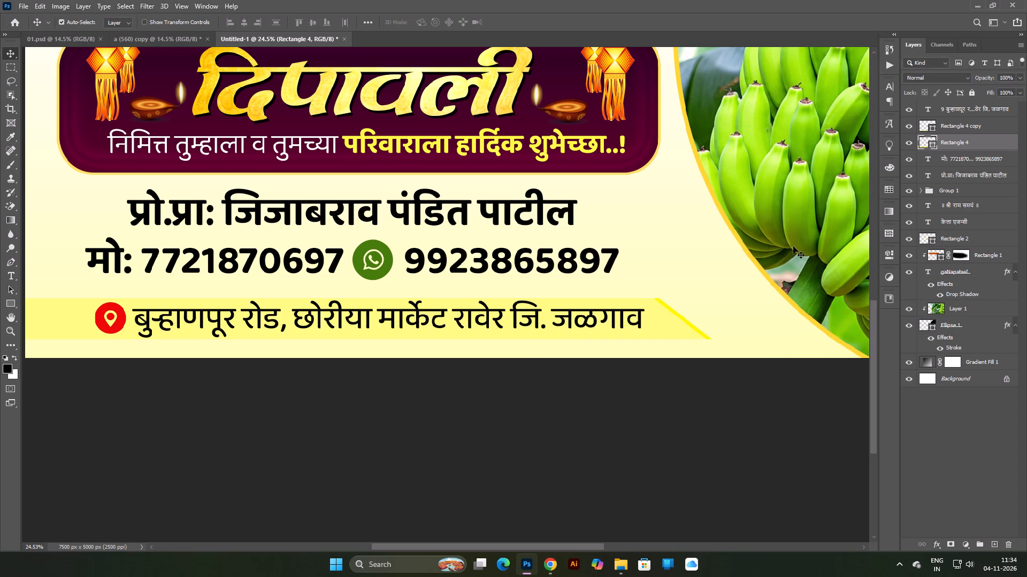
key("Down")
key("Down")
key("Down")
key("Down")
key("Down")
key("Down")
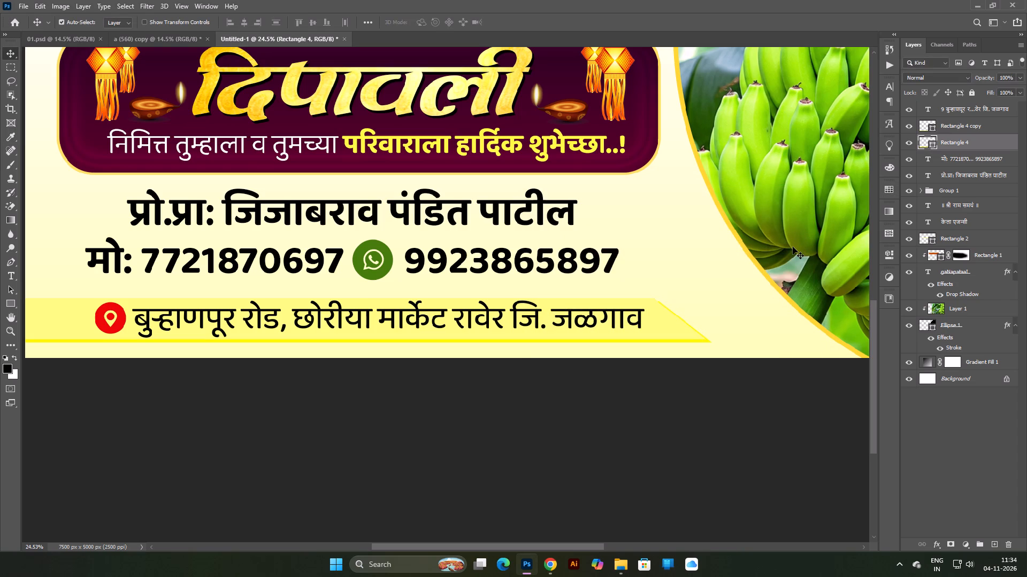
key("Right")
key("Right")
key("Right")
key("Right")
key("Right")
key("Up")
key("Down")
left_click(718, 420)
Try the Infinity fonts on the large गणपती heading and set it in Infinity-09.
scroll(650, 377, "down", 2)
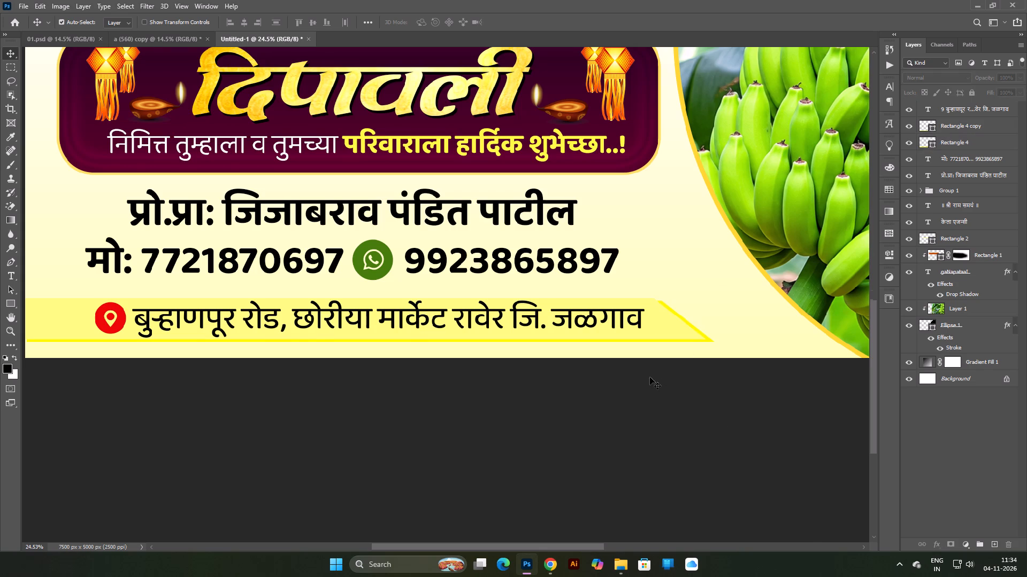
scroll(650, 377, "down", 2)
key("ctrl+0")
left_click(990, 114)
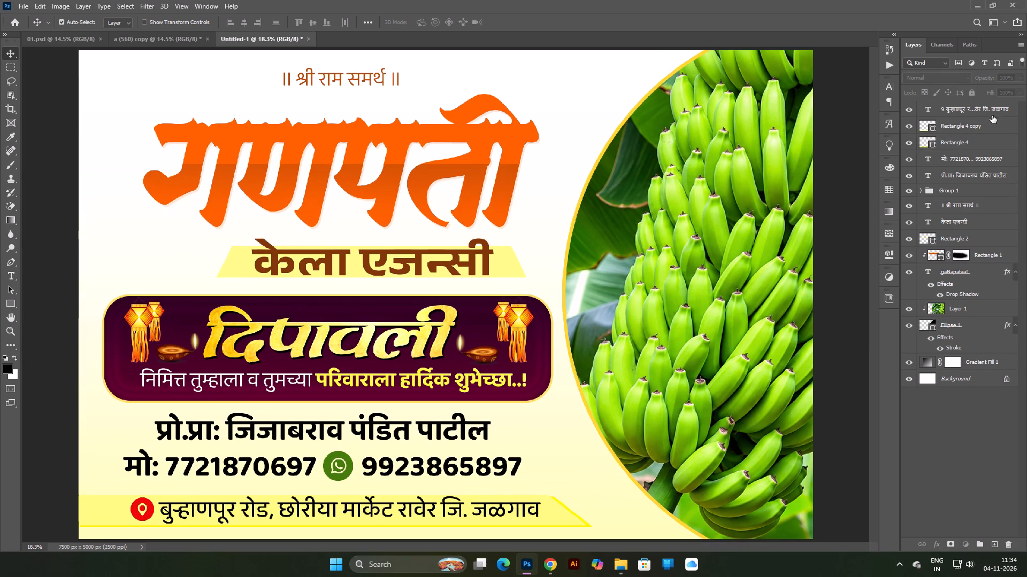
scroll(668, 176, "down", 5)
left_click(583, 103)
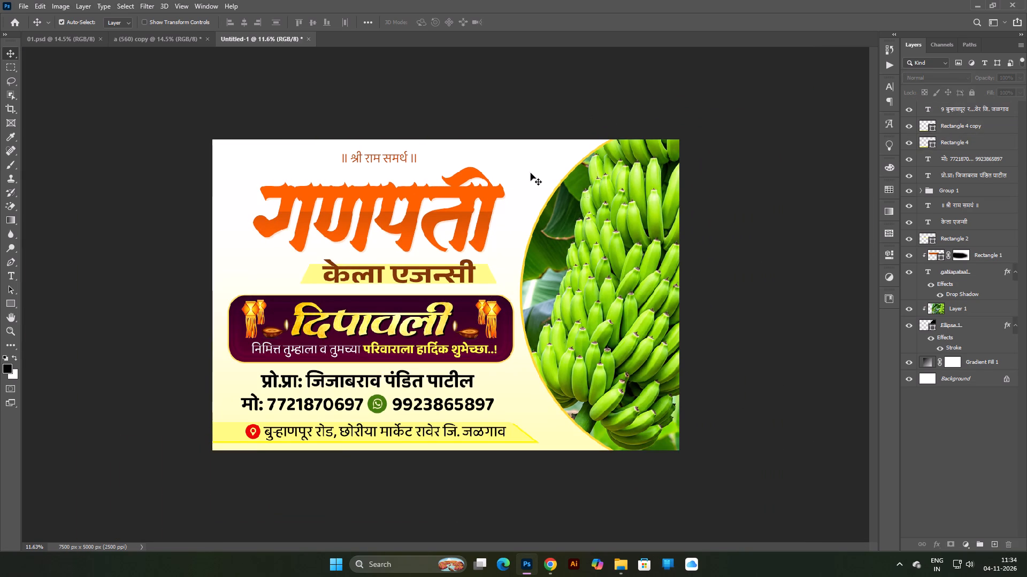
double_click(928, 273)
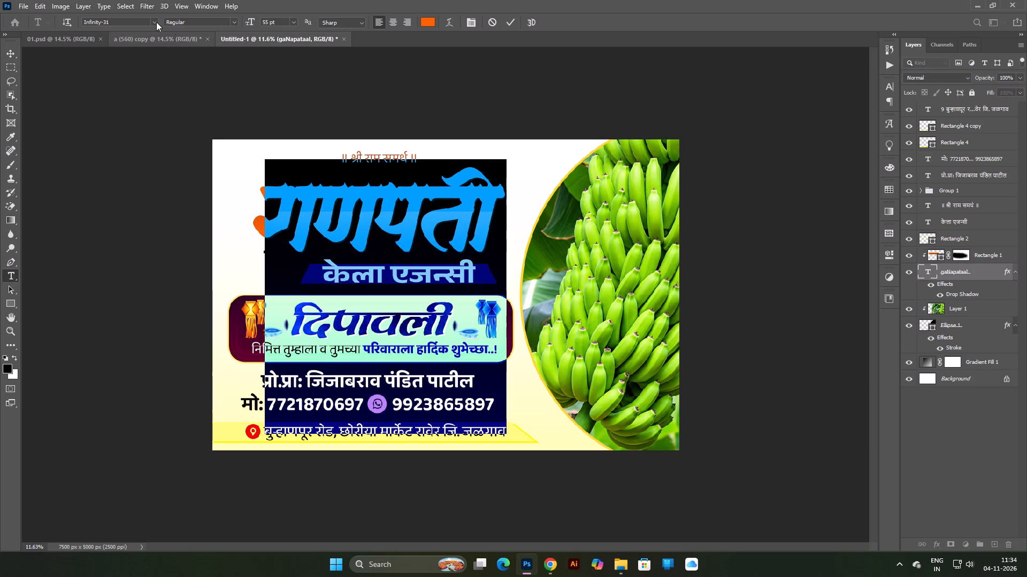
left_click(133, 20)
type("INF")
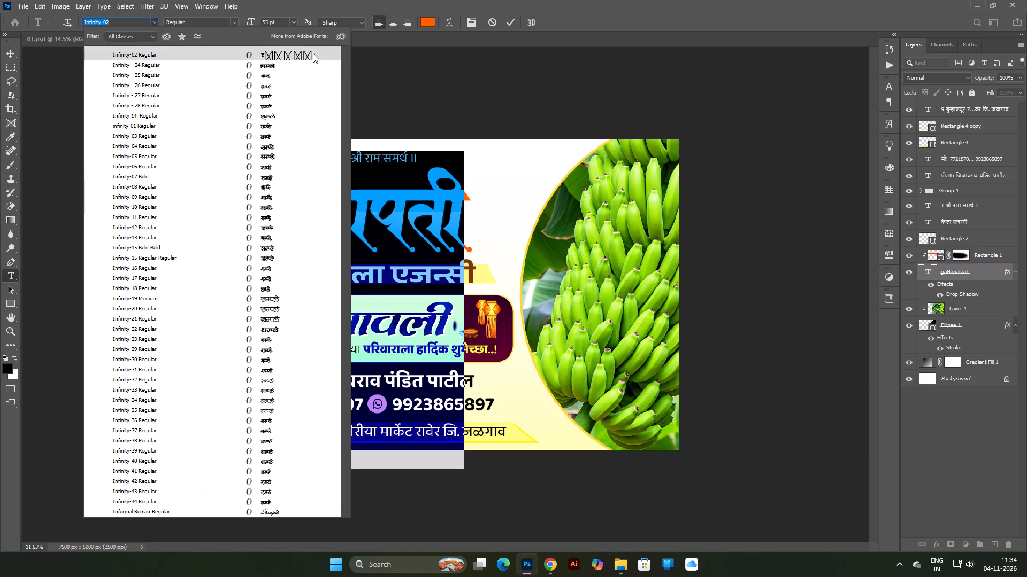
key("Down")
key("Down")
key("Down")
key("Down")
key("Down")
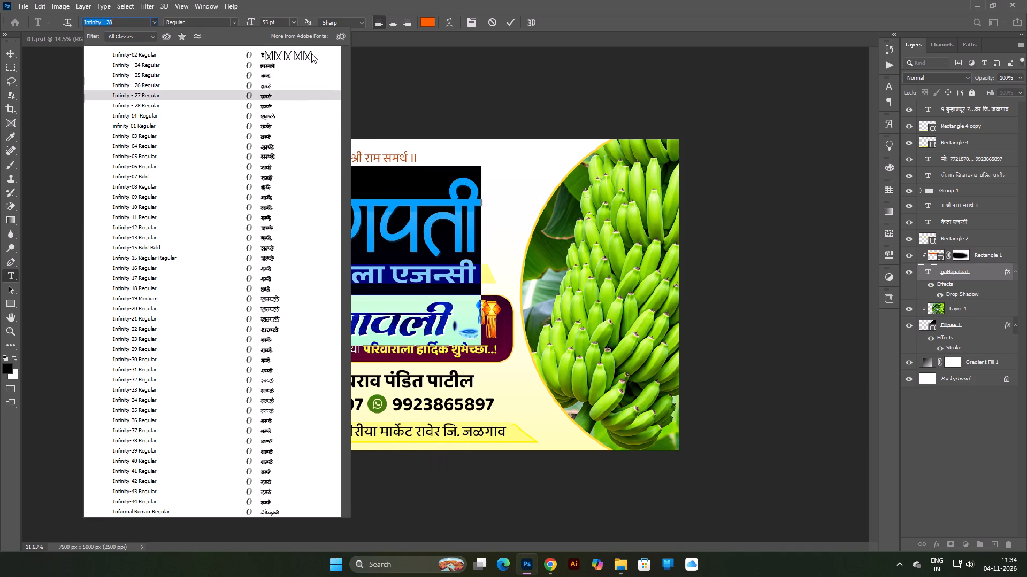
key("Down")
key("Down")
key("Down")
key("Down")
key("Down")
key("Down")
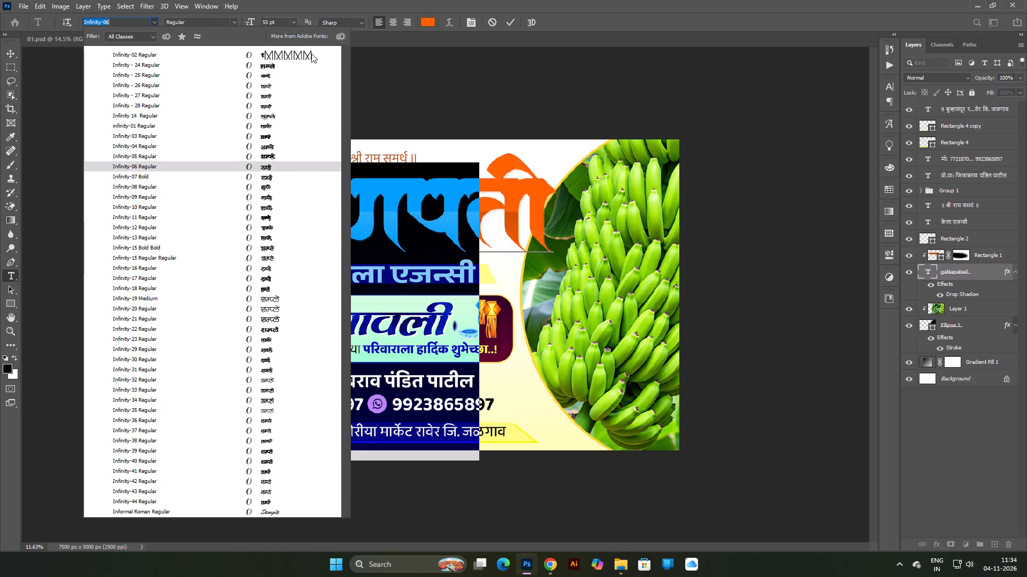
key("Down")
key("Down")
key("Down")
key("Down")
key("Up")
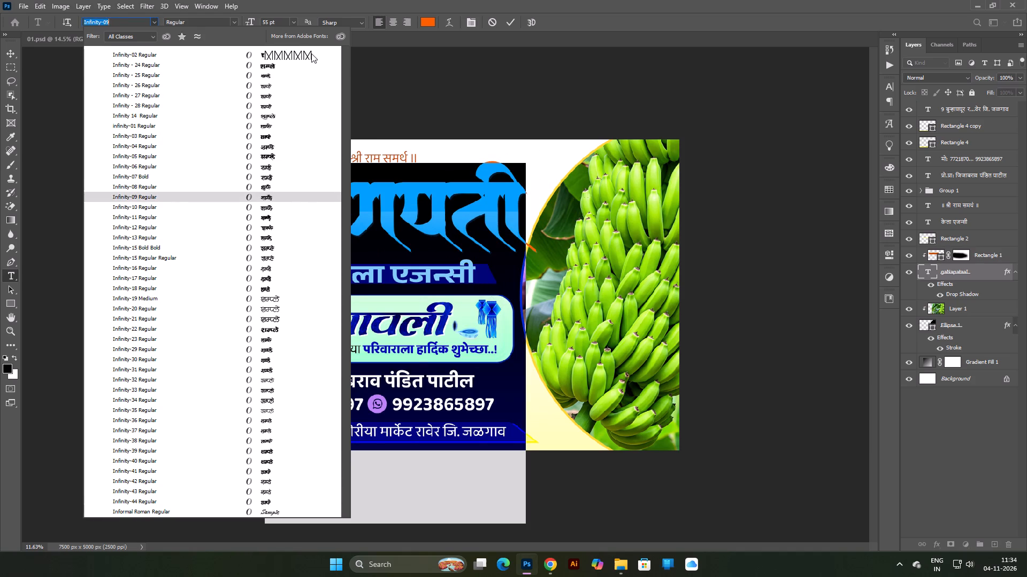
key("Return")
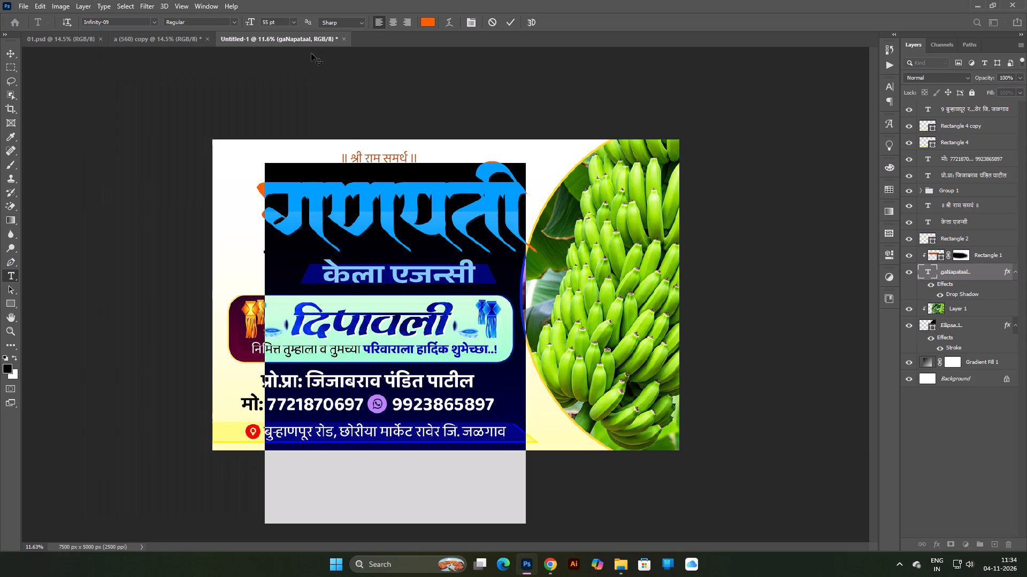
left_click(13, 56)
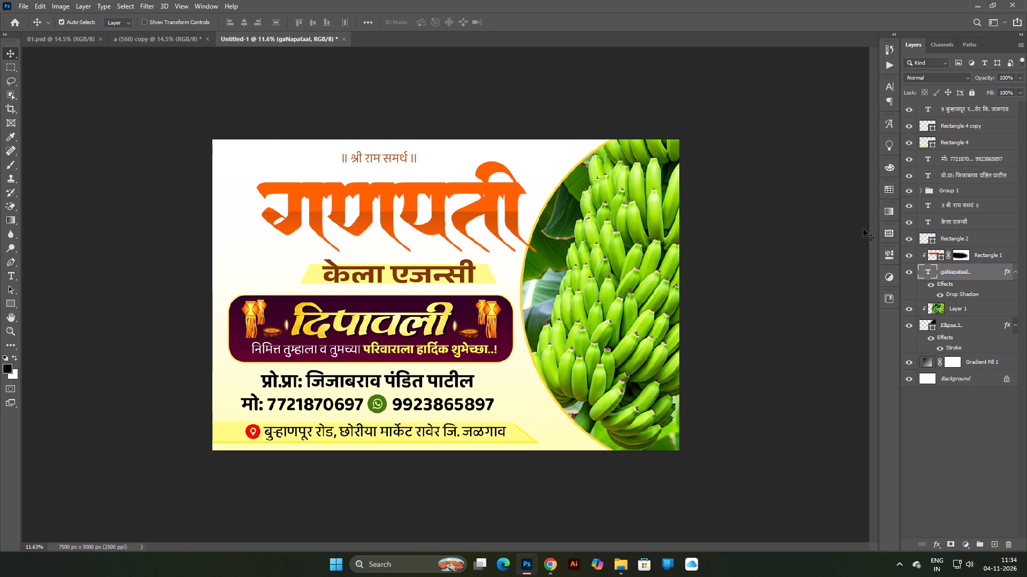
Move the गणपती heading together with its clipped shading rectangle left to centre it above केला एजन्सी.
left_click(998, 264, "shift")
left_click_drag(442, 216, 412, 217)
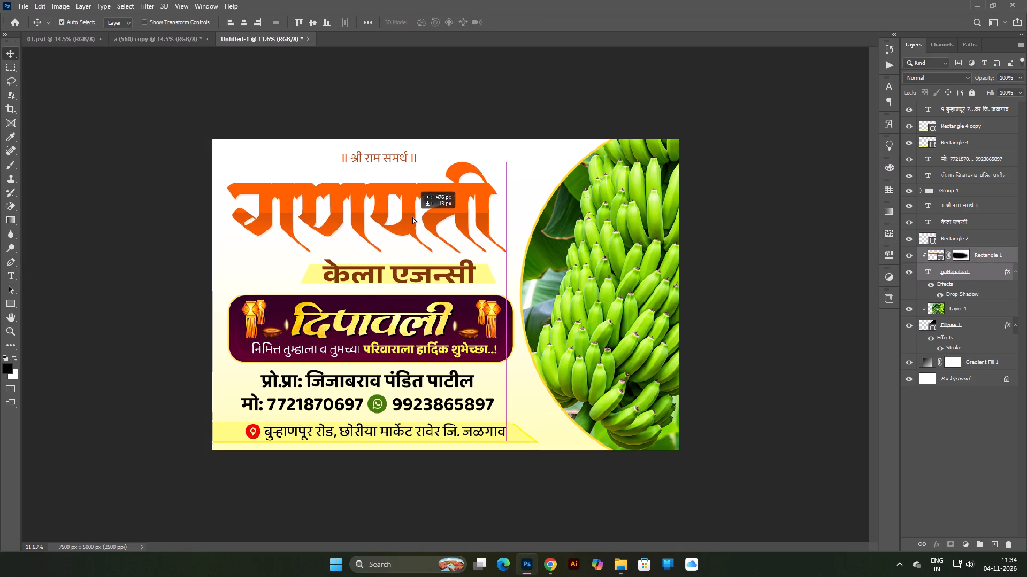
left_click_drag(412, 217, 423, 217)
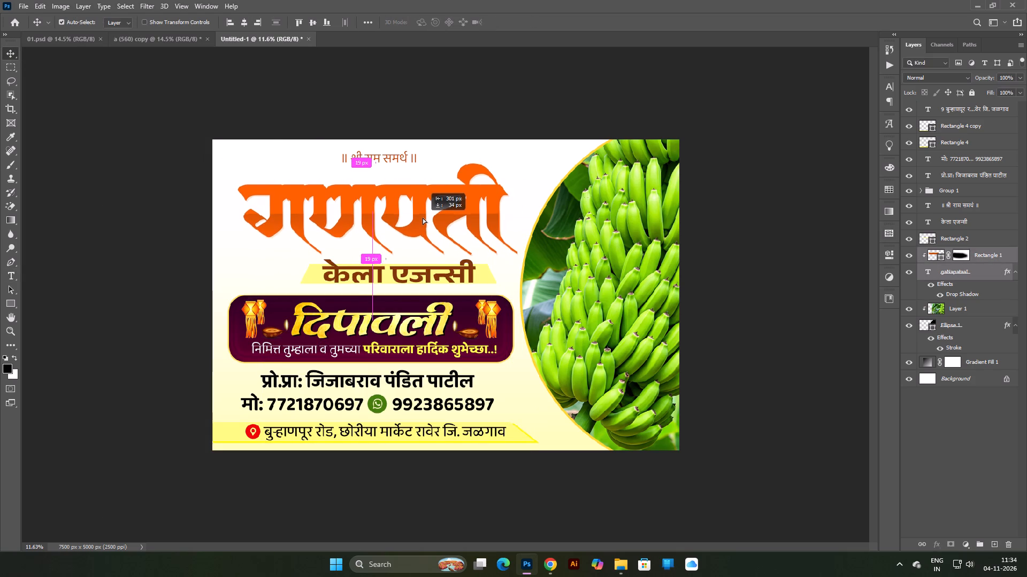
left_click_drag(423, 217, 423, 216)
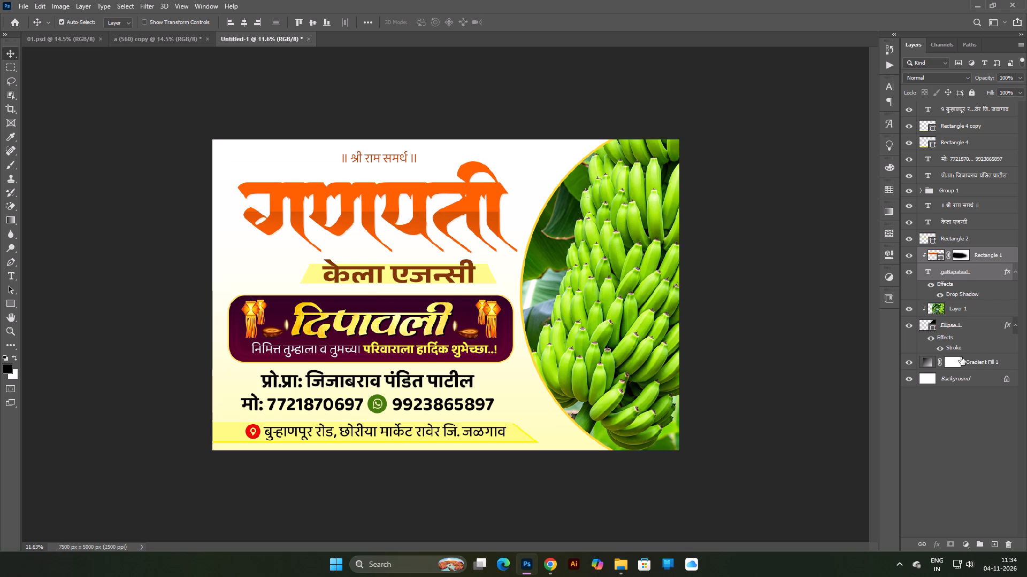
Widen the clipped shading rectangle to the right so it covers the end of the गणपती heading.
left_click(983, 257)
key("ctrl+t")
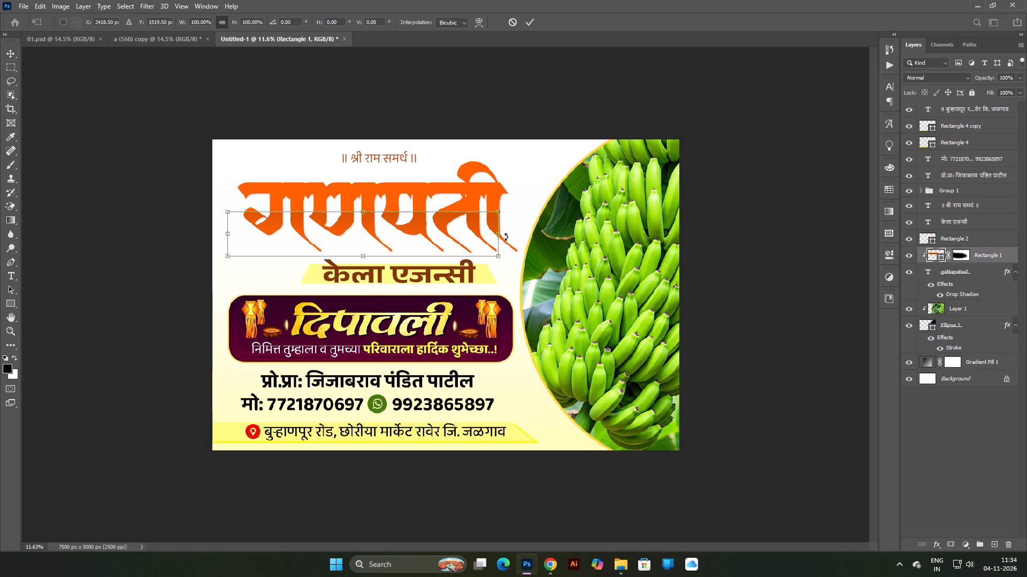
left_click_drag(500, 236, 517, 237, "shift")
left_click(517, 237, "shift")
key("Return")
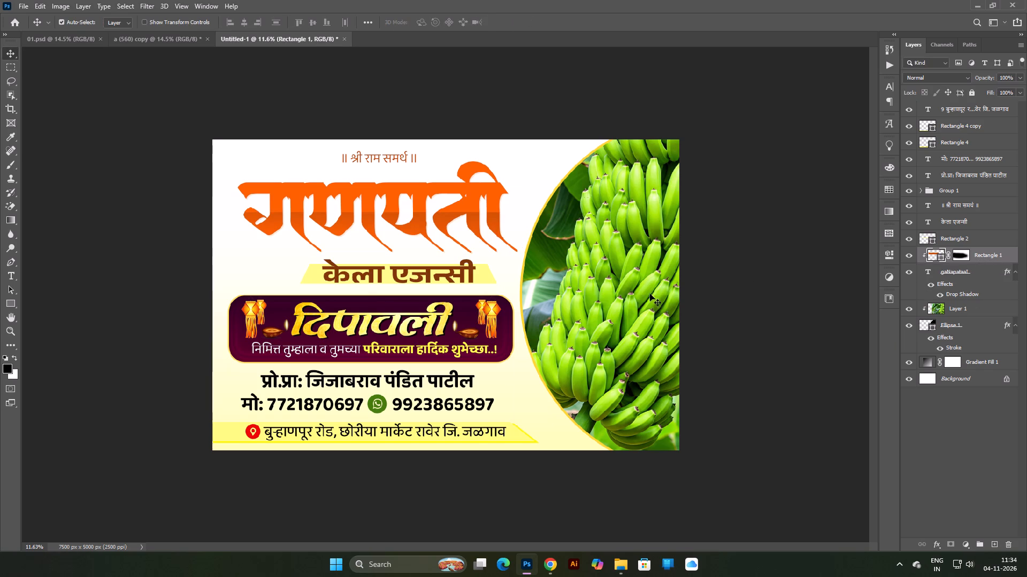
left_click(767, 287)
Examine the whole banner layout with the restyled गणपती heading.
scroll(457, 272, "down", 3)
scroll(401, 264, "up", 3)
key("ctrl+0")
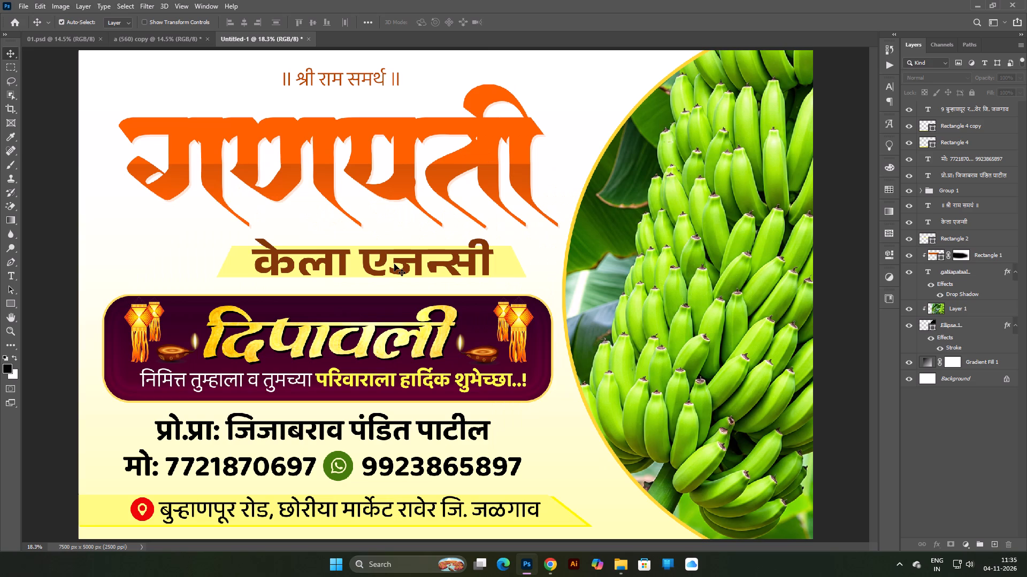
scroll(405, 242, "down", 2)
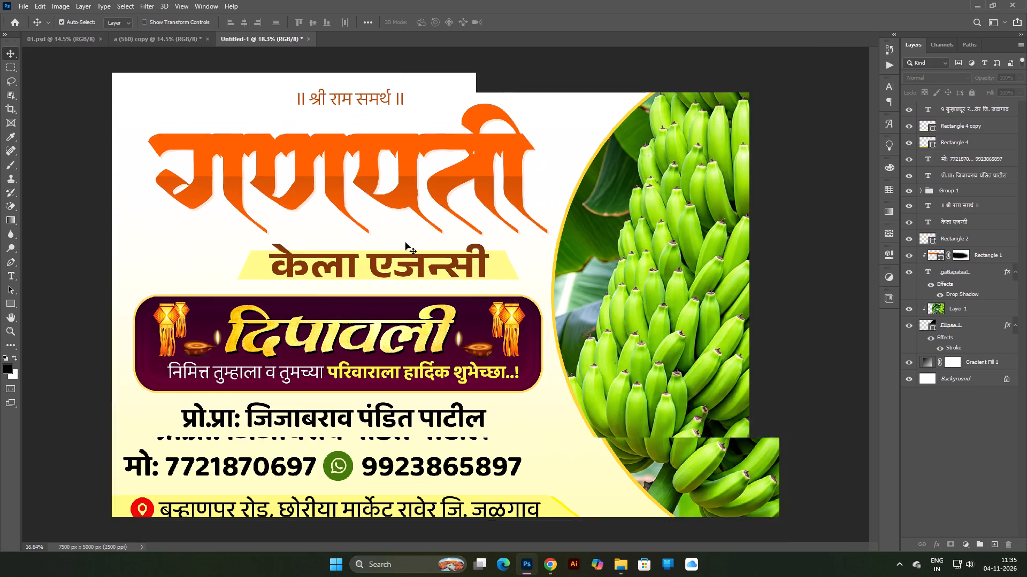
scroll(405, 243, "down", 5)
key("ctrl+0")
scroll(407, 244, "down", 3)
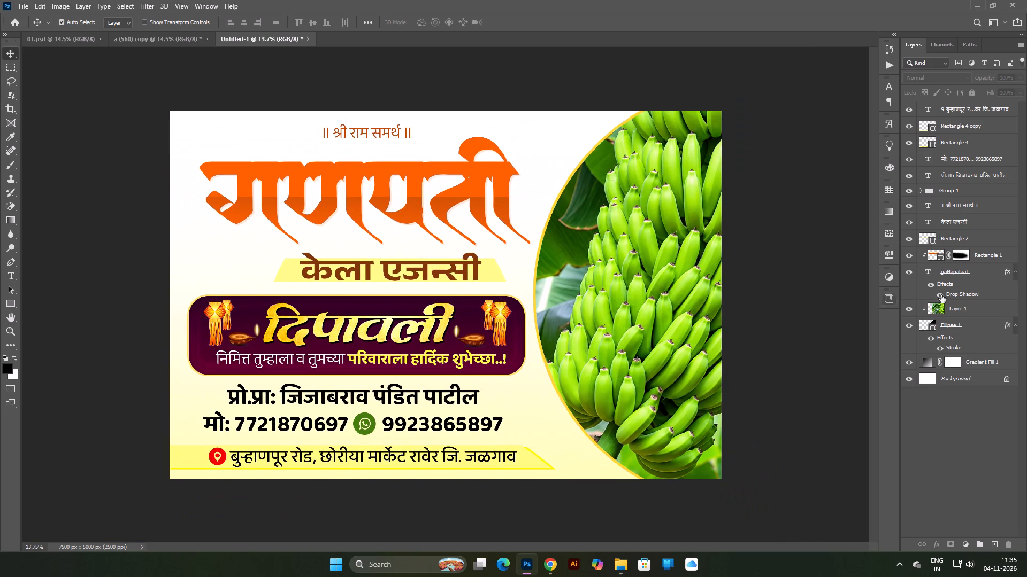
Nudge the गणपती heading and its shading rectangle slightly down, closer to the केला एजन्सी line.
left_click(968, 280)
left_click(989, 259, "shift")
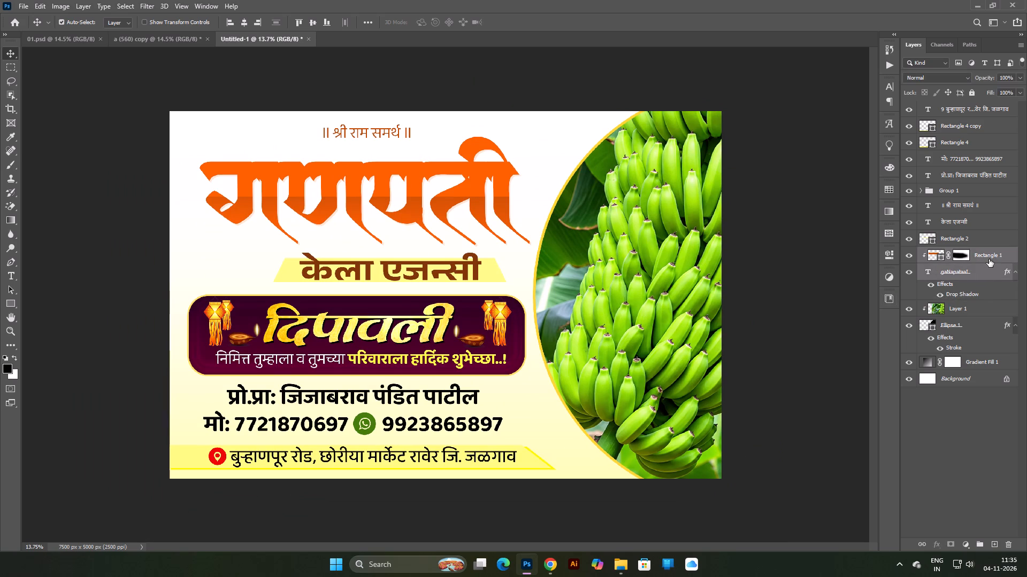
key("Down")
key("Down")
key("Down")
key("Down")
key("Down")
key("Down")
key("Down")
key("Down")
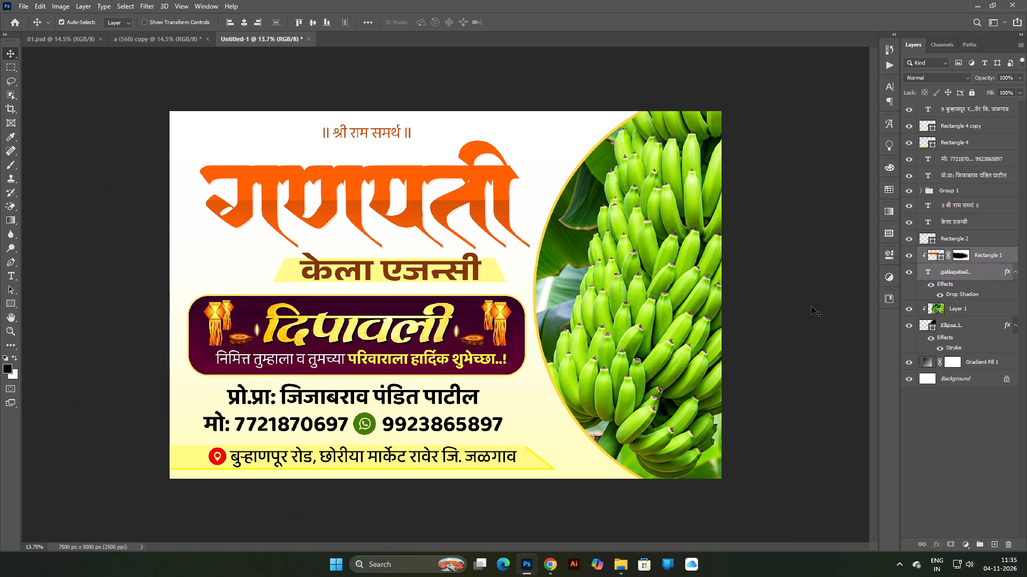
Nudge the गणपती heading and its shading rectangle slightly left and a little up above the केला एजन्सी line.
key("Left")
key("Left")
key("Left")
key("Left")
key("Left")
key("Left")
key("Left")
key("Left")
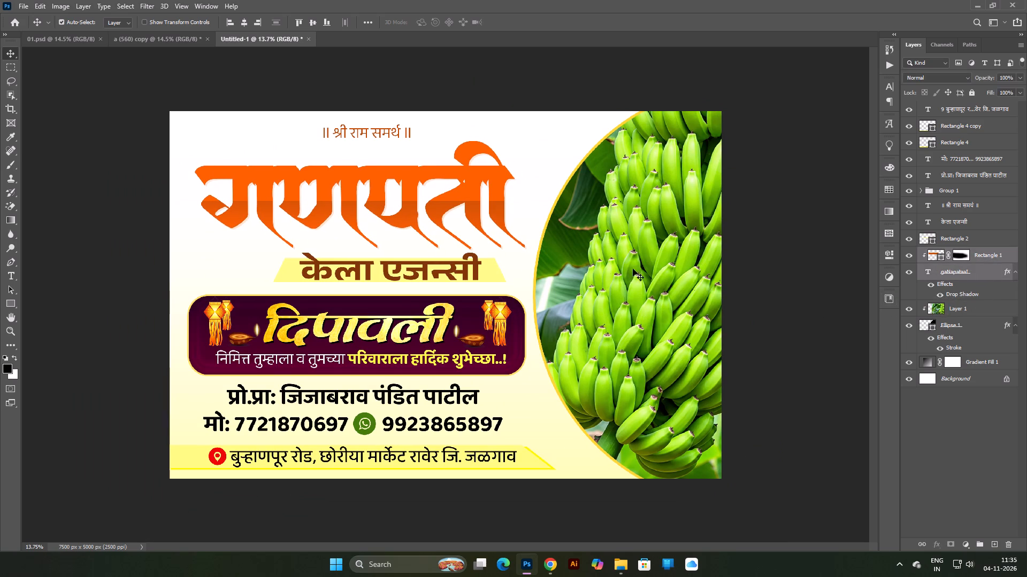
key("Up")
key("Up")
left_click(412, 78)
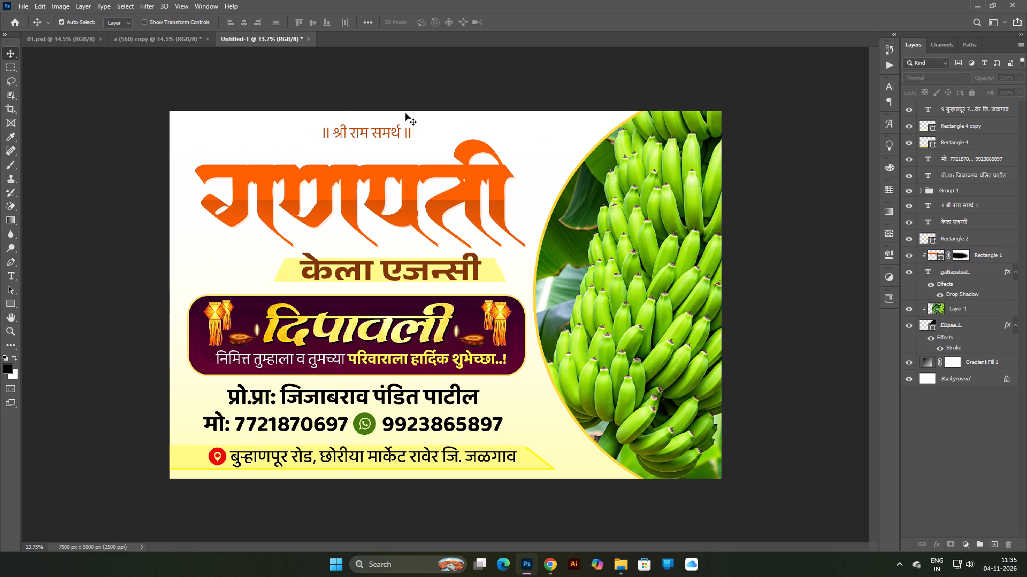
Move the श्री राम समर्थ line about 137 px left to centre it above the गणपती heading.
left_click_drag(369, 131, 358, 132)
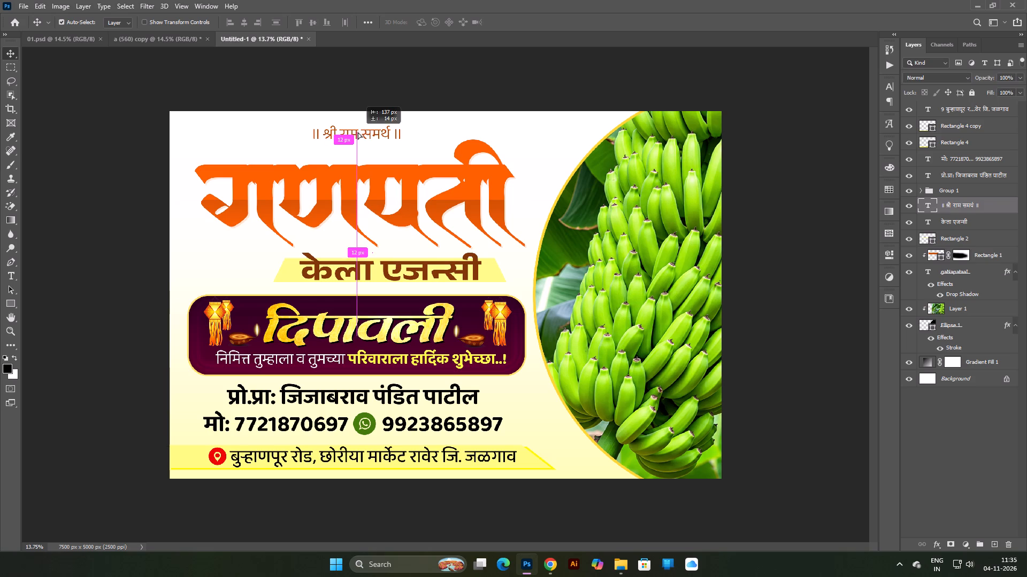
left_click_drag(358, 132, 358, 131)
left_click(424, 85)
Stamp all visible layers into one new merged layer above the address text layer.
scroll(424, 85, "down", 3)
key("ctrl+0")
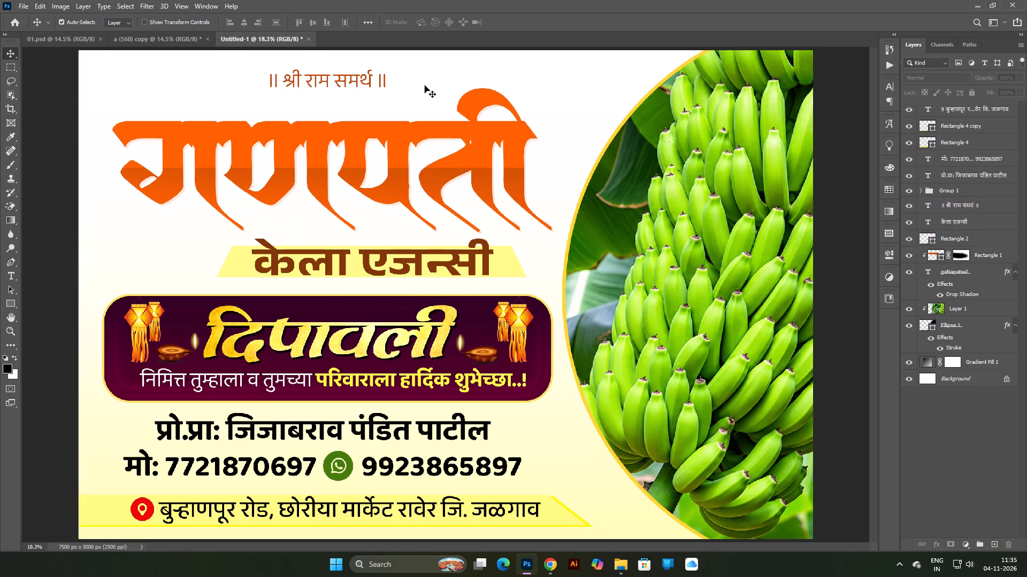
scroll(425, 93, "down", 3)
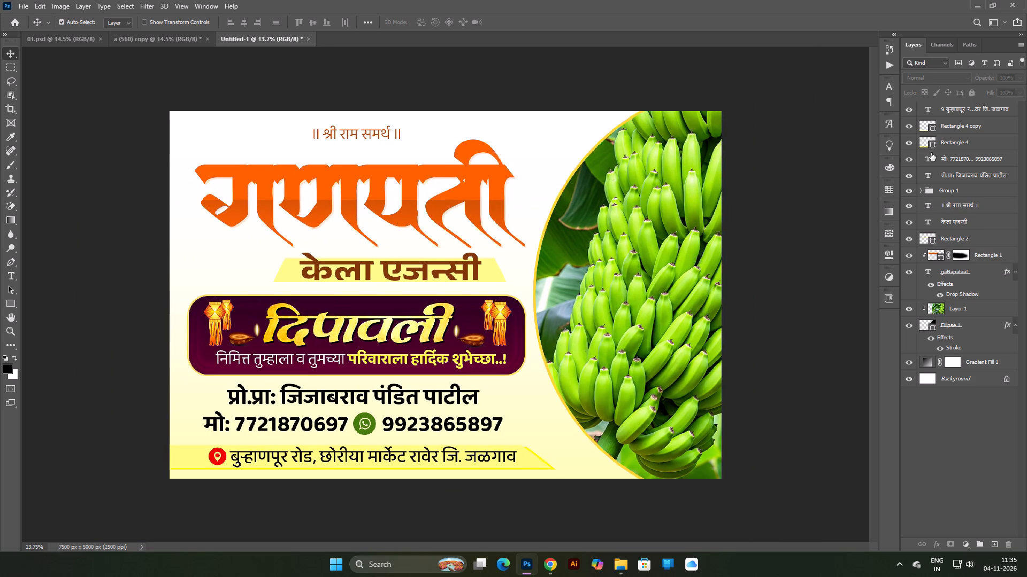
left_click(977, 106)
key("ctrl+alt+shift+e")
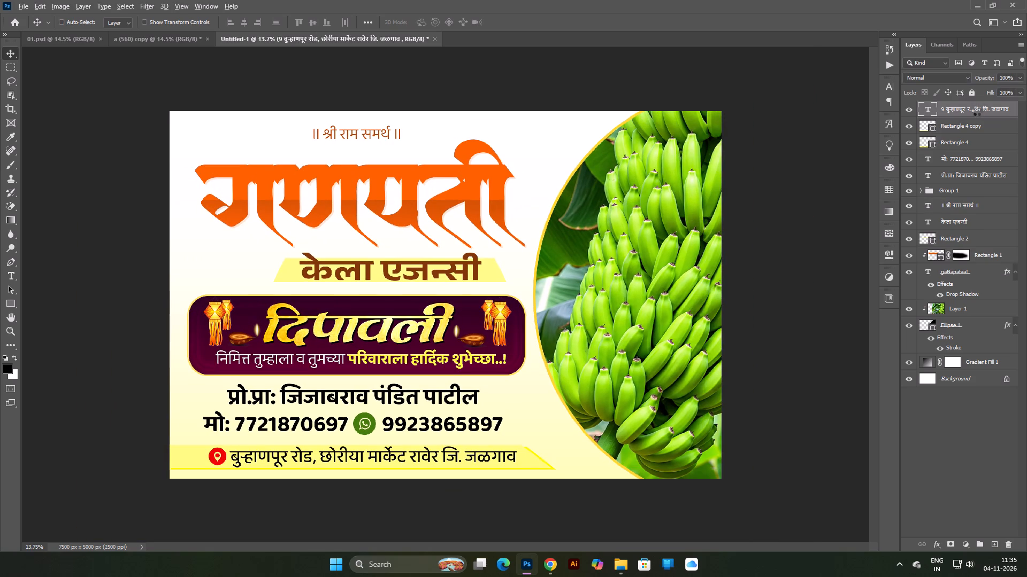
key("ctrl+0")
Start saving the banner to the root of the F: drive with TIFF as the file format.
key("ctrl+s")
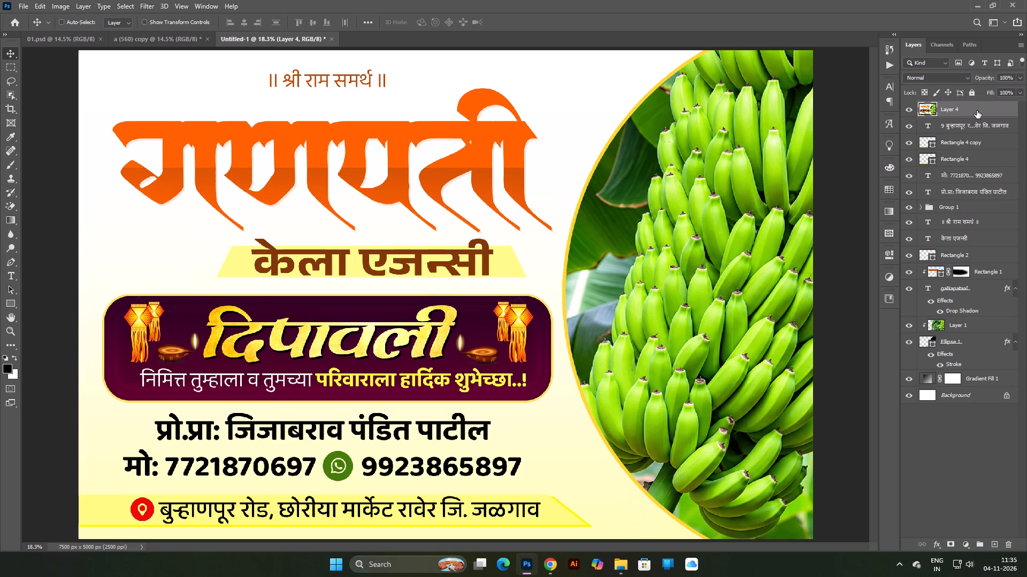
left_click(629, 377)
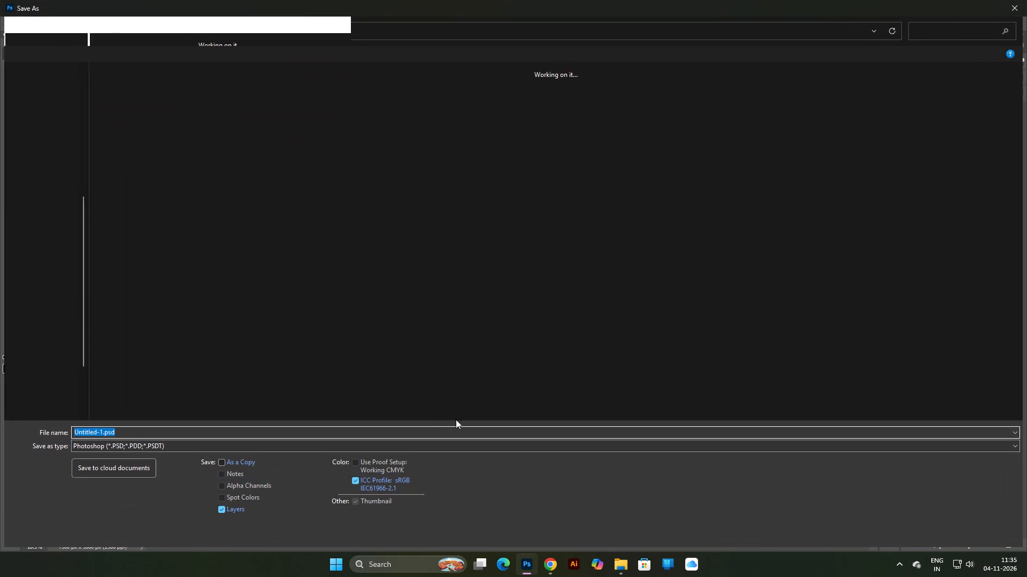
left_click(143, 35)
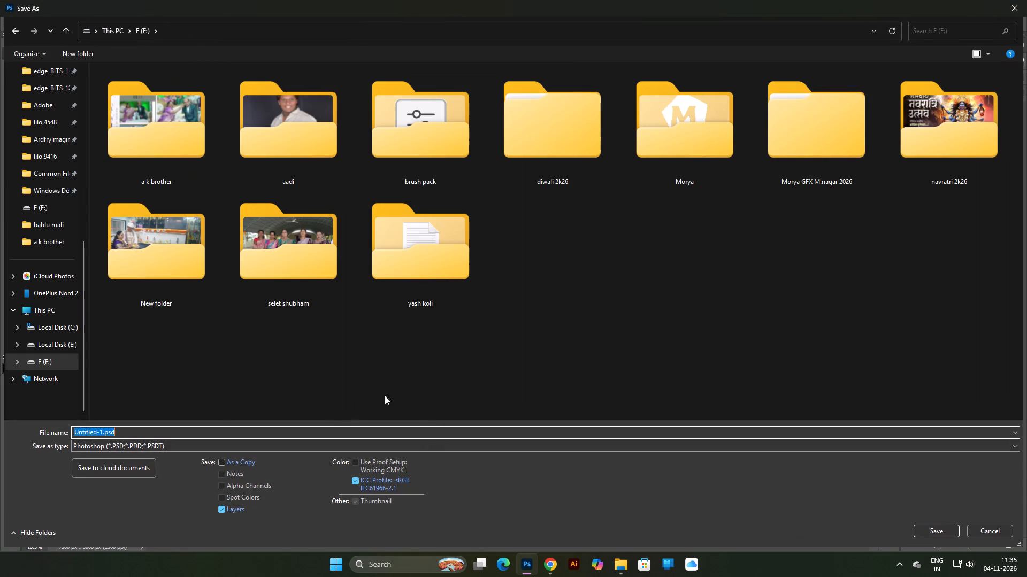
left_click(213, 445)
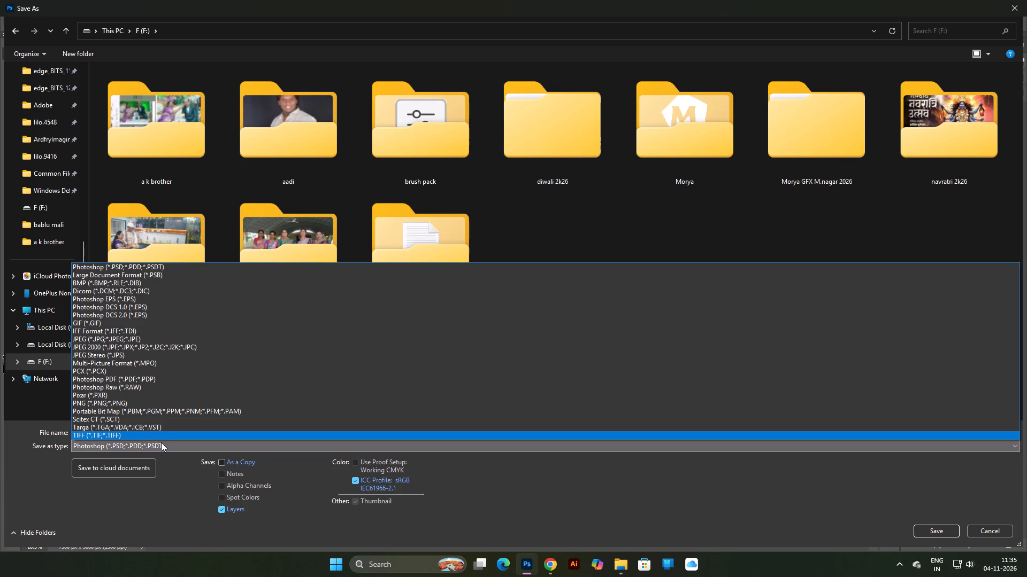
key("F3")
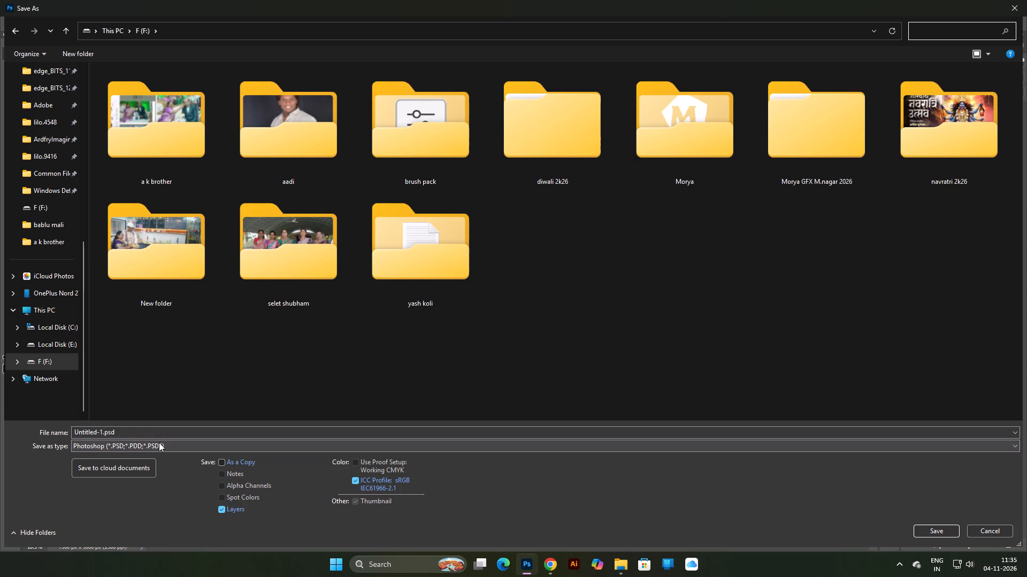
left_click(149, 447)
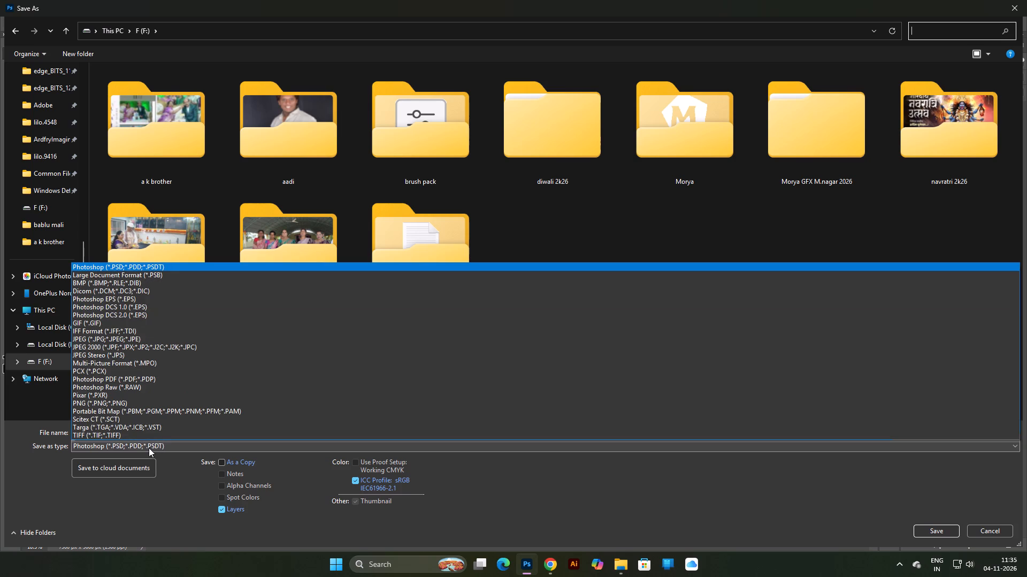
left_click(137, 439)
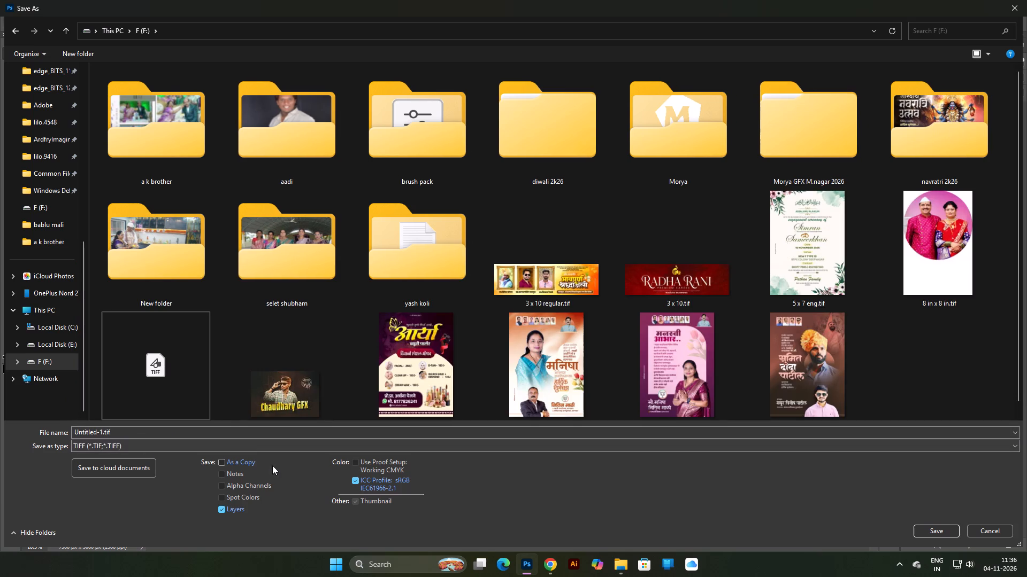
Name the file 2 X 3 CARD and save the TIFF with its layers and the default TIFF options.
left_click_drag(161, 432, 0, 431)
key("2")
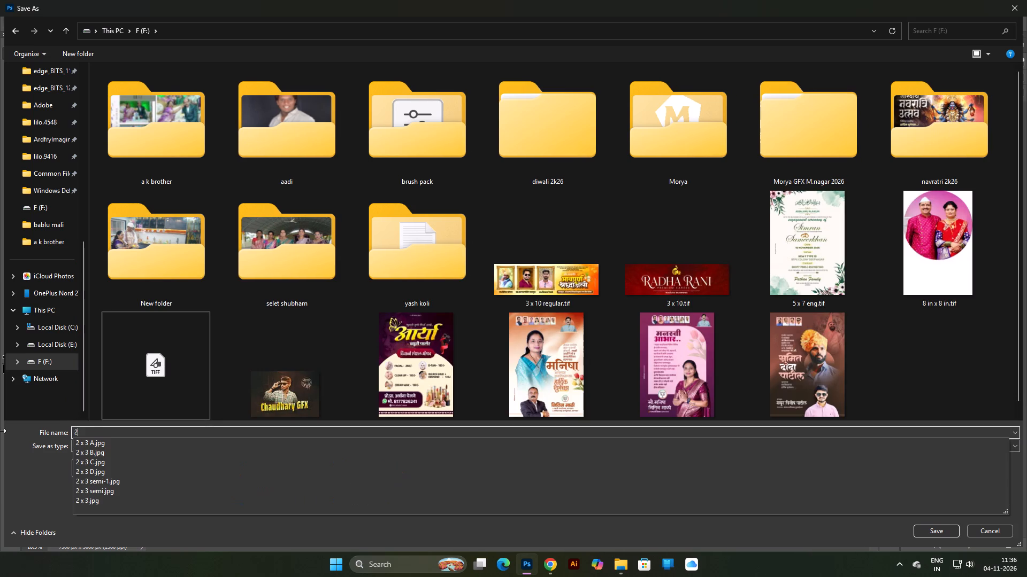
key("space")
type("X")
key("space")
type("3")
key("space")
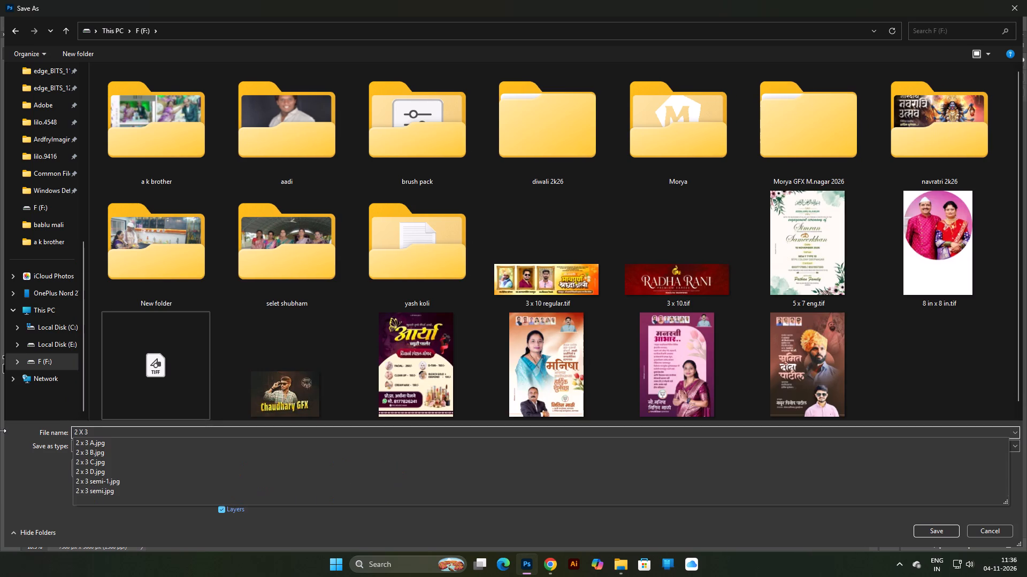
type("CARD")
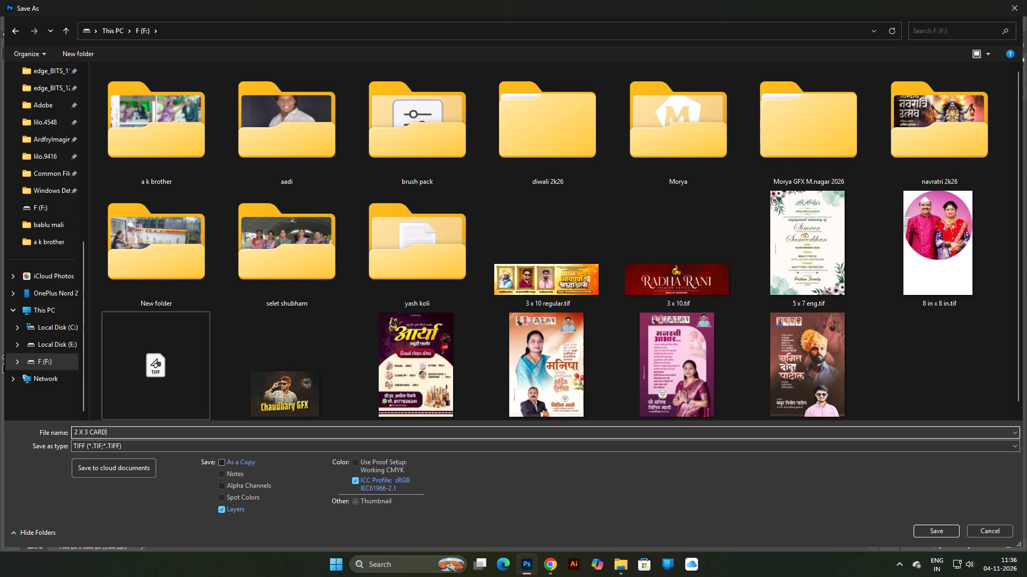
key("space")
key("Return")
key("Return")
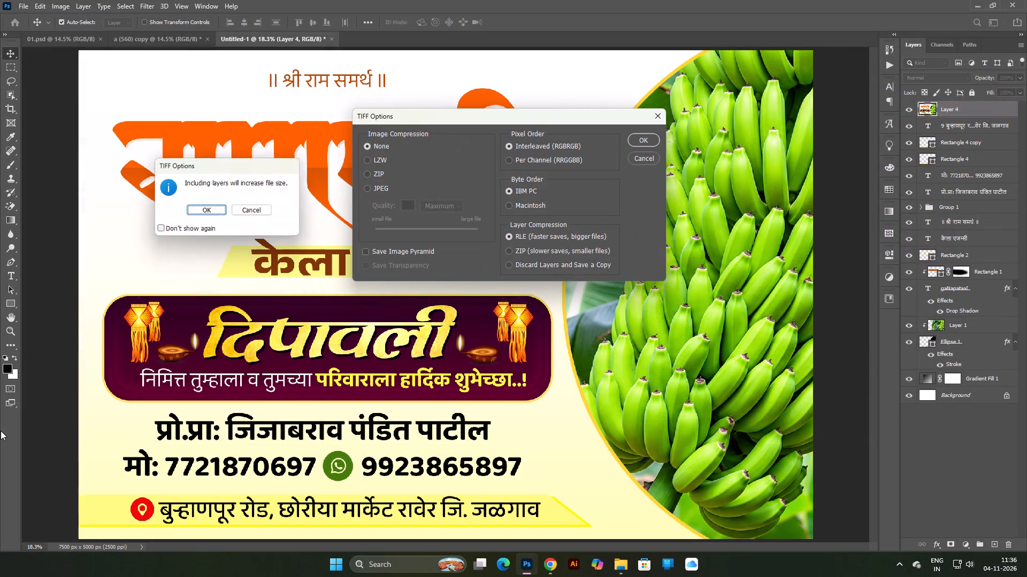
key("Return")
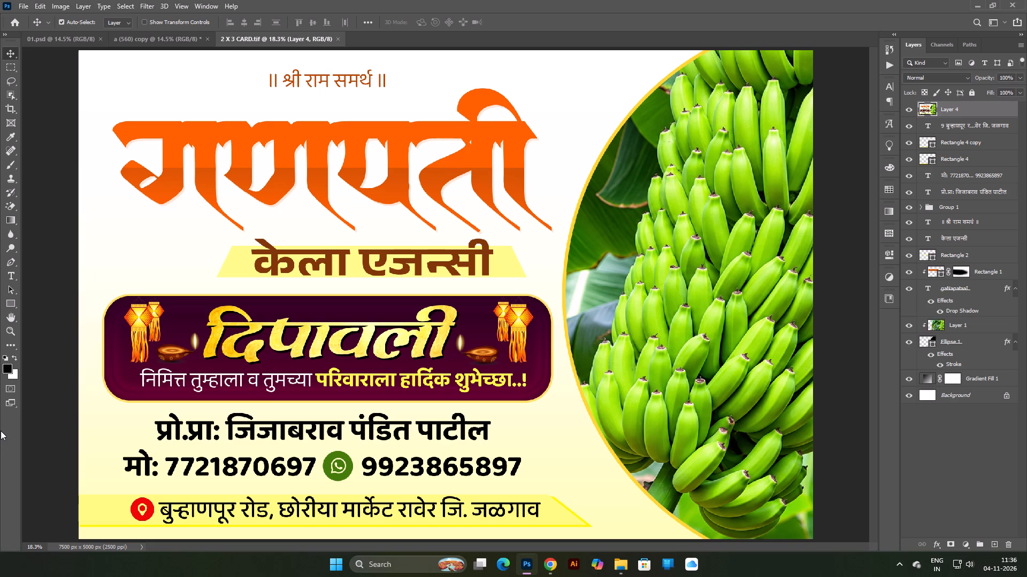
Export the banner as a JPG named 2 X 3 CARD.jpg to the root of the F: drive.
scroll(24, 427, "down", 5)
key("ctrl+0")
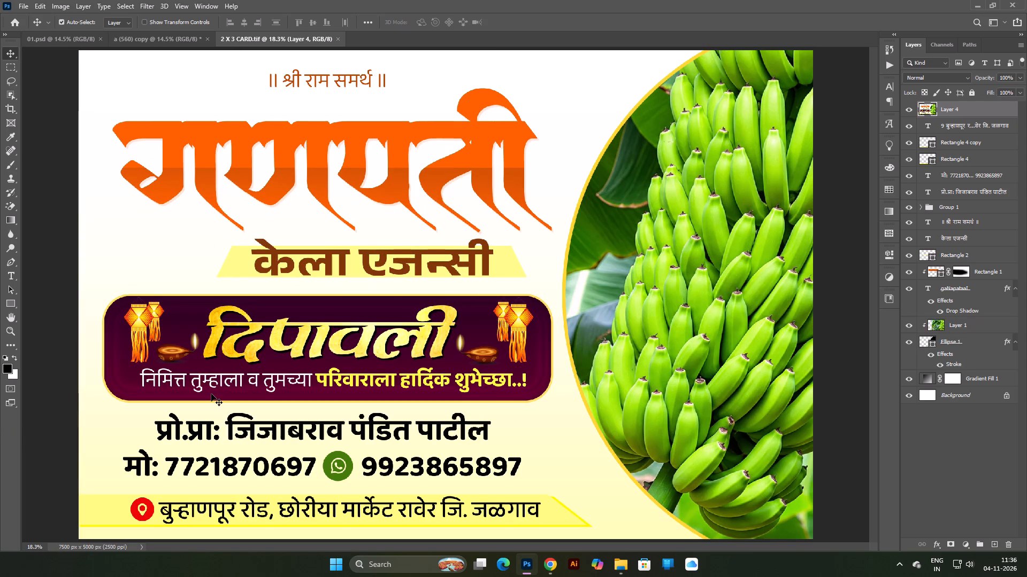
key("ctrl+0")
key("ctrl+s")
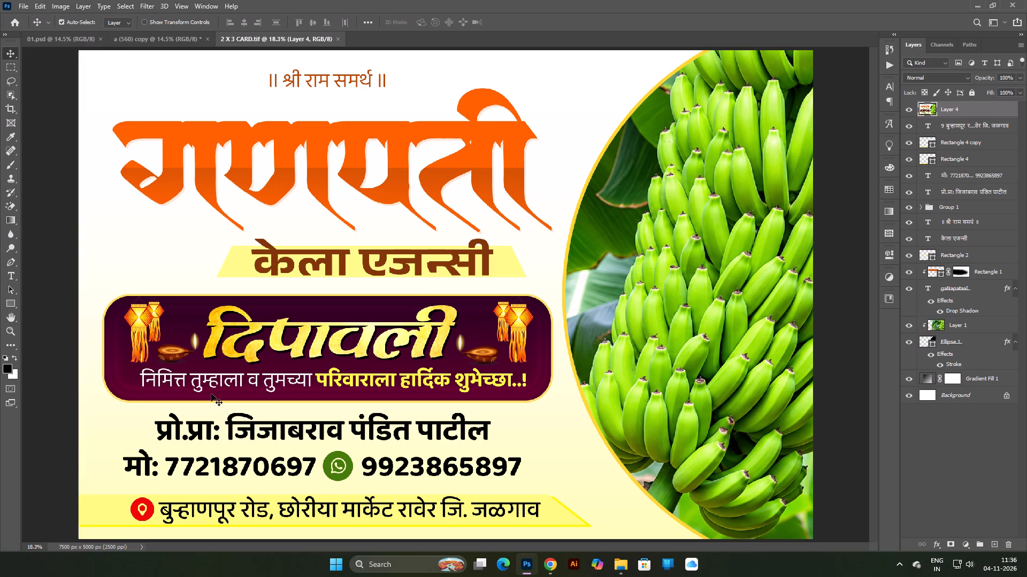
scroll(206, 176, "down", 2)
left_click(21, 5)
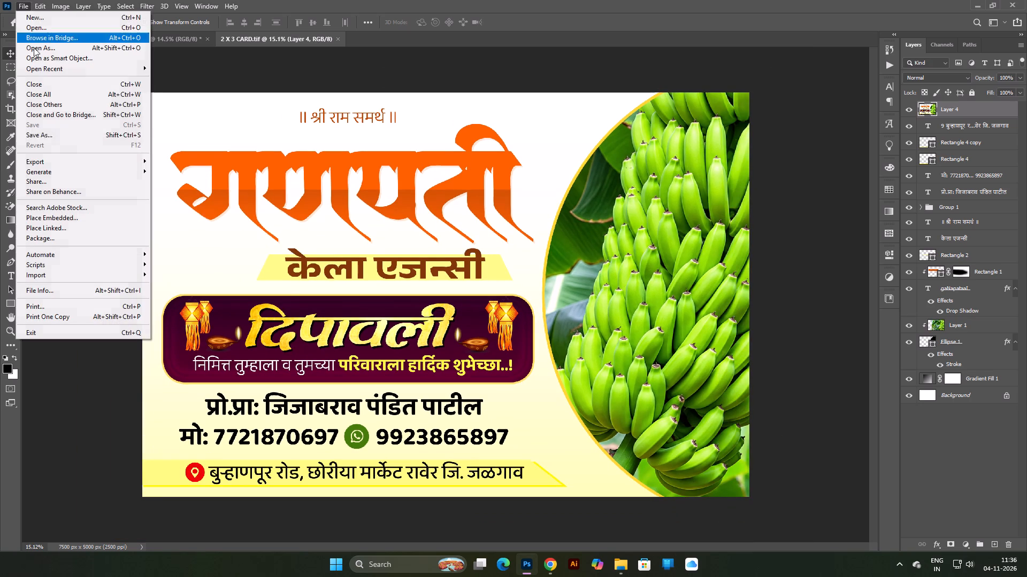
left_click(55, 159)
left_click(182, 170)
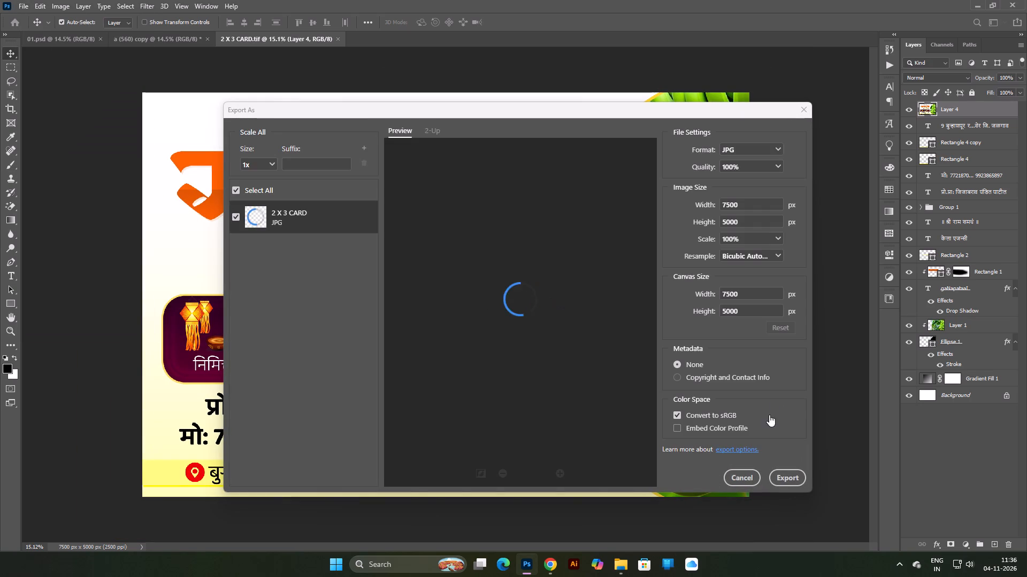
left_click(783, 471)
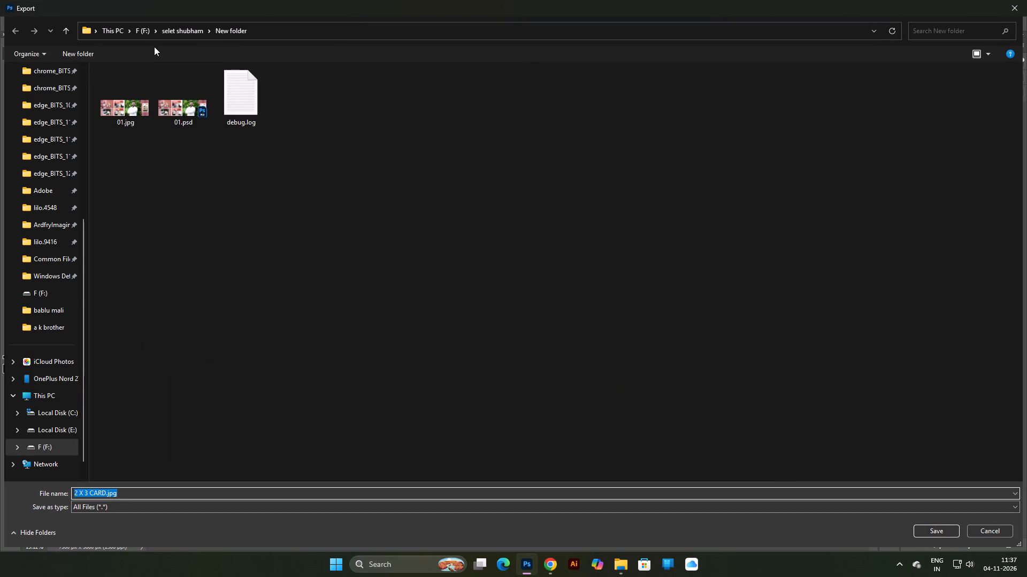
left_click(141, 33)
scroll(664, 282, "down", 5)
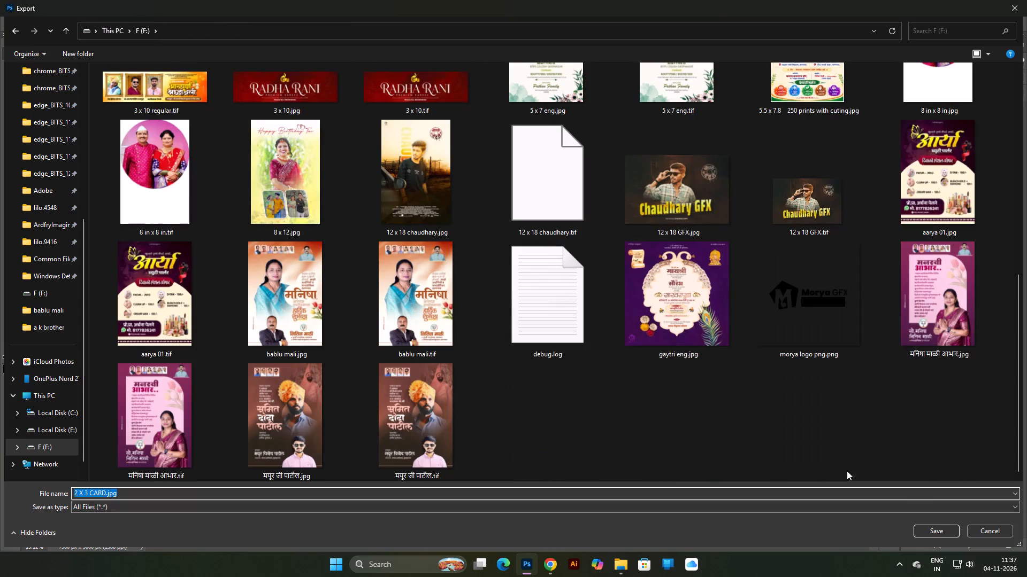
left_click(931, 529)
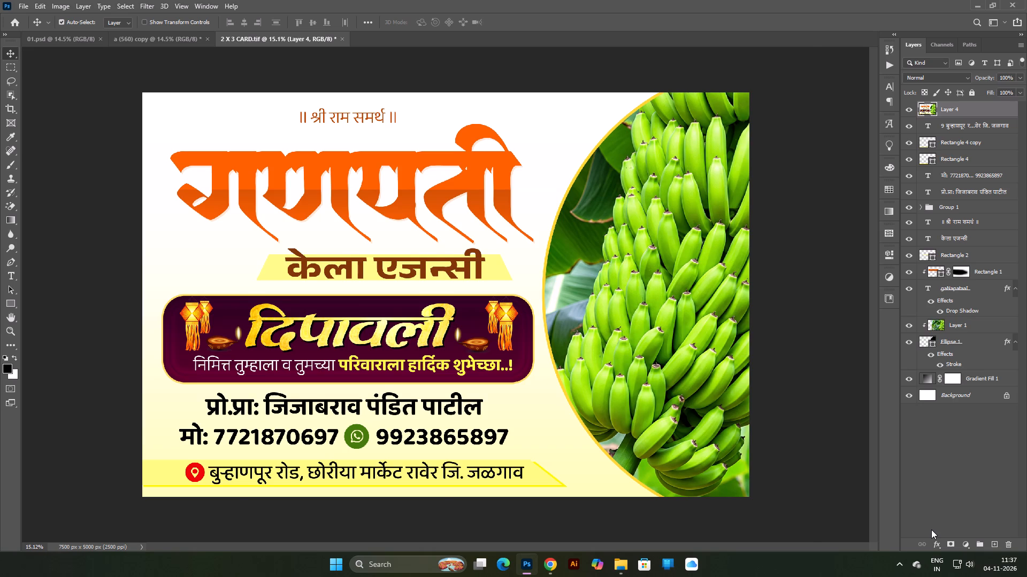
key("ctrl+0")
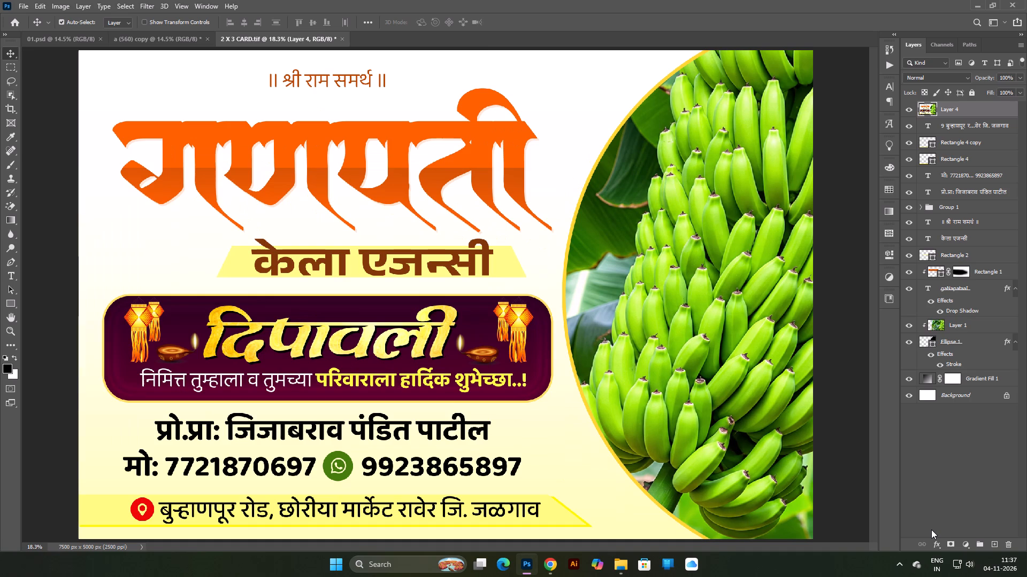
Switch to Google Chrome and close the tabs no longer needed, starting with Sharpen Image.
left_click(550, 571)
triple_click(392, 10)
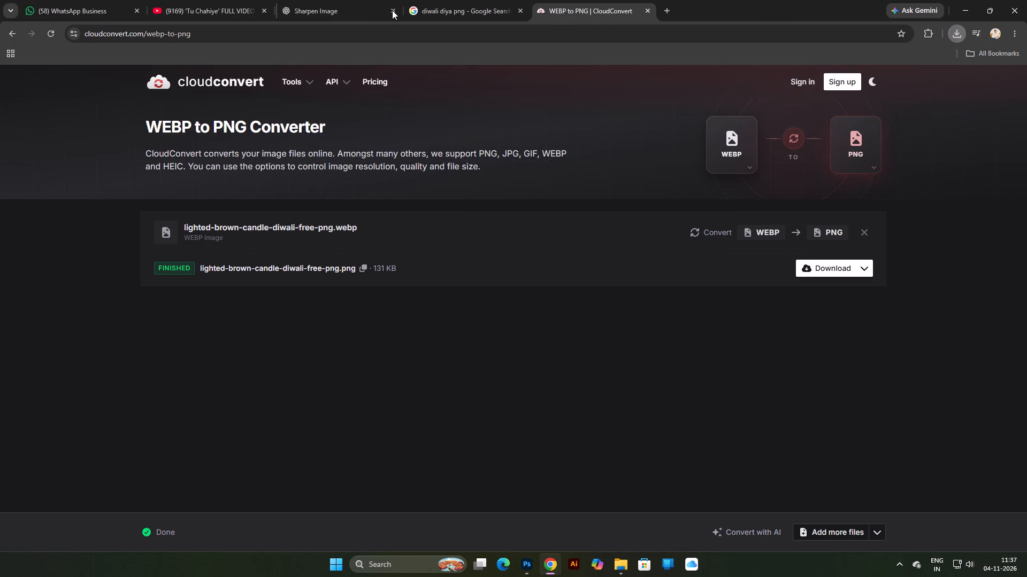
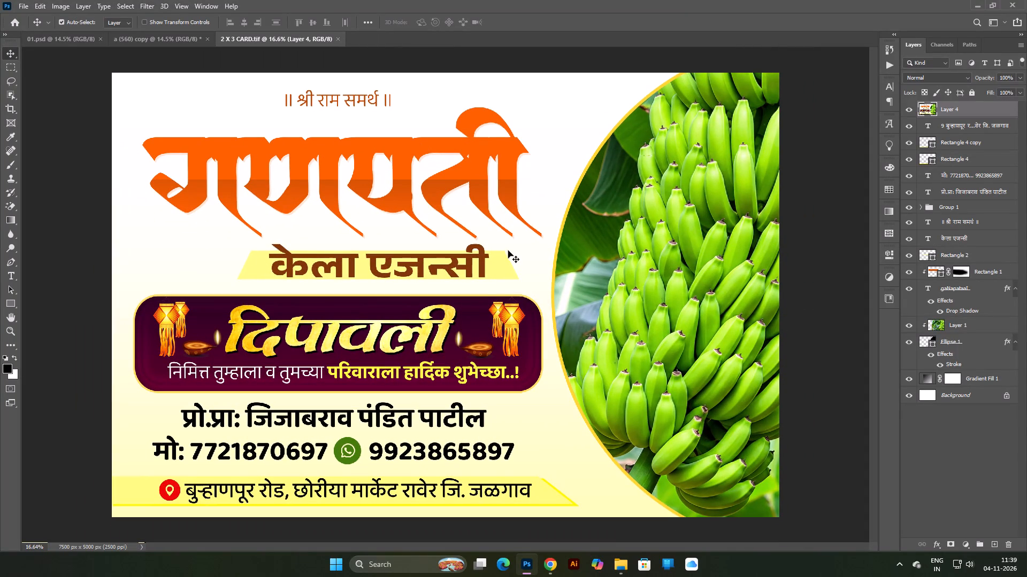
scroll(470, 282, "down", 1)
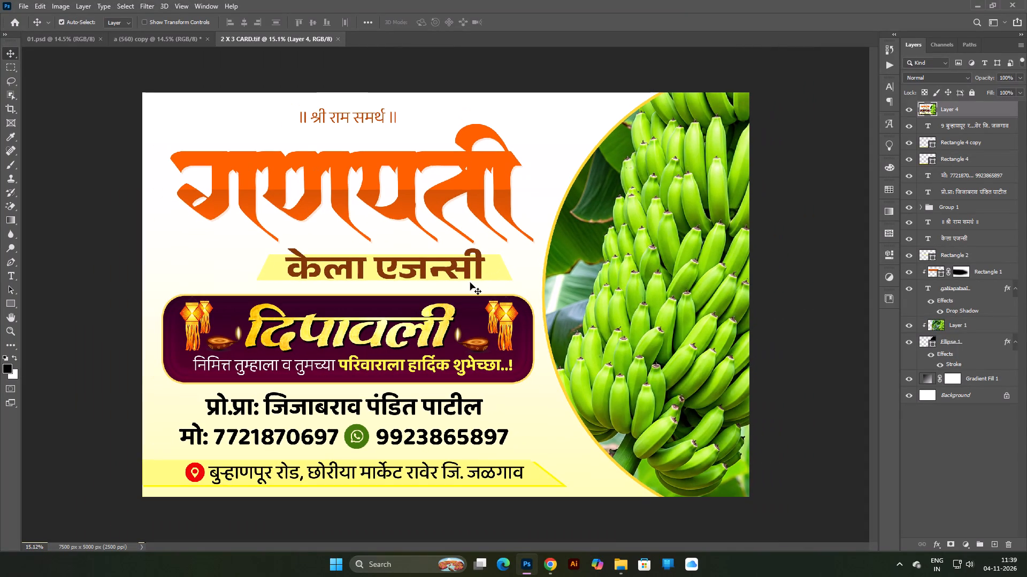